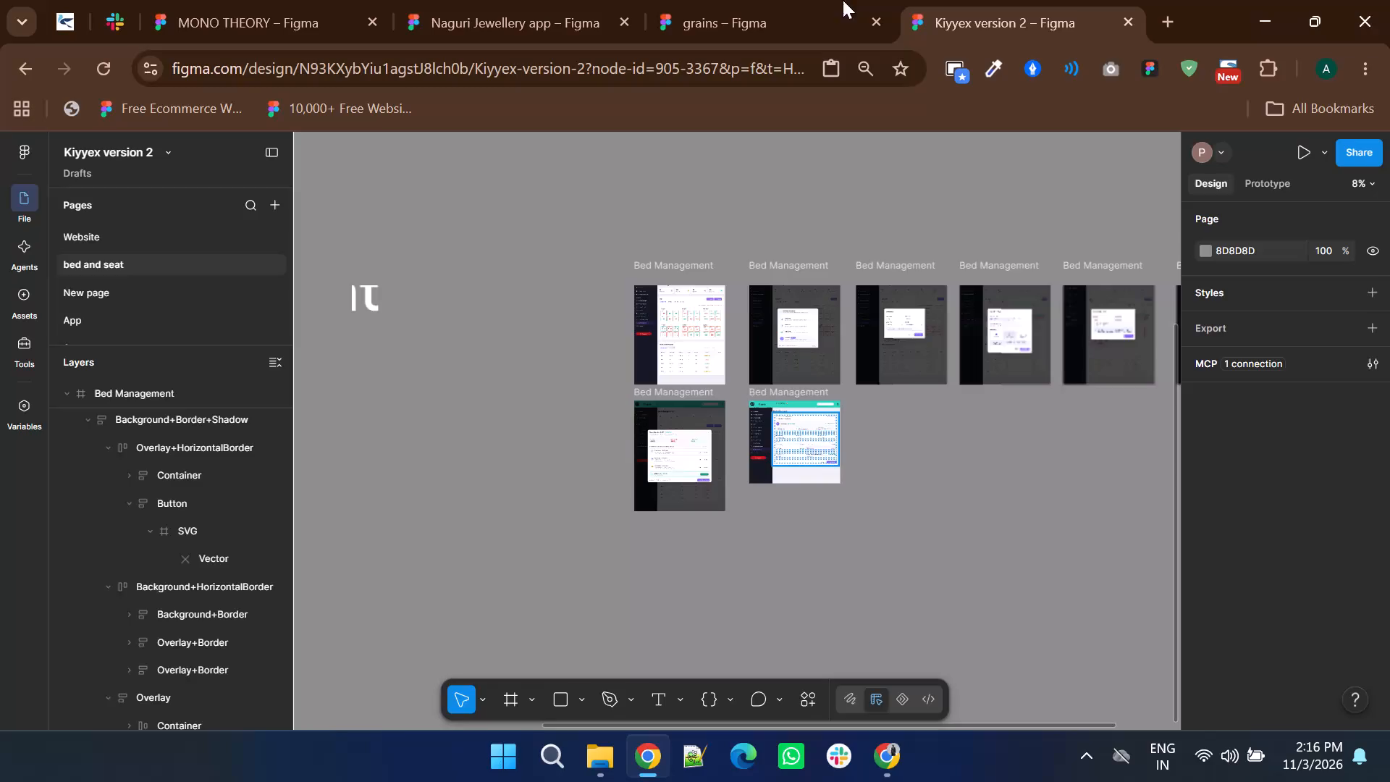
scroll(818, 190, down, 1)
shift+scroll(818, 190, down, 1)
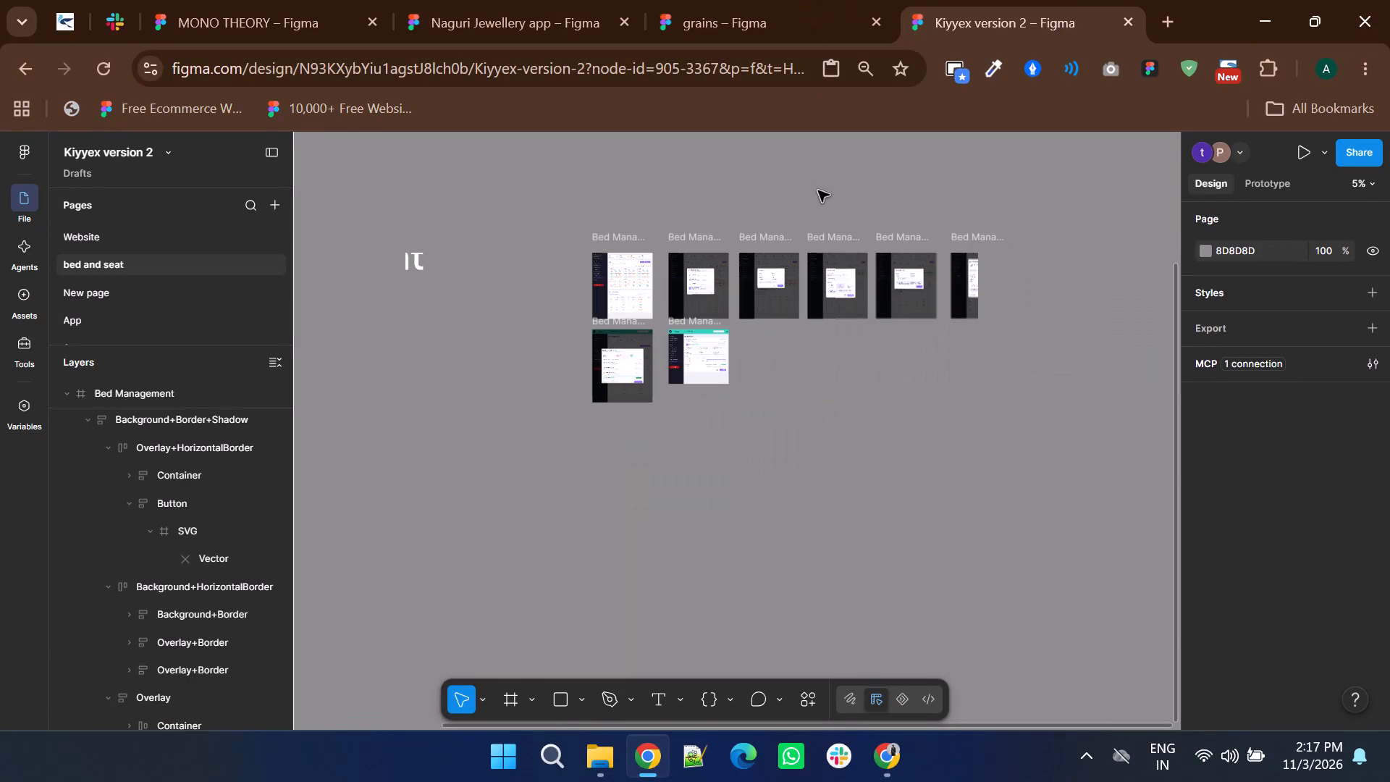
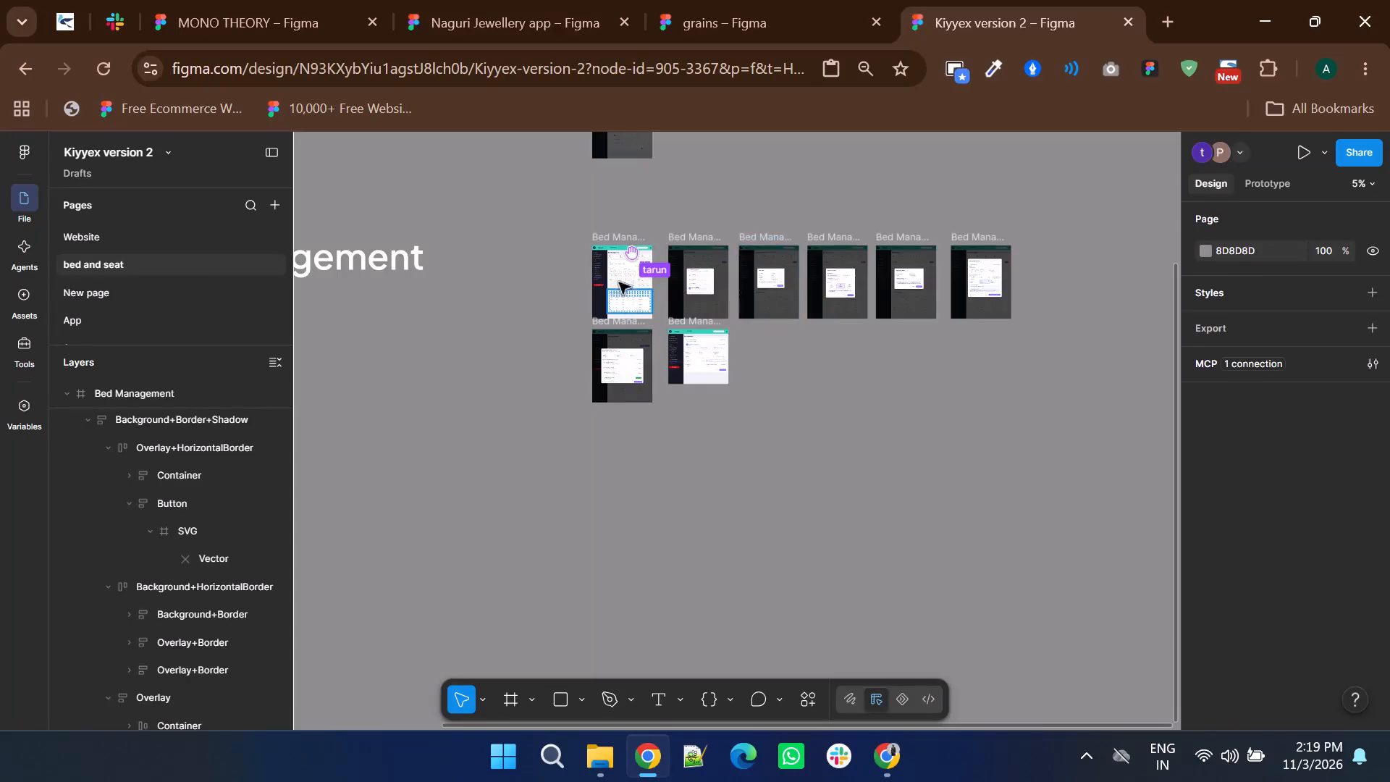
Look over the Bed Management frames, including the main screen, the dialog variants and the Bed Allotment screen.
ctrl+scroll(628, 266, up, 2)
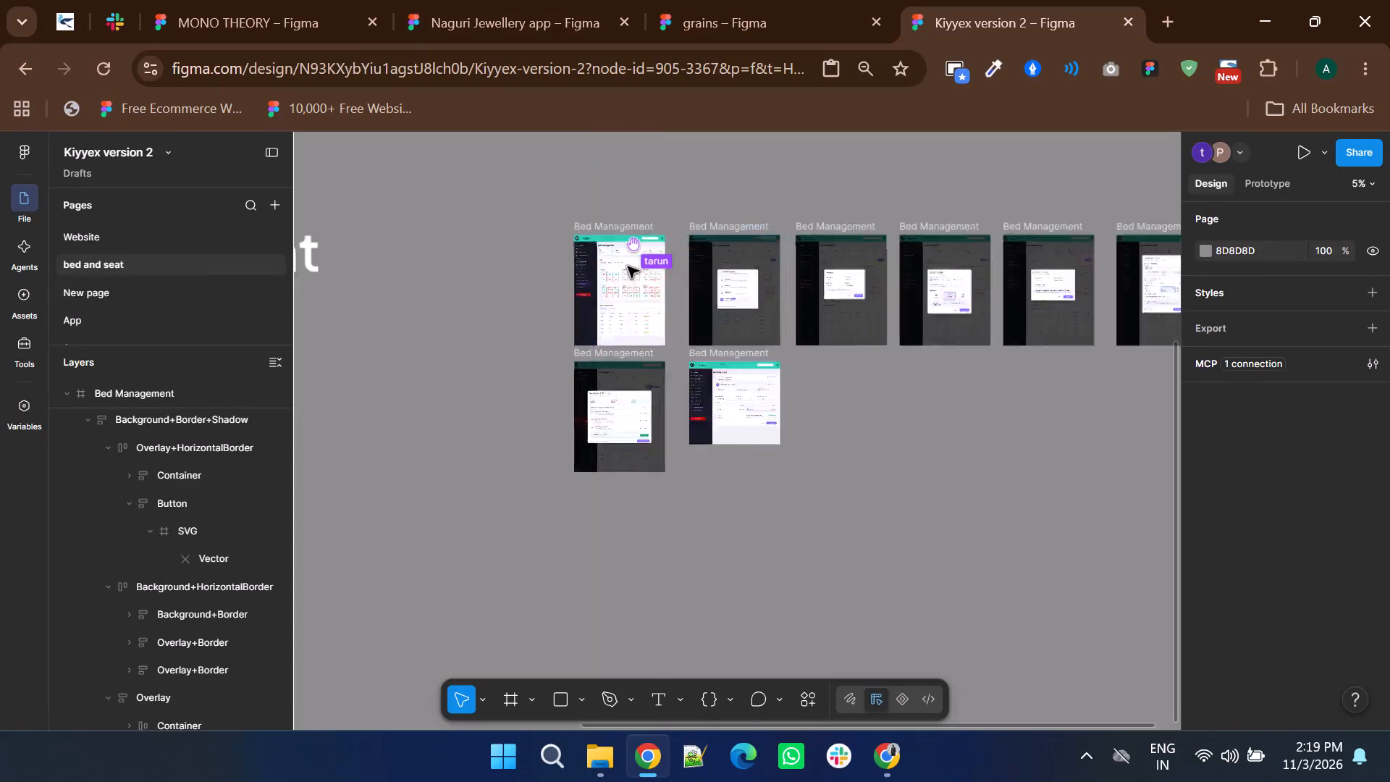
ctrl+scroll(628, 266, up, 5)
scroll(628, 445, up, 3)
ctrl+scroll(628, 445, down, 6)
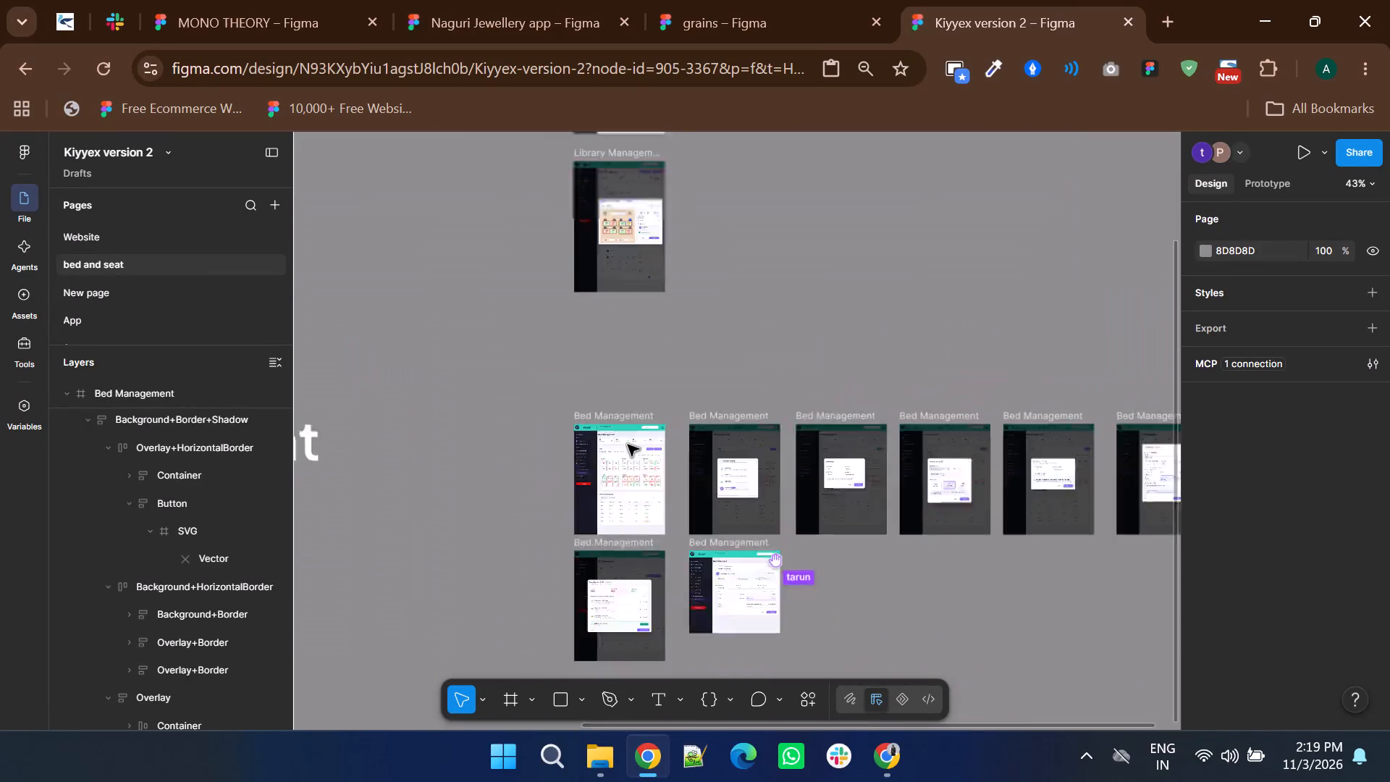
ctrl+scroll(628, 445, down, 2)
ctrl+scroll(636, 482, up, 2)
scroll(636, 482, down, 1)
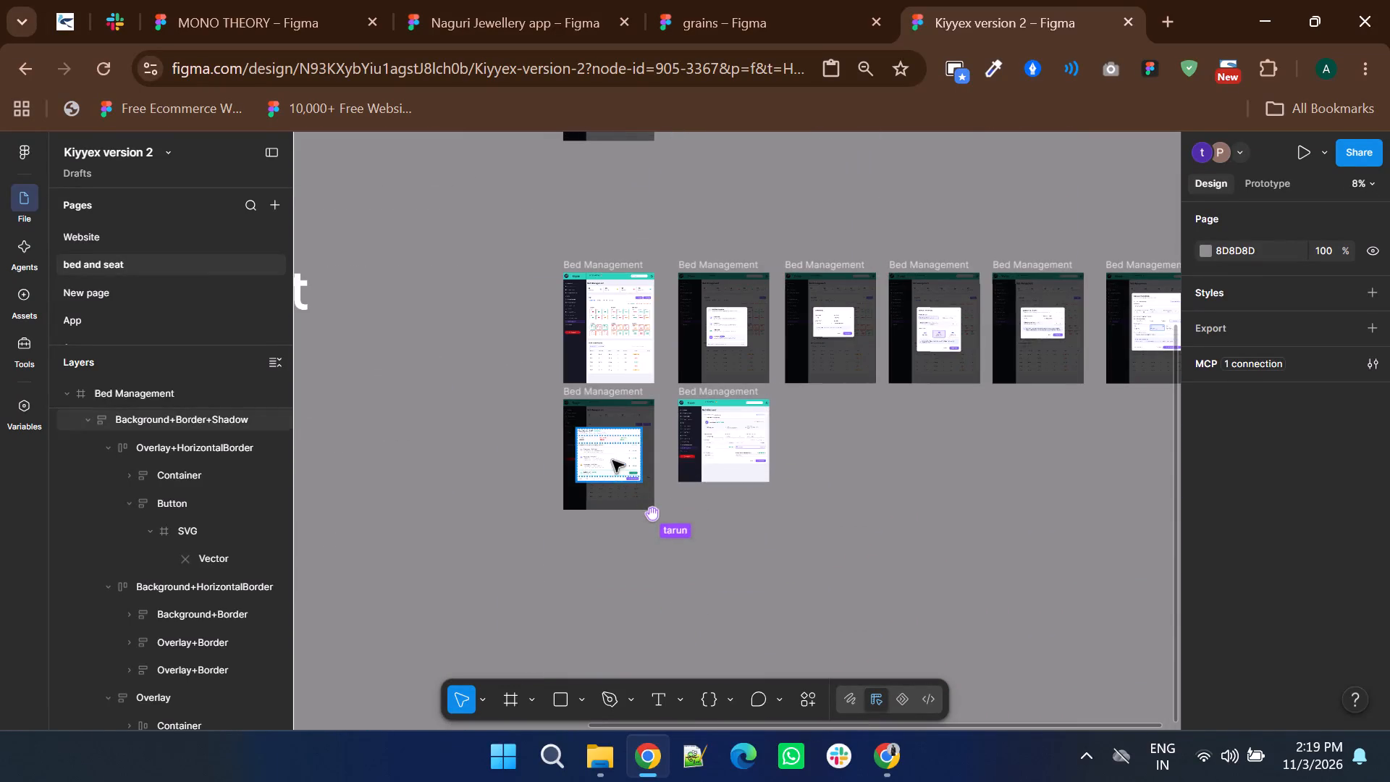
ctrl+scroll(612, 461, up, 5)
ctrl+scroll(612, 461, down, 3)
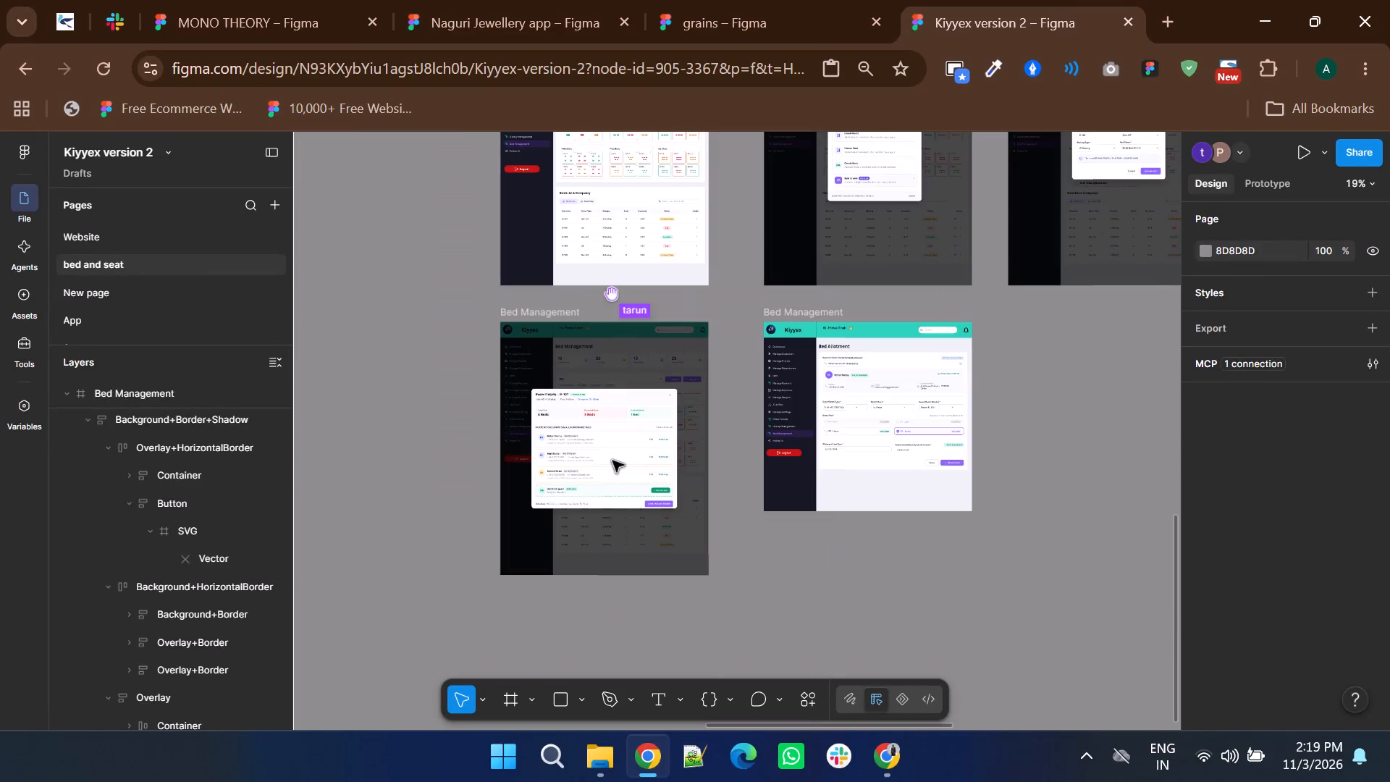
Delete the Room List / Room Map view switcher from the Room List & Occupancy section of the main Bed Management frame.
scroll(612, 461, up, 1)
ctrl+scroll(558, 324, up, 3)
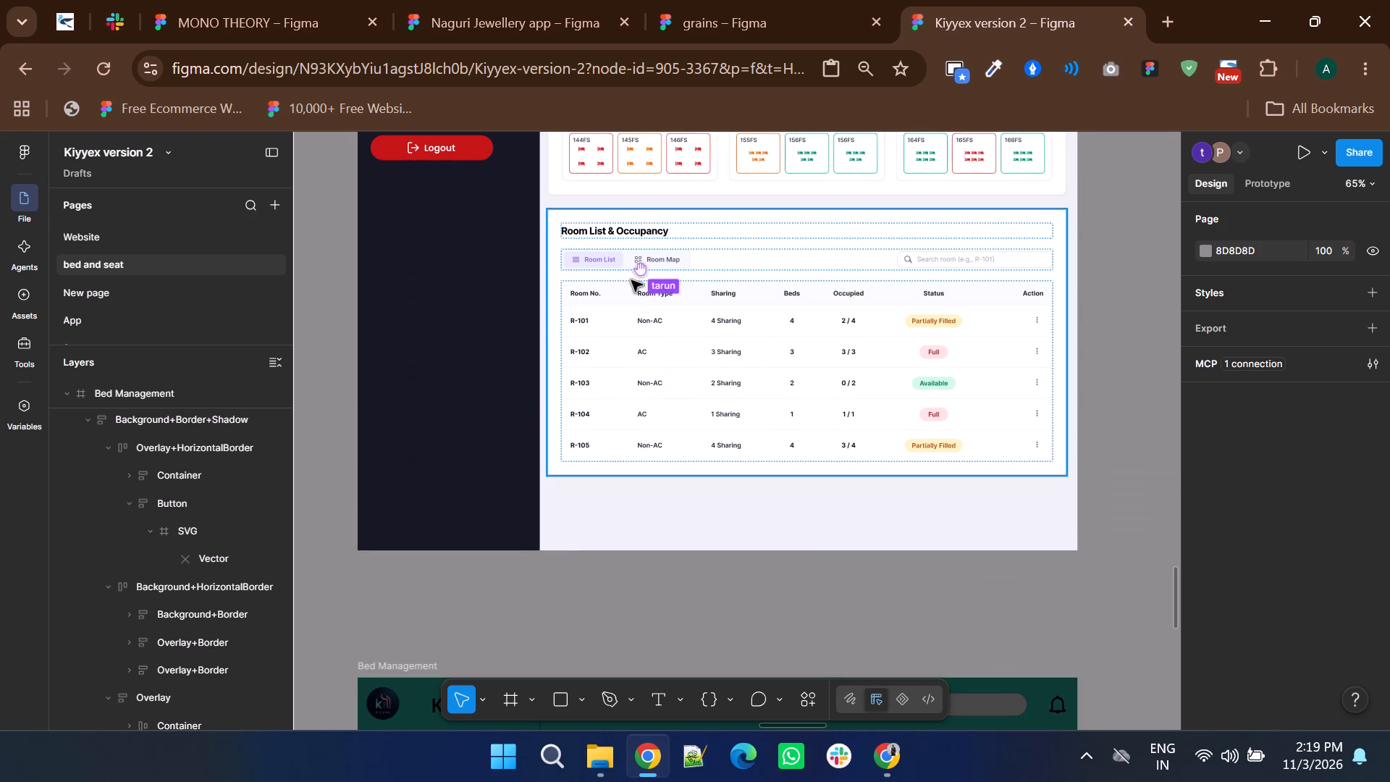
ctrl+scroll(657, 258, up, 2)
triple_click(648, 261)
click(648, 261)
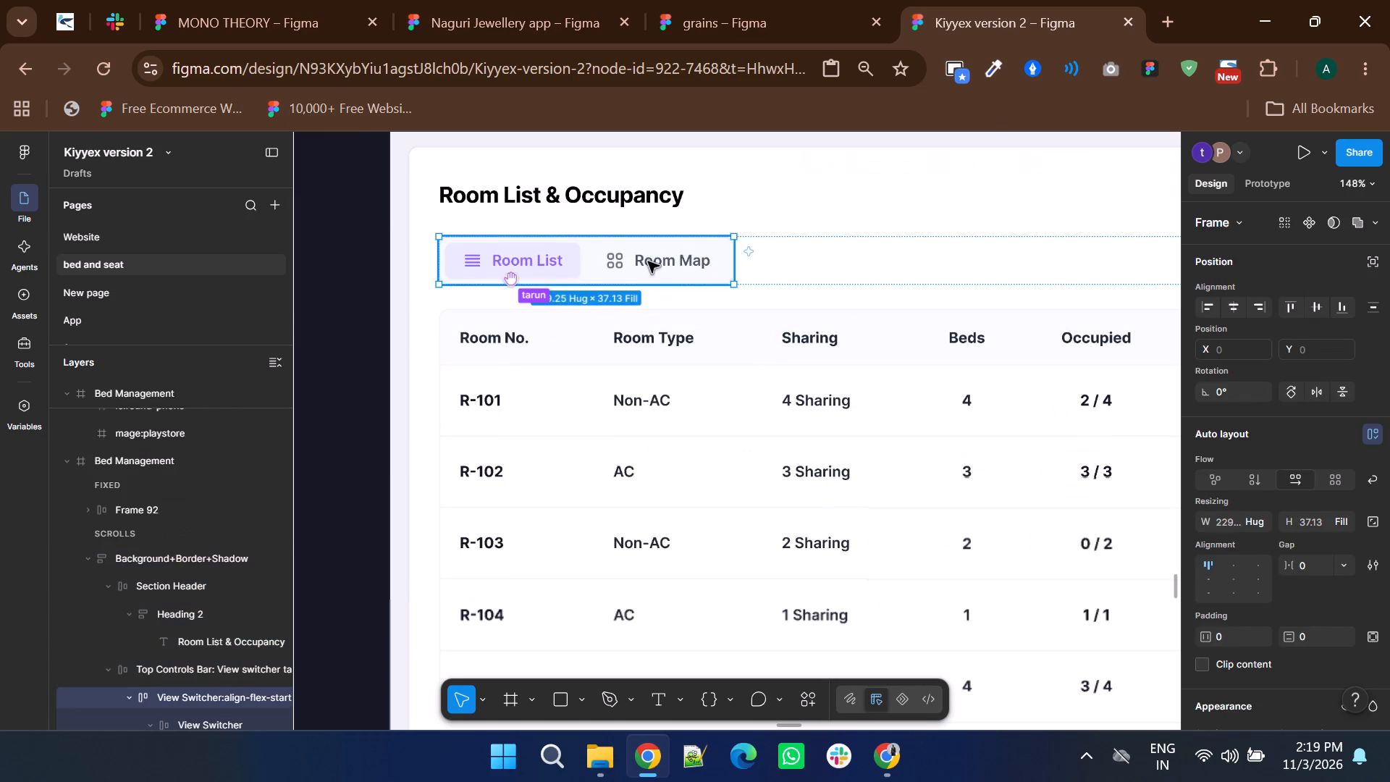
key(Delete)
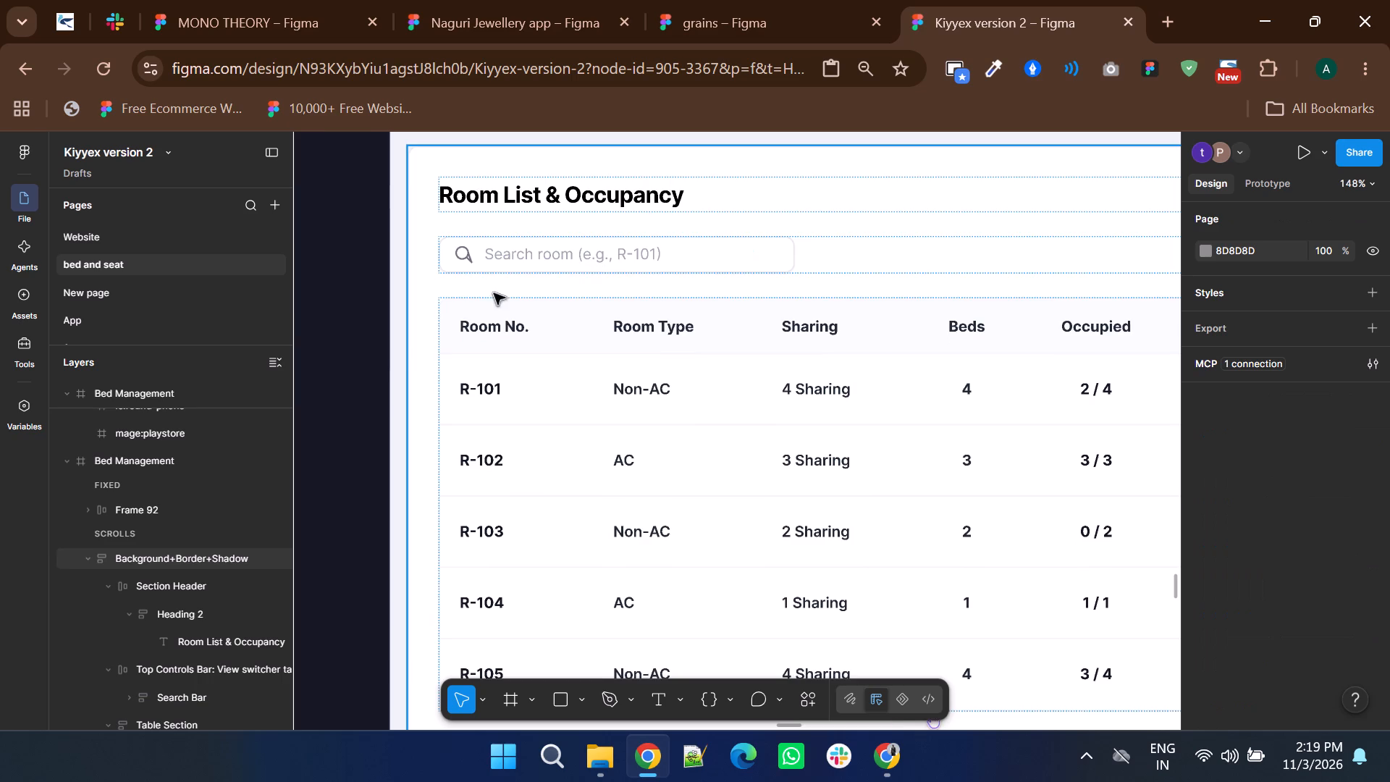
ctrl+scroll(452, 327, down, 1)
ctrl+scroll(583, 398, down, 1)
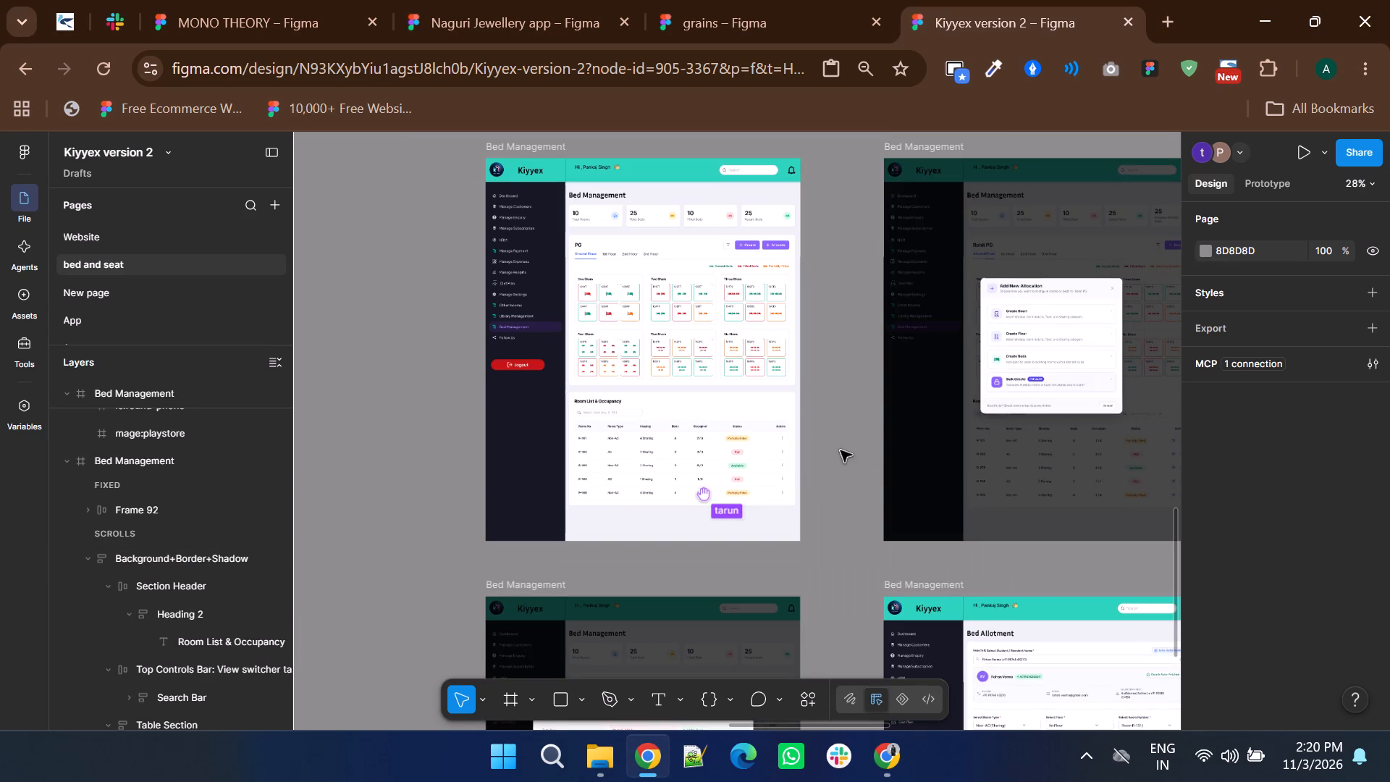
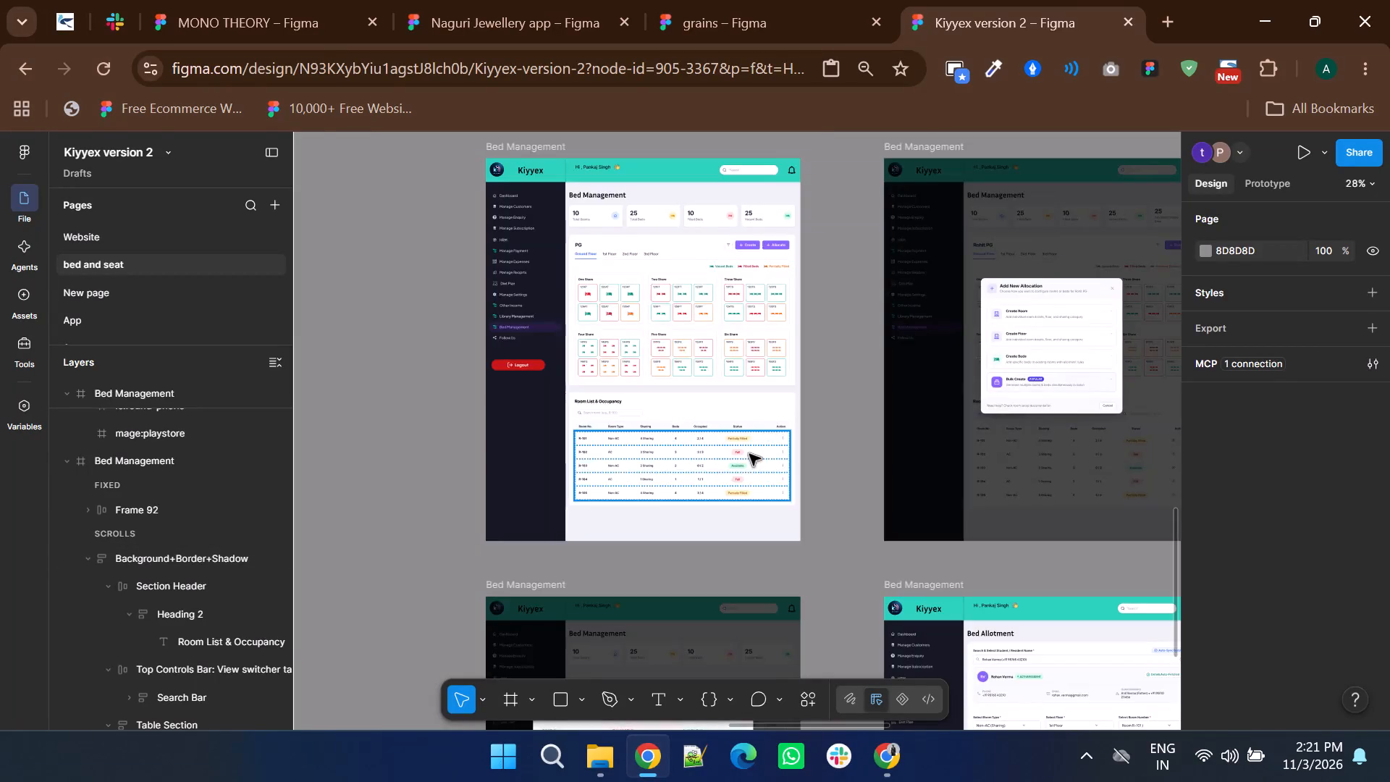
Examine the Room List & Occupancy table in the main Bed Management frame, including its status labels, and the room cards above it.
ctrl+scroll(749, 454, up, 4)
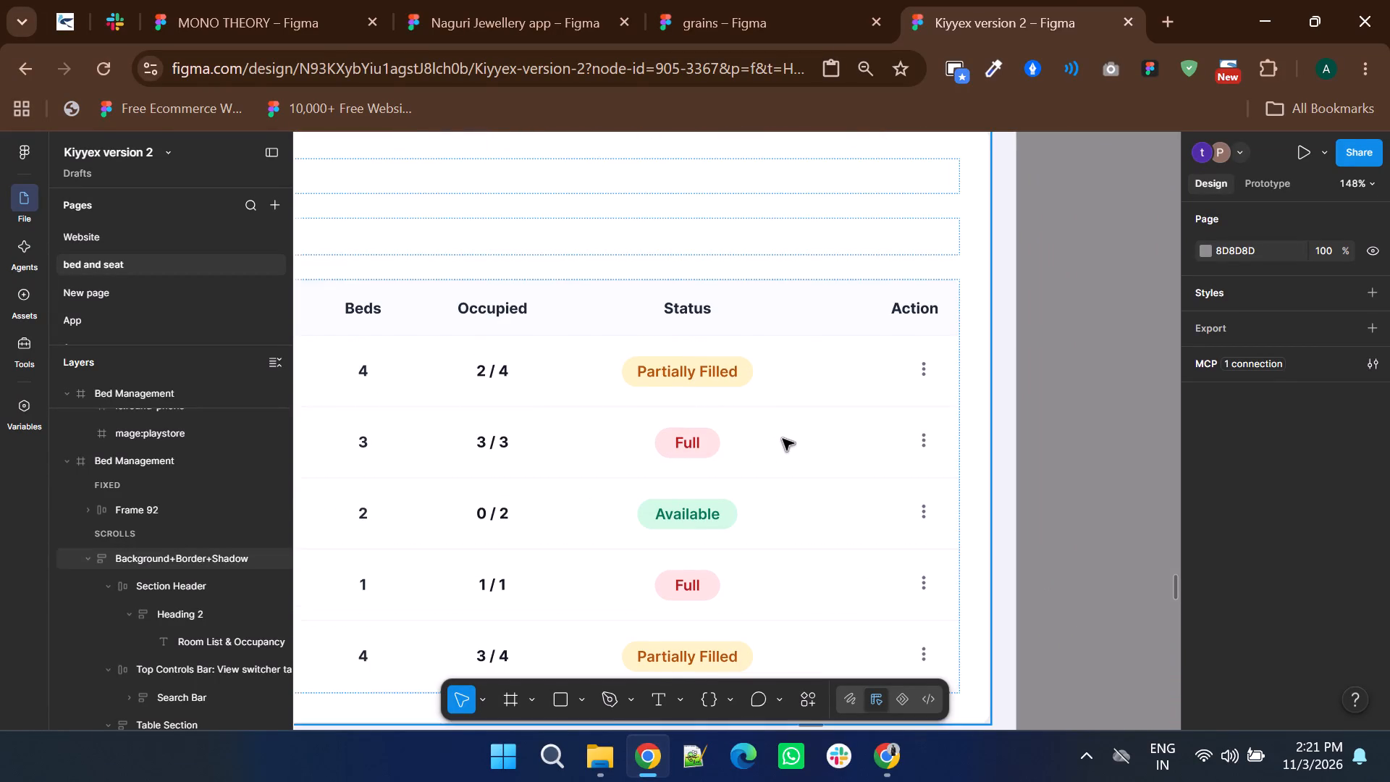
ctrl+scroll(783, 439, down, 2)
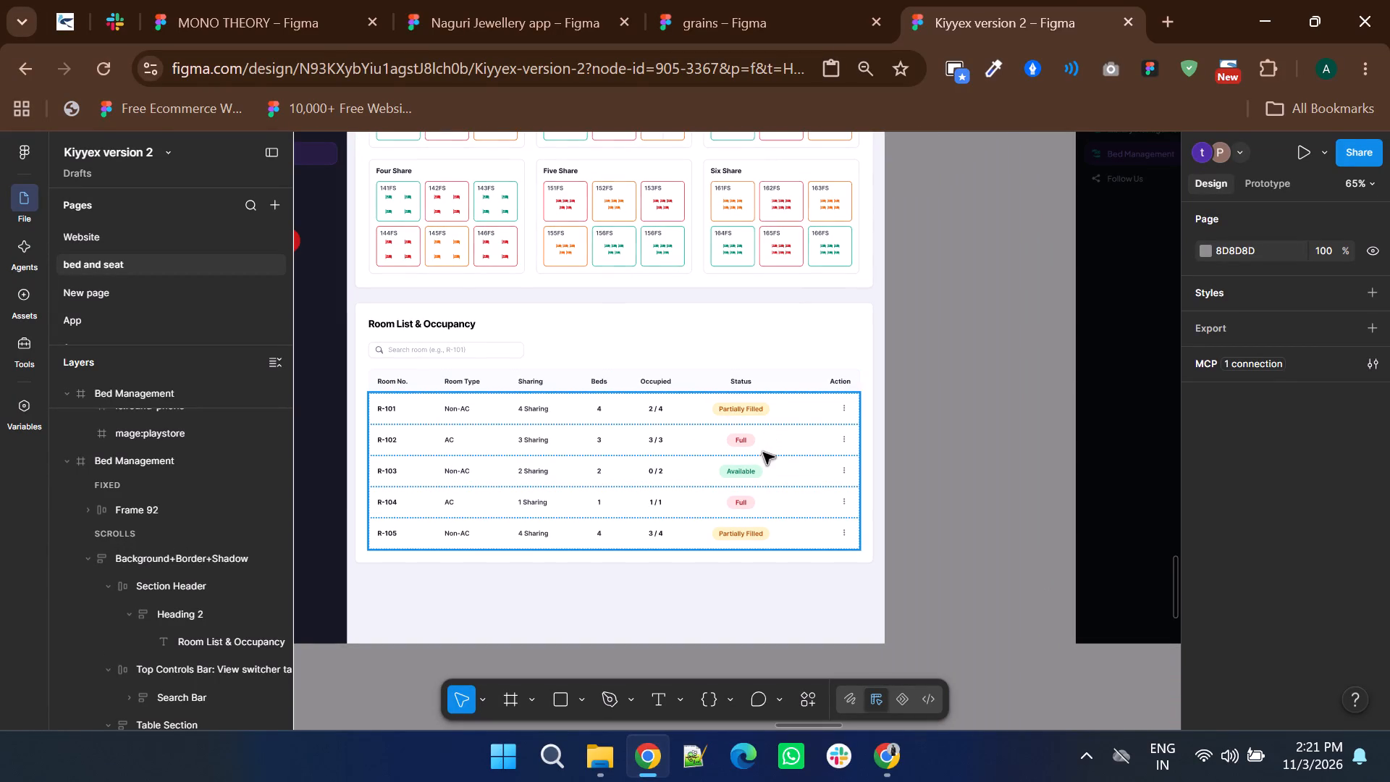
ctrl+scroll(736, 413, up, 3)
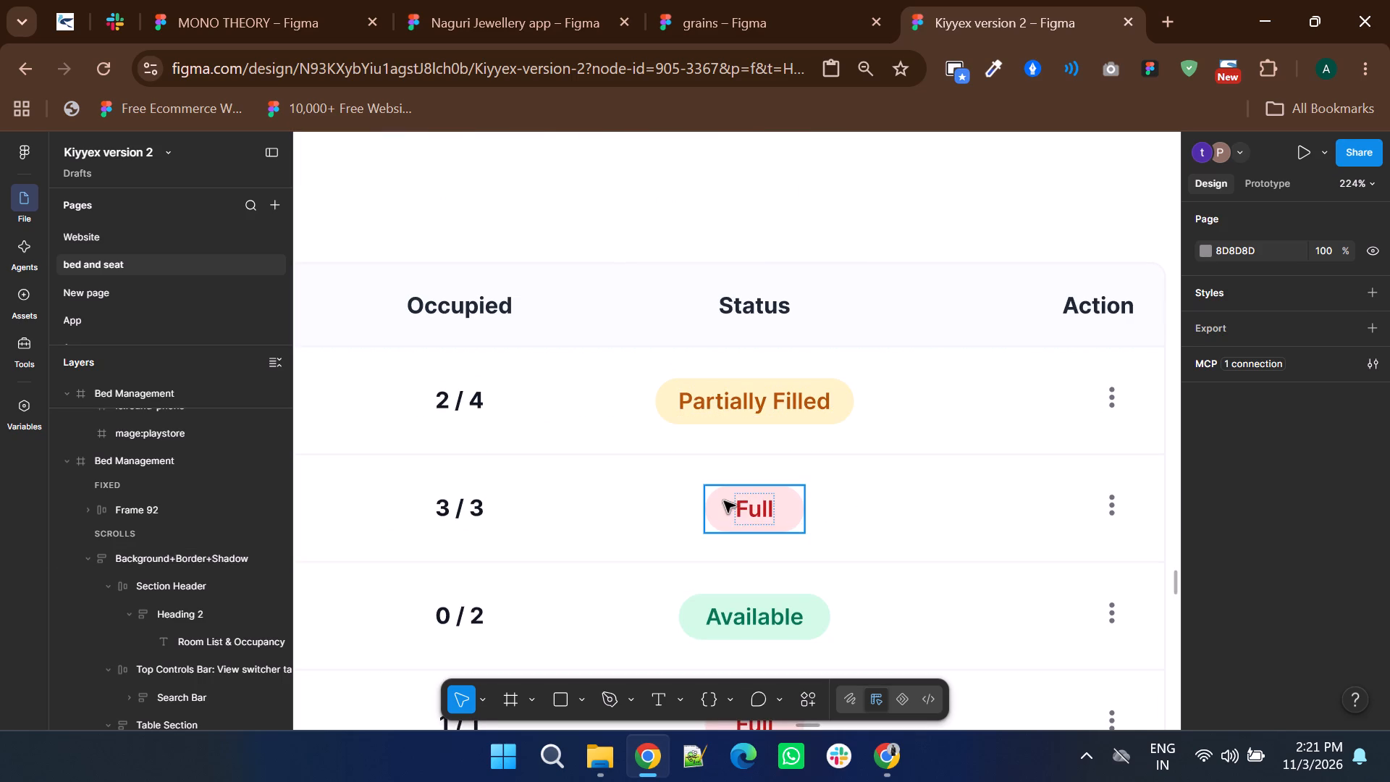
scroll(724, 501, down, 2)
ctrl+scroll(738, 416, down, 1)
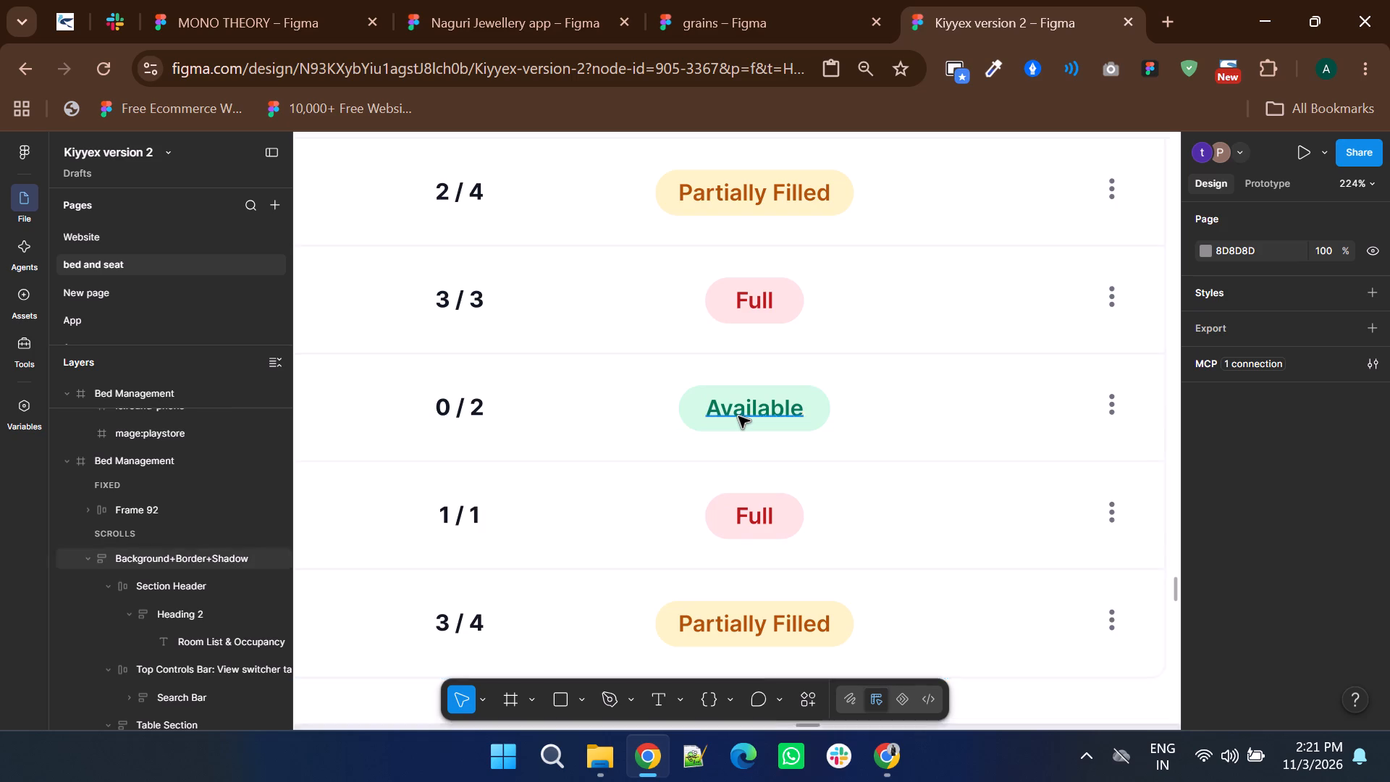
ctrl+scroll(738, 416, down, 2)
click(959, 470)
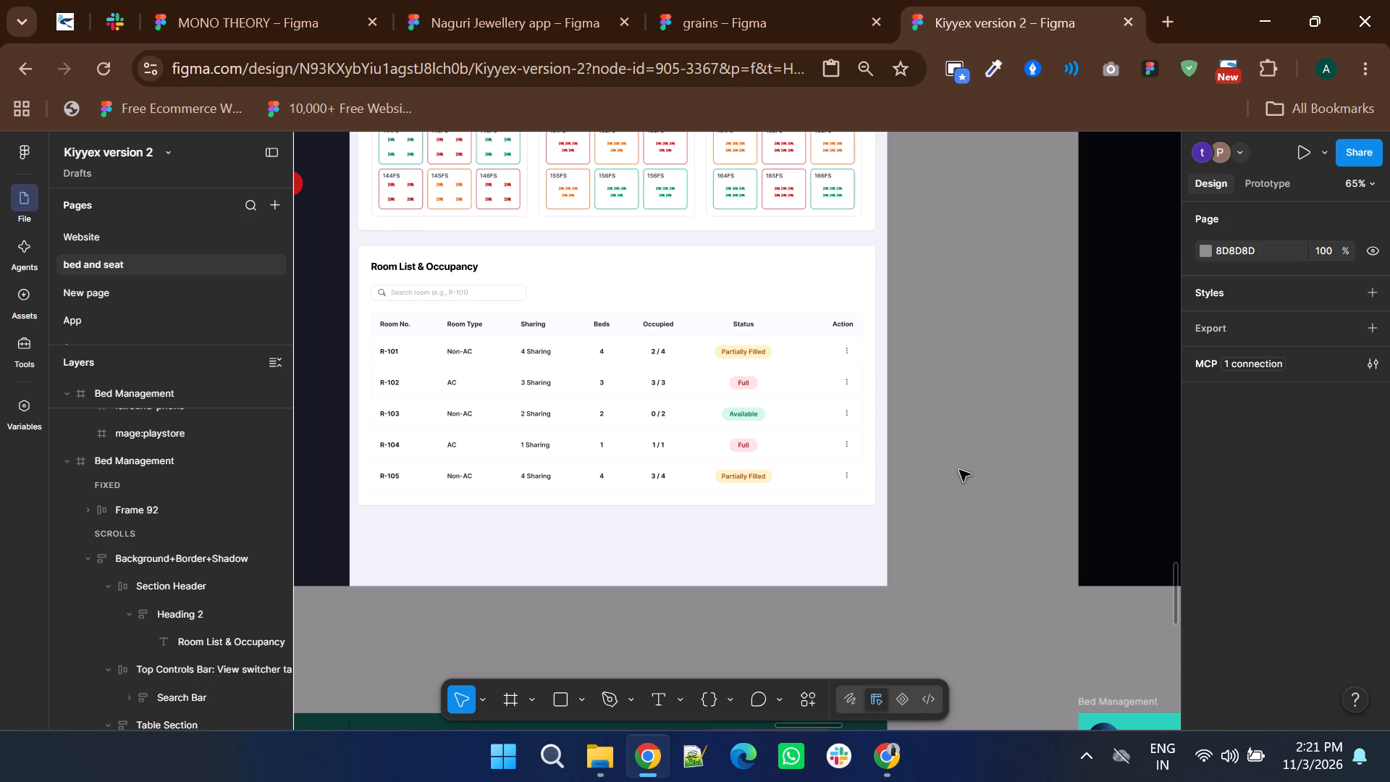
ctrl+scroll(954, 505, down, 2)
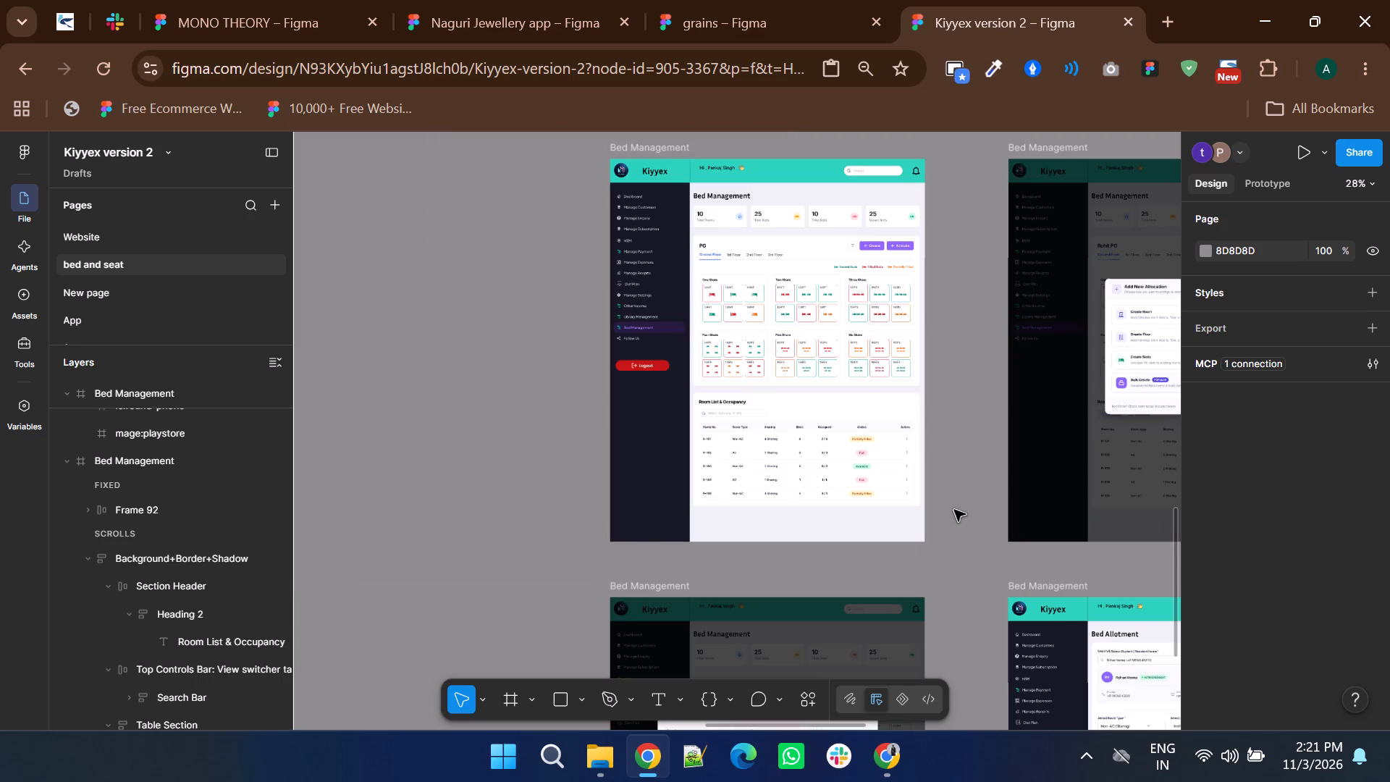
shift+scroll(954, 510, down, 1)
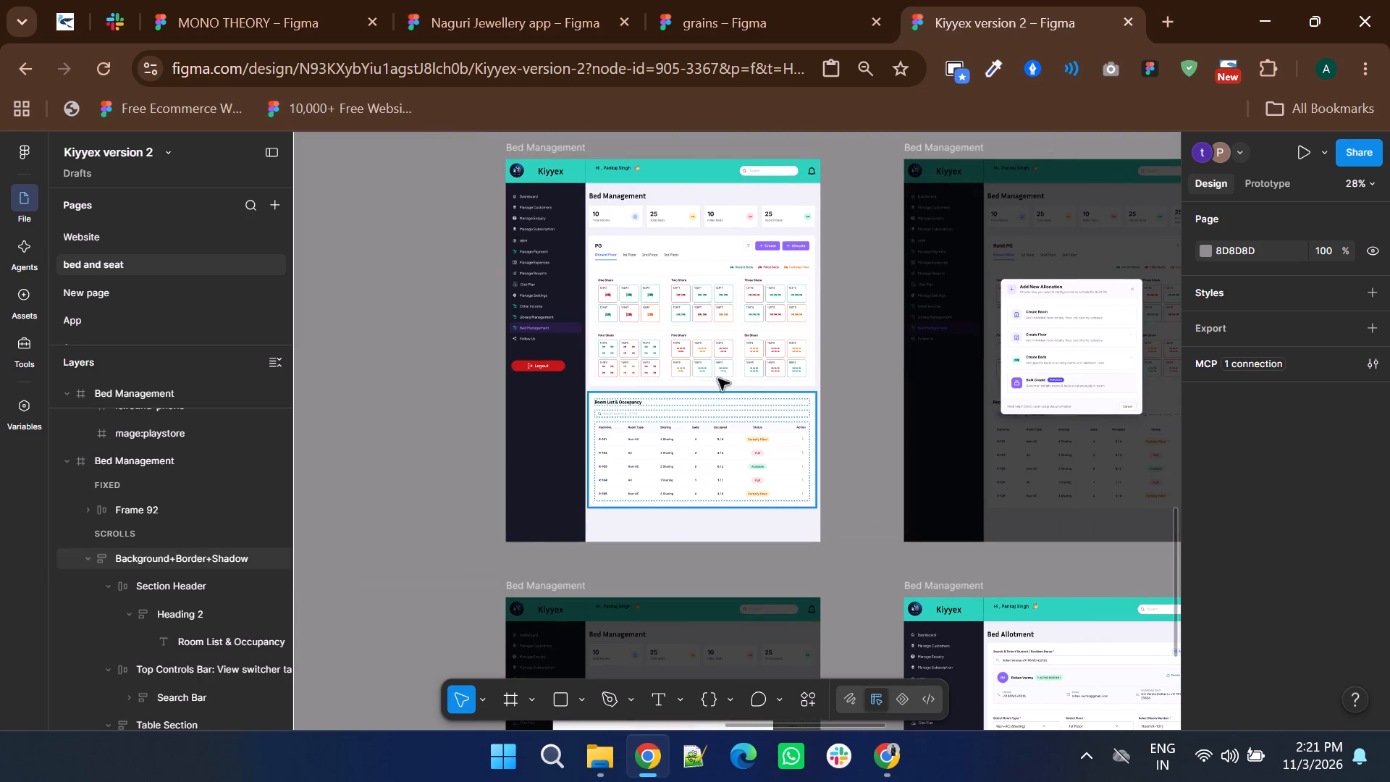
ctrl+scroll(702, 373, down, 2)
ctrl+scroll(705, 372, up, 4)
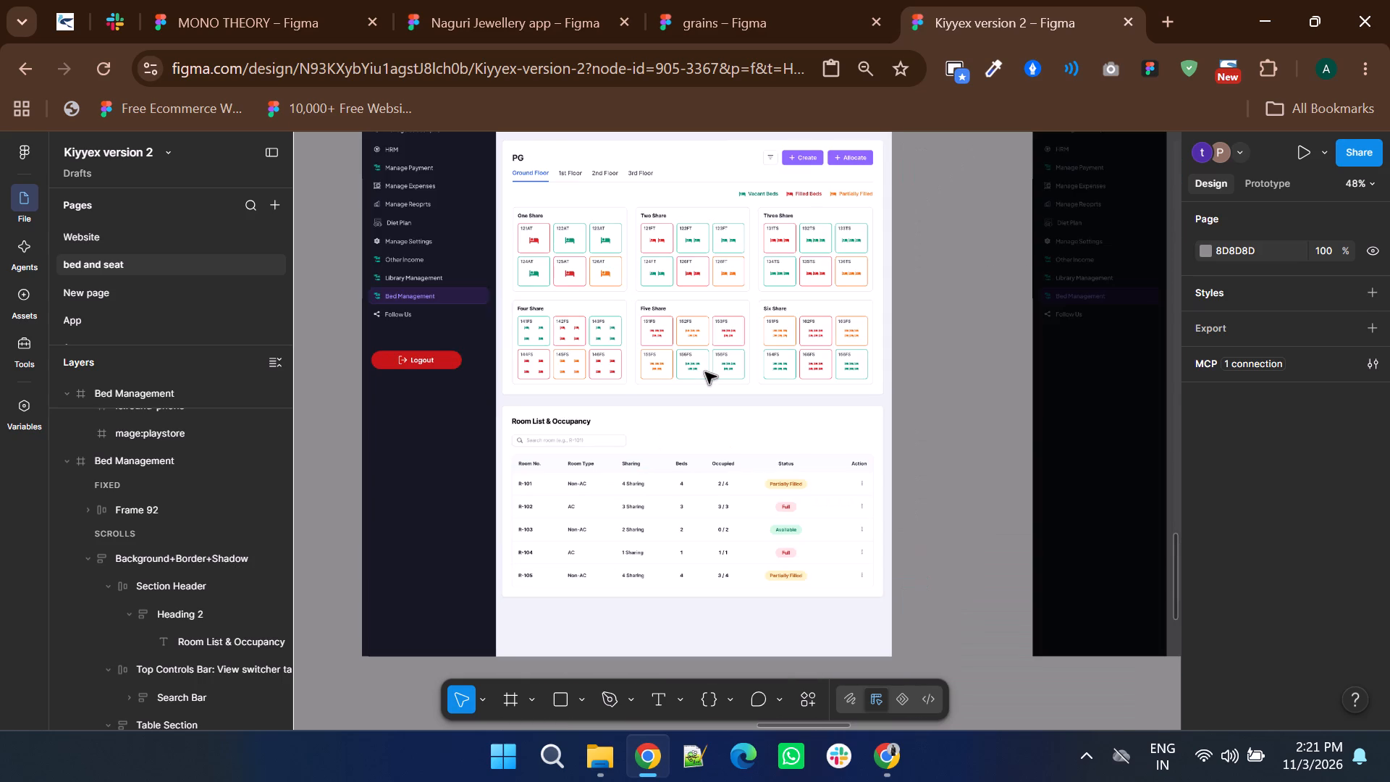
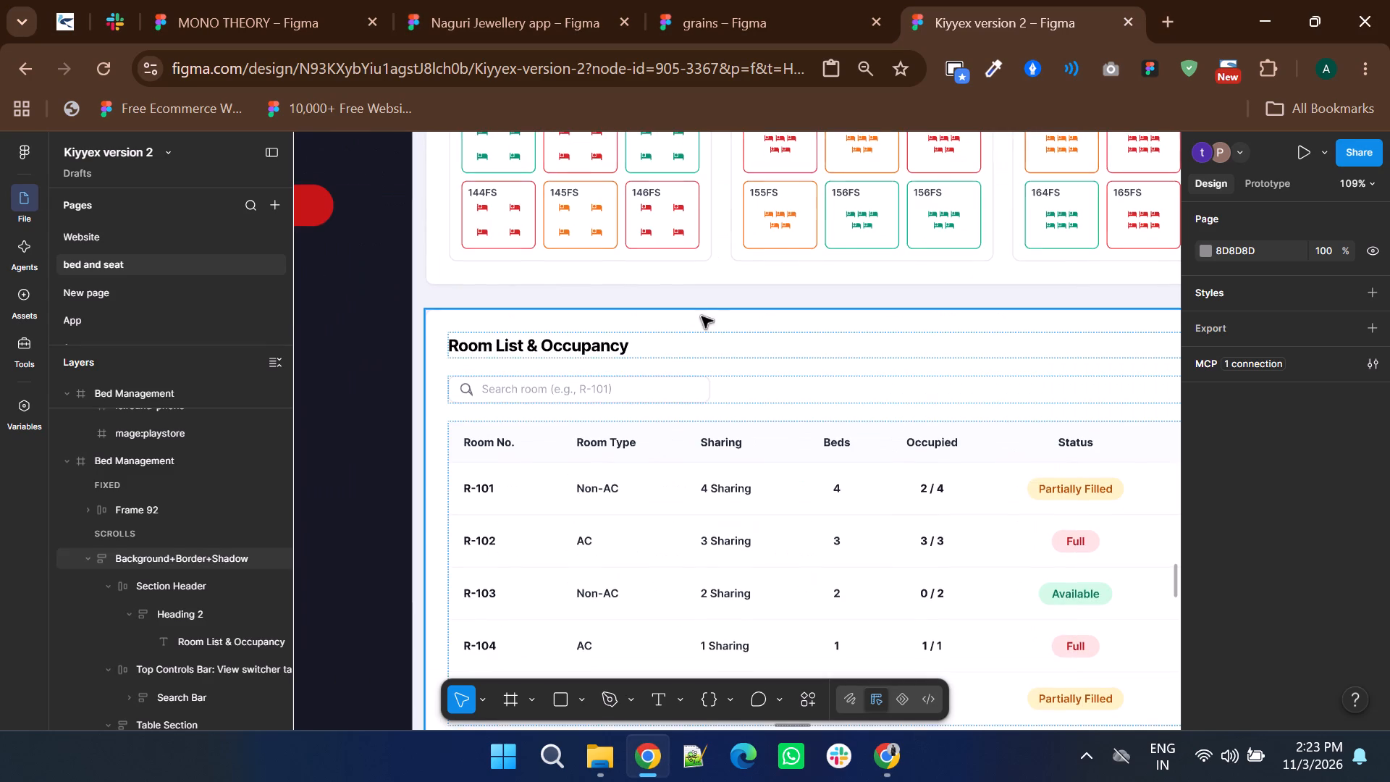
ctrl+scroll(702, 316, down, 3)
ctrl+scroll(965, 446, down, 2)
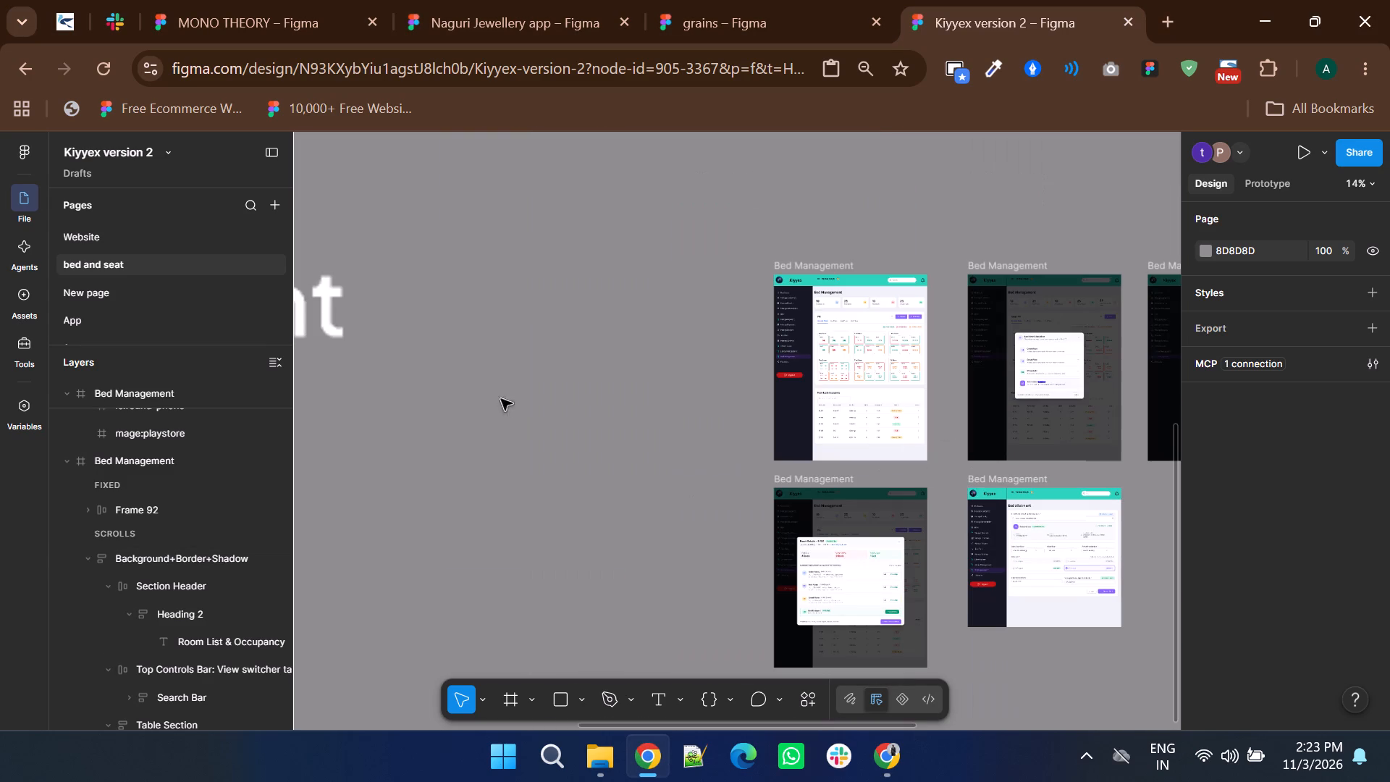
right_click(542, 324)
click(569, 329)
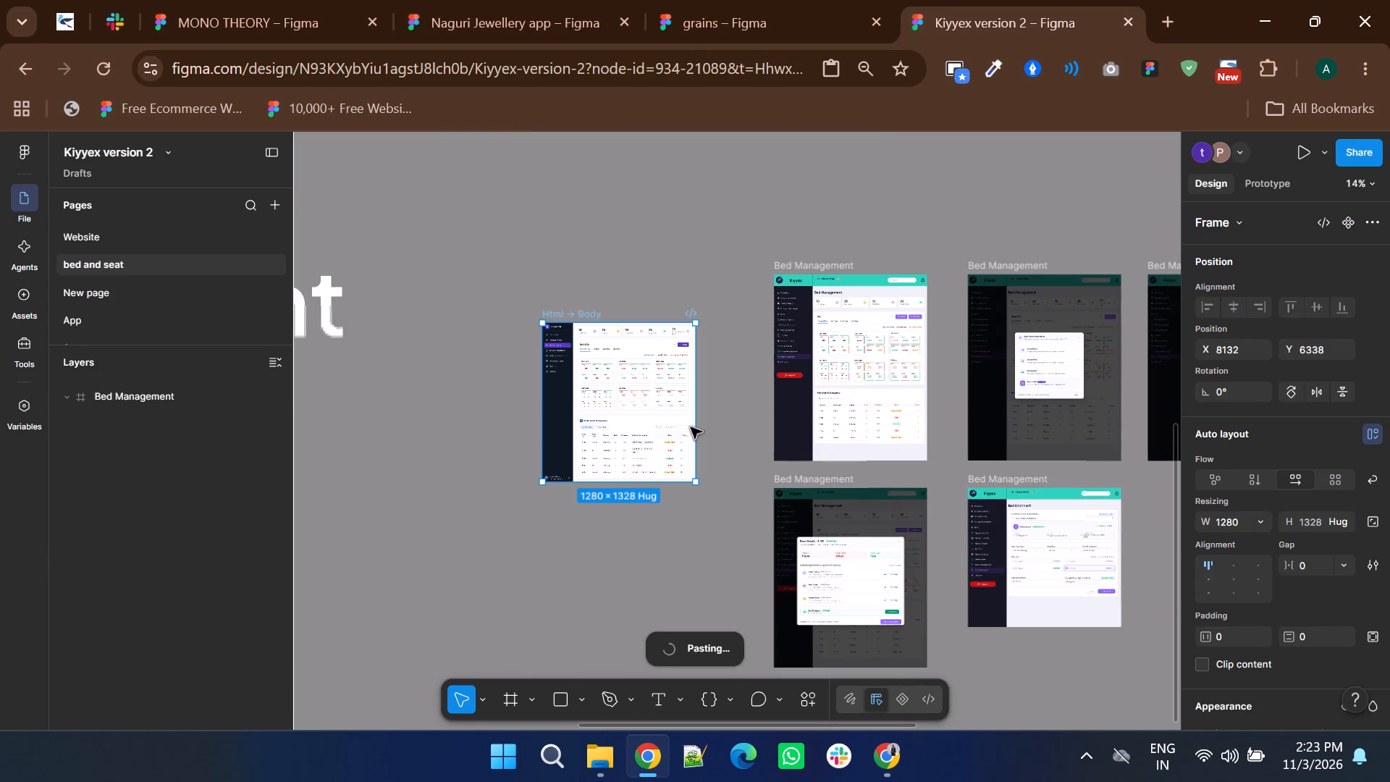
Replace the Room List & Occupancy table in the main Bed Management frame with the pasted screen's Table Section, which has a Students / Occupants column.
ctrl+scroll(759, 415, up, 2)
double_click(476, 490)
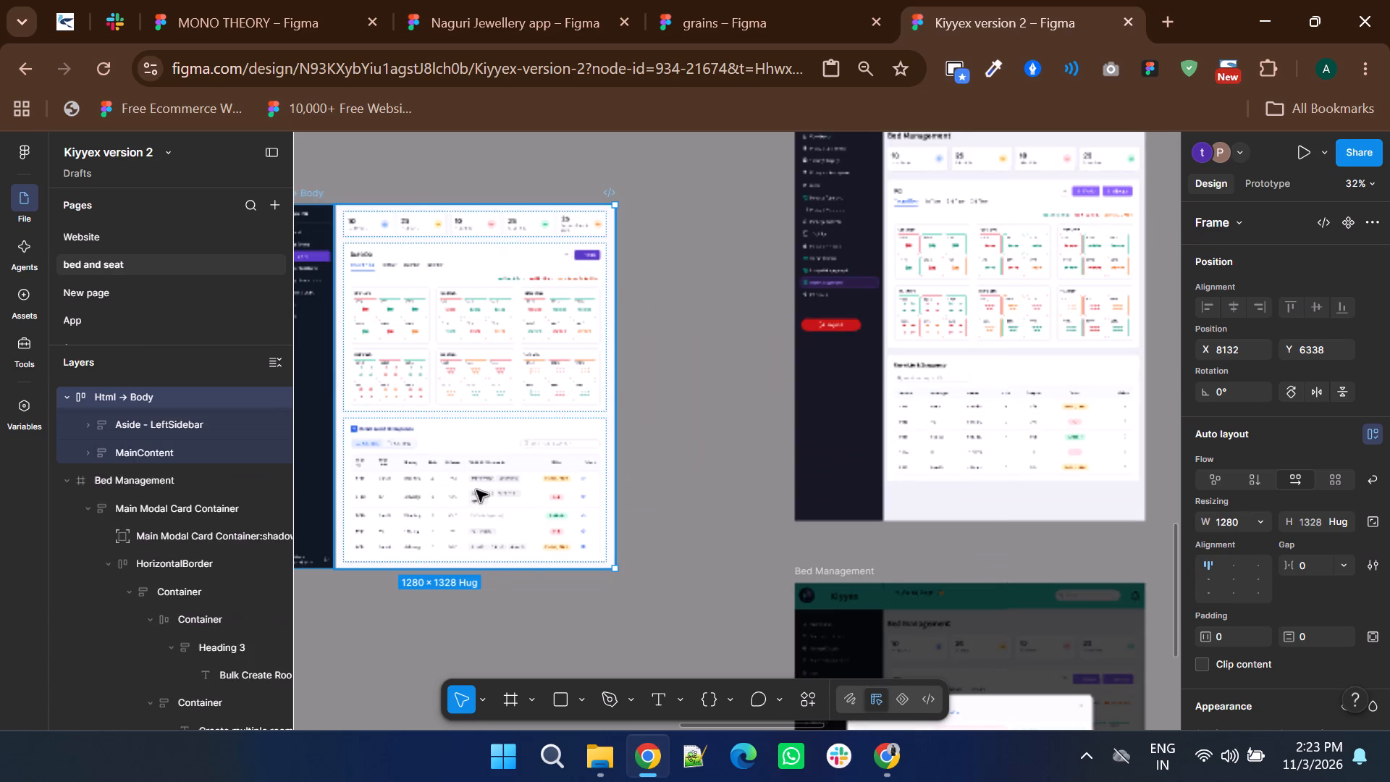
double_click(476, 490)
right_click(476, 490)
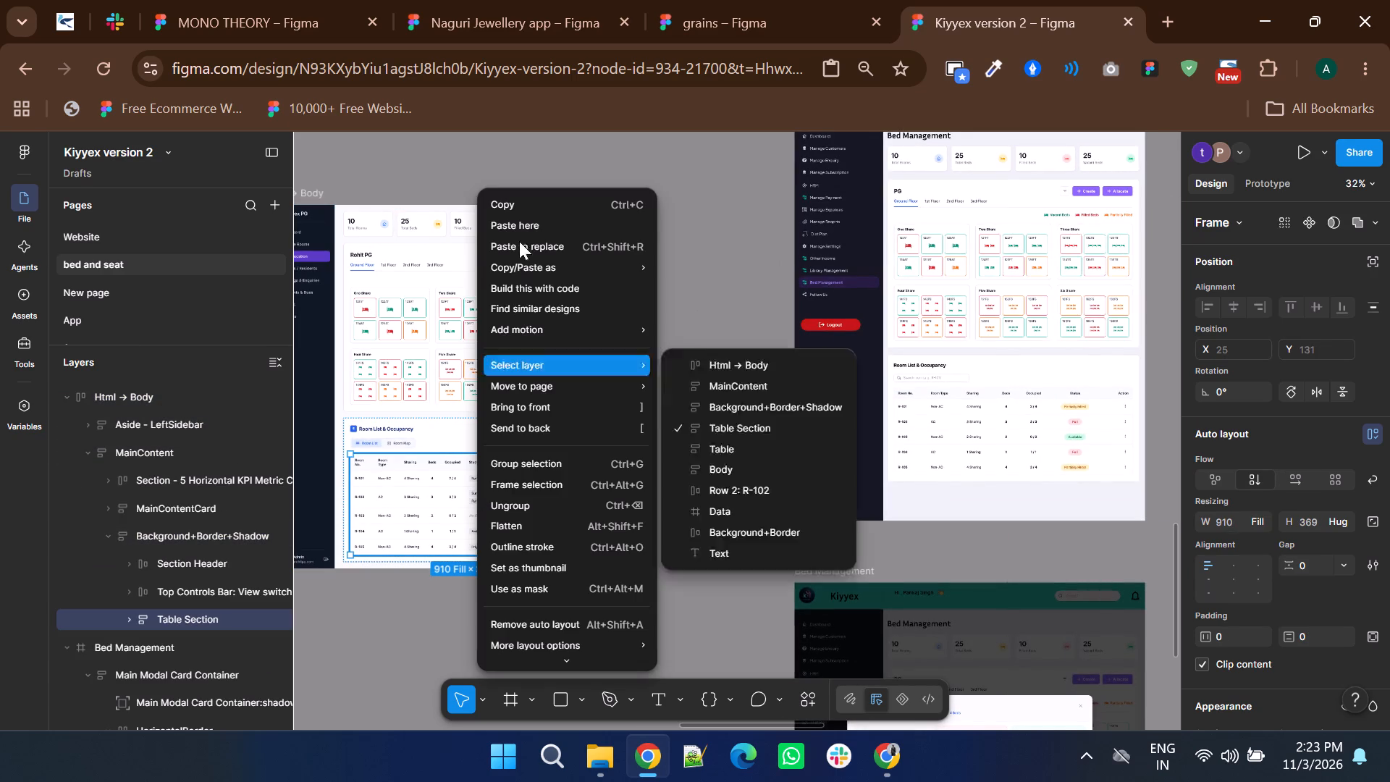
click(517, 206)
click(946, 423)
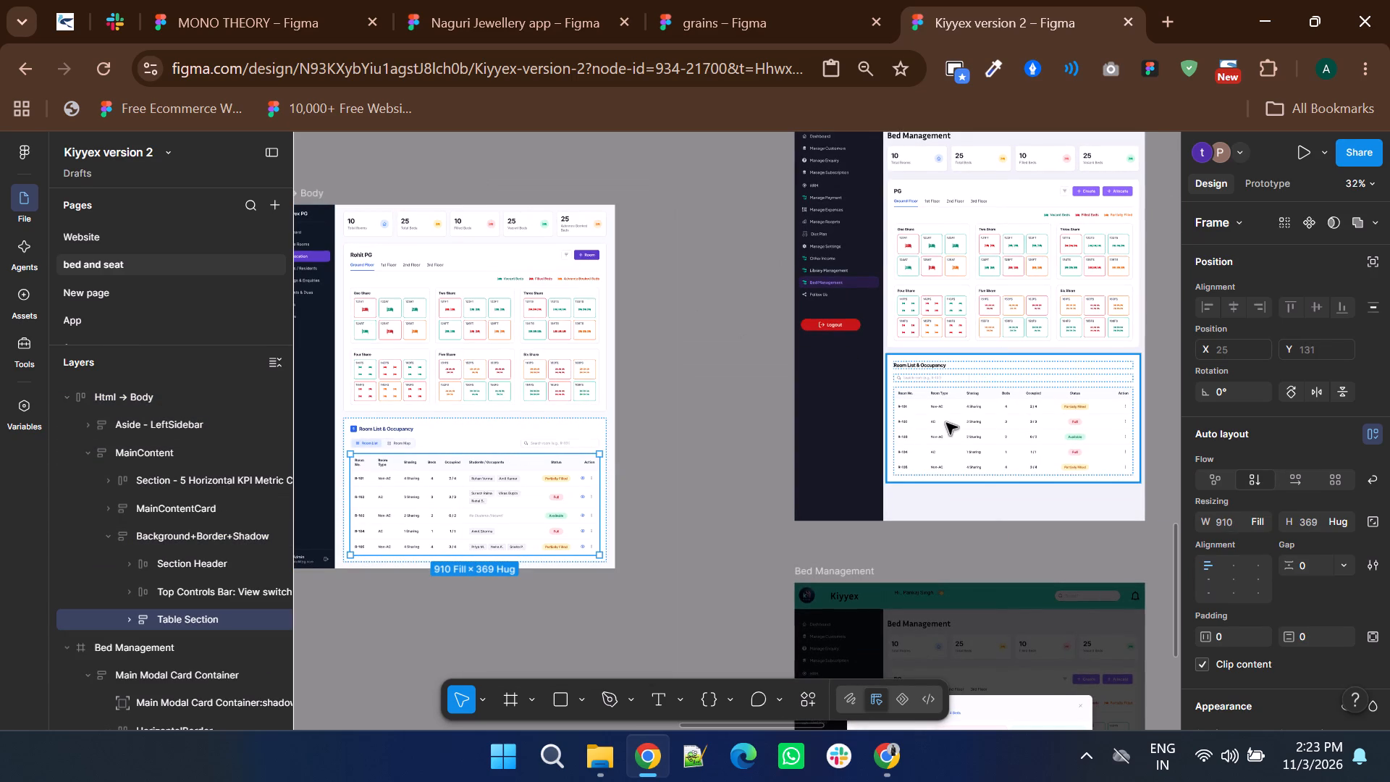
double_click(946, 423)
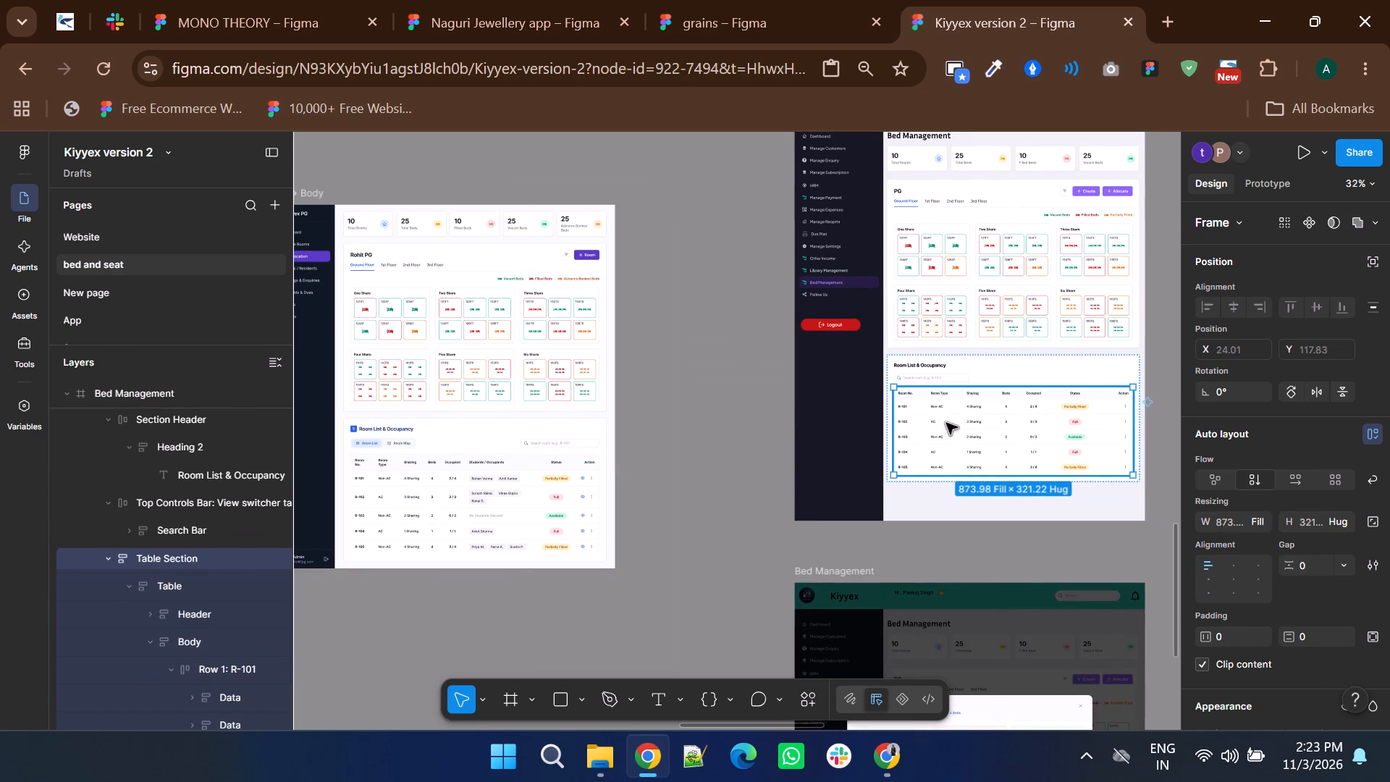
right_click(946, 423)
click(990, 236)
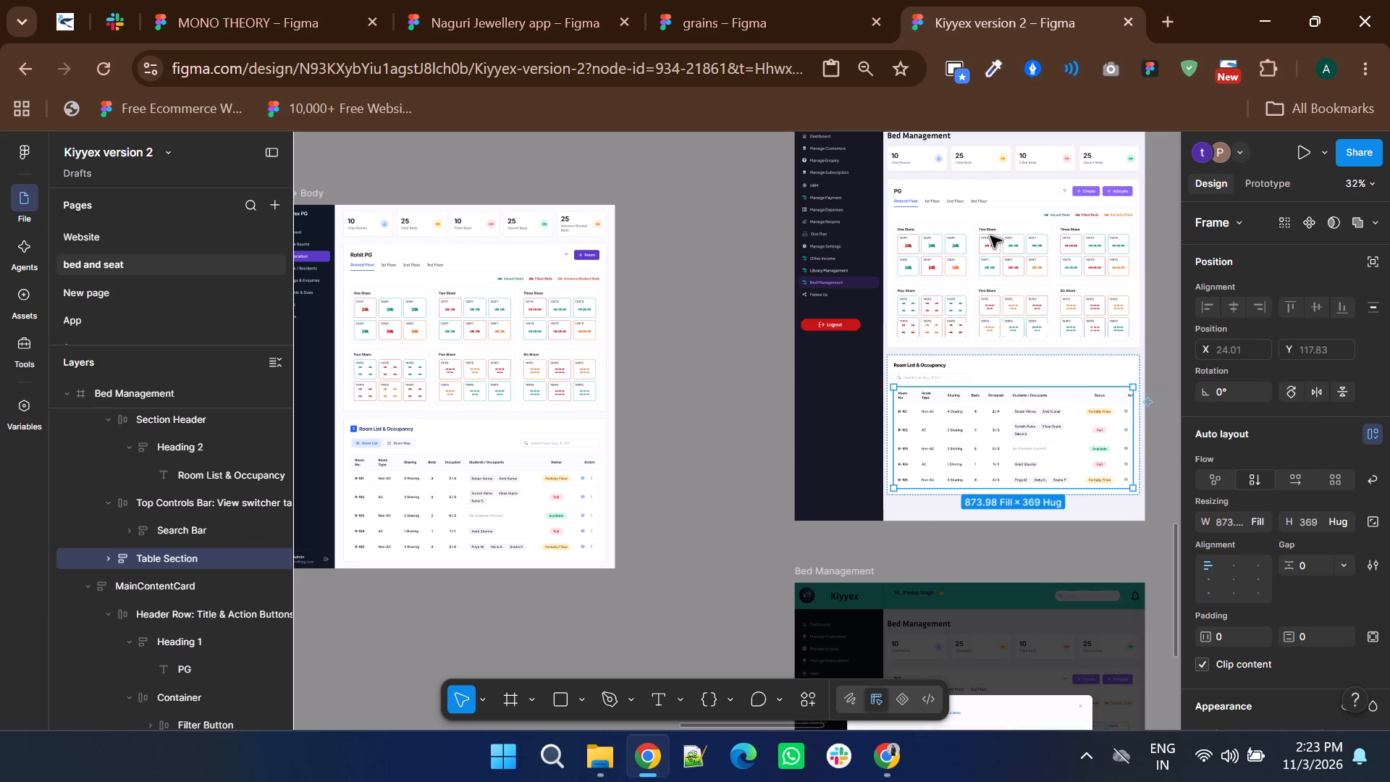
Remove the minimum width from the Table layer inside the new Room List & Occupancy table section.
click(788, 430)
shift+scroll(762, 445, down, 3)
ctrl+scroll(788, 430, up, 2)
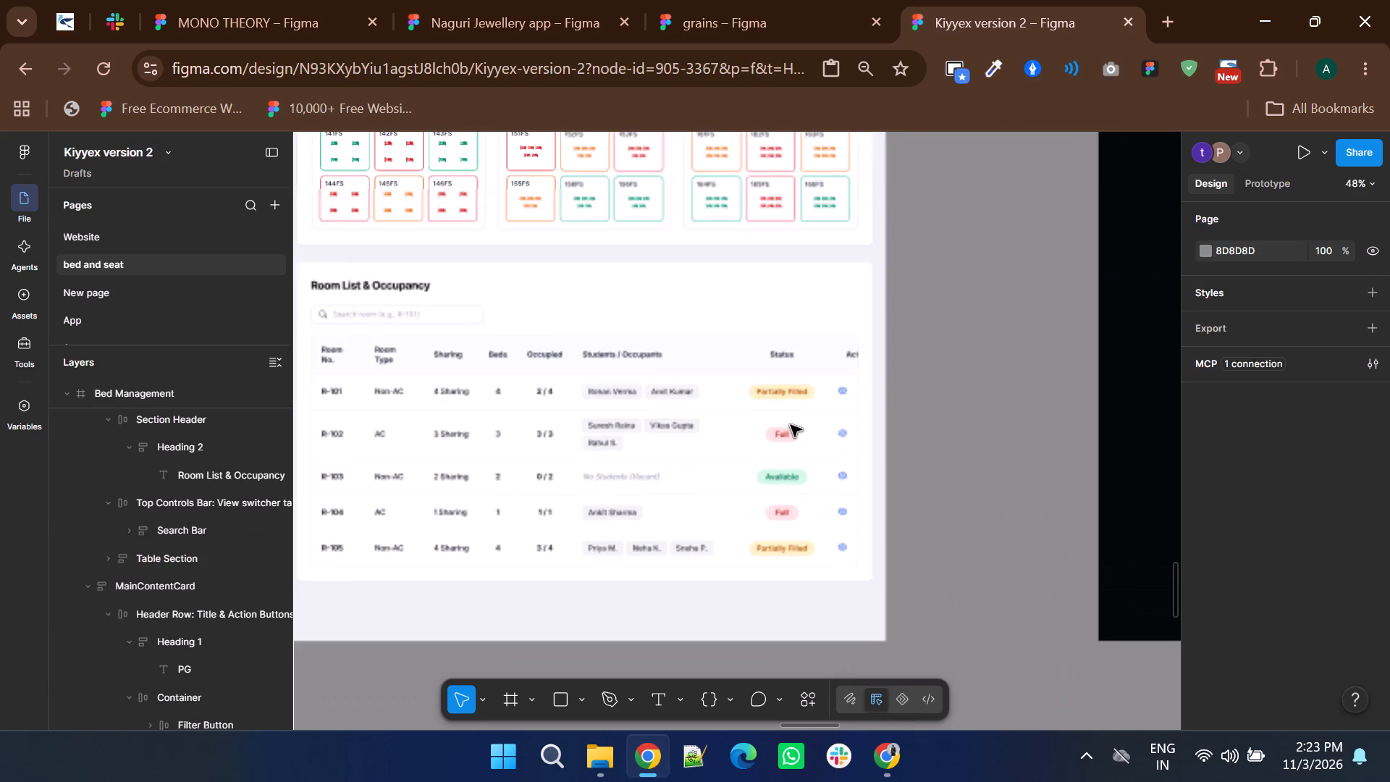
shift+scroll(791, 425, up, 2)
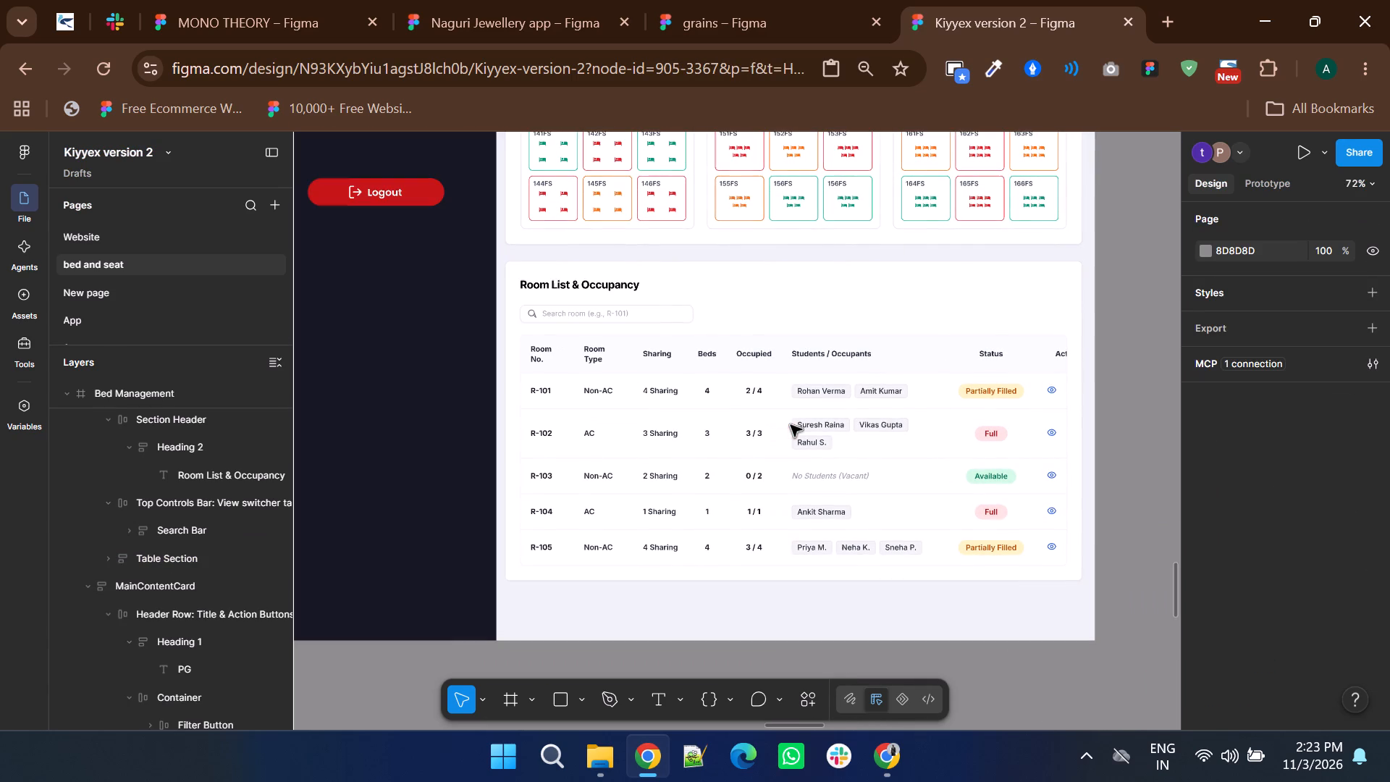
double_click(835, 405)
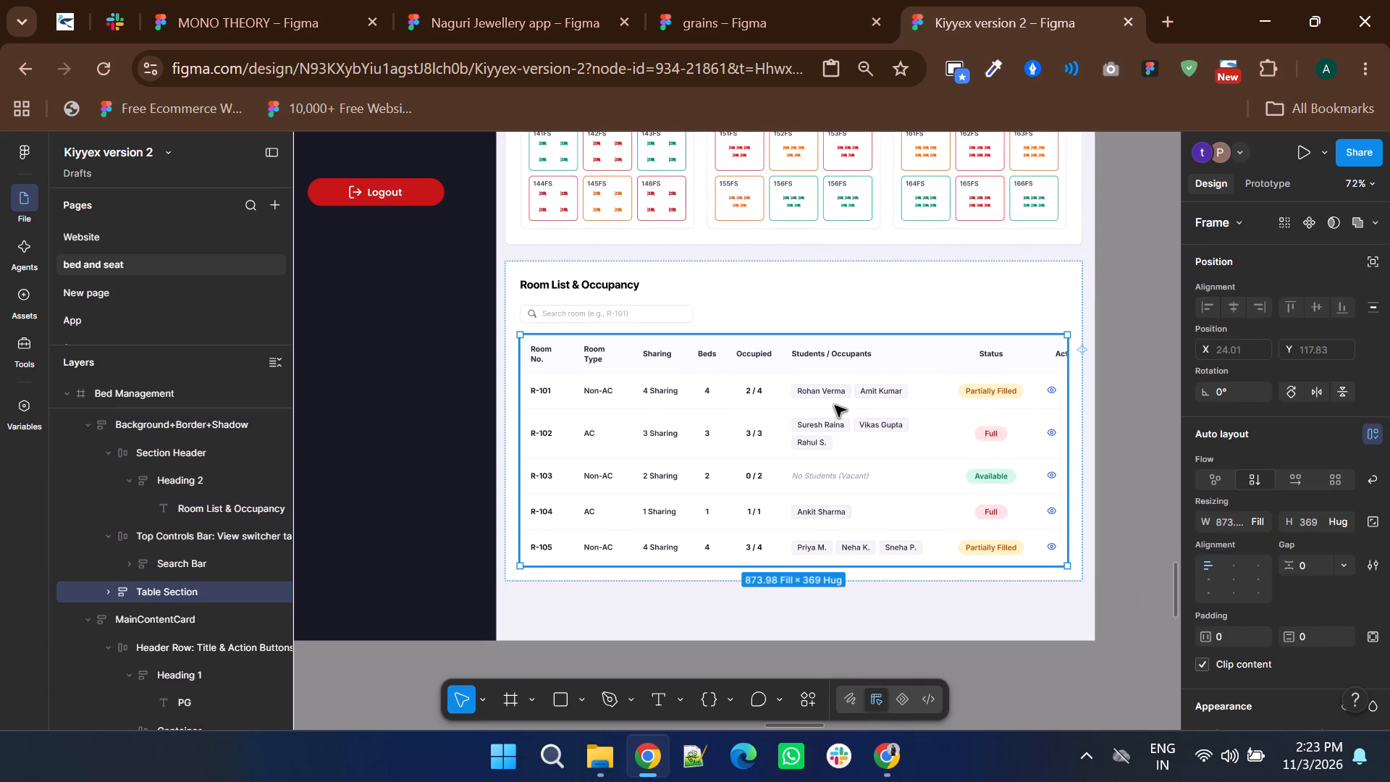
double_click(835, 405)
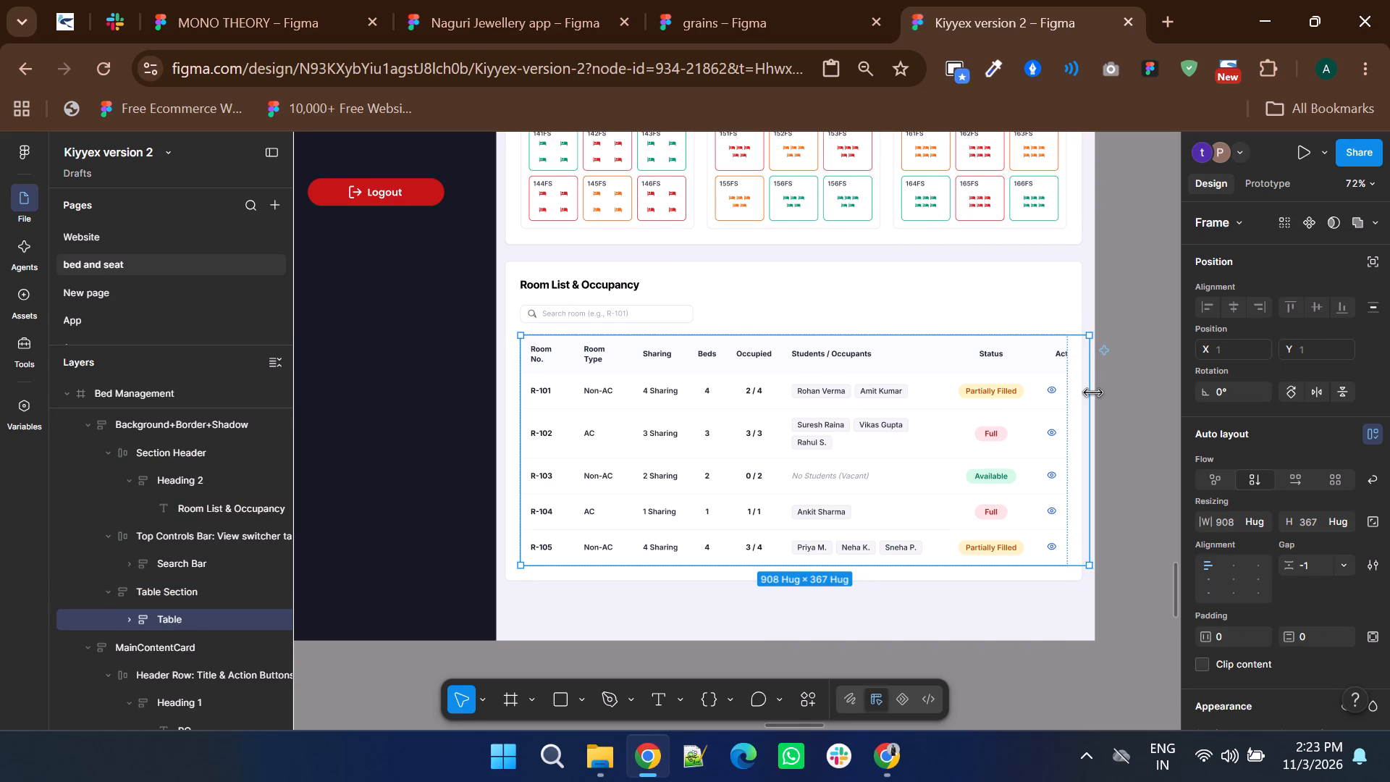
drag(1092, 392, 1074, 403)
click(1256, 516)
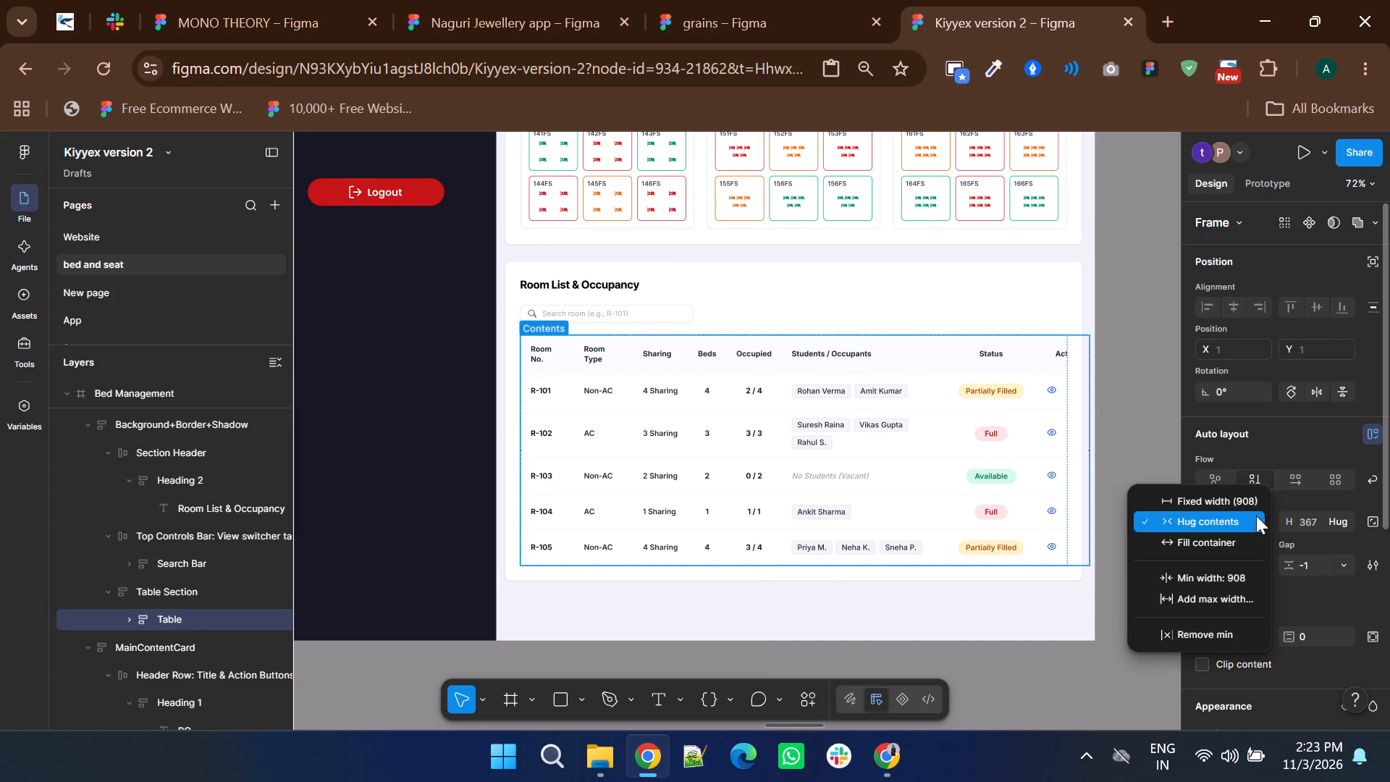
click(1183, 631)
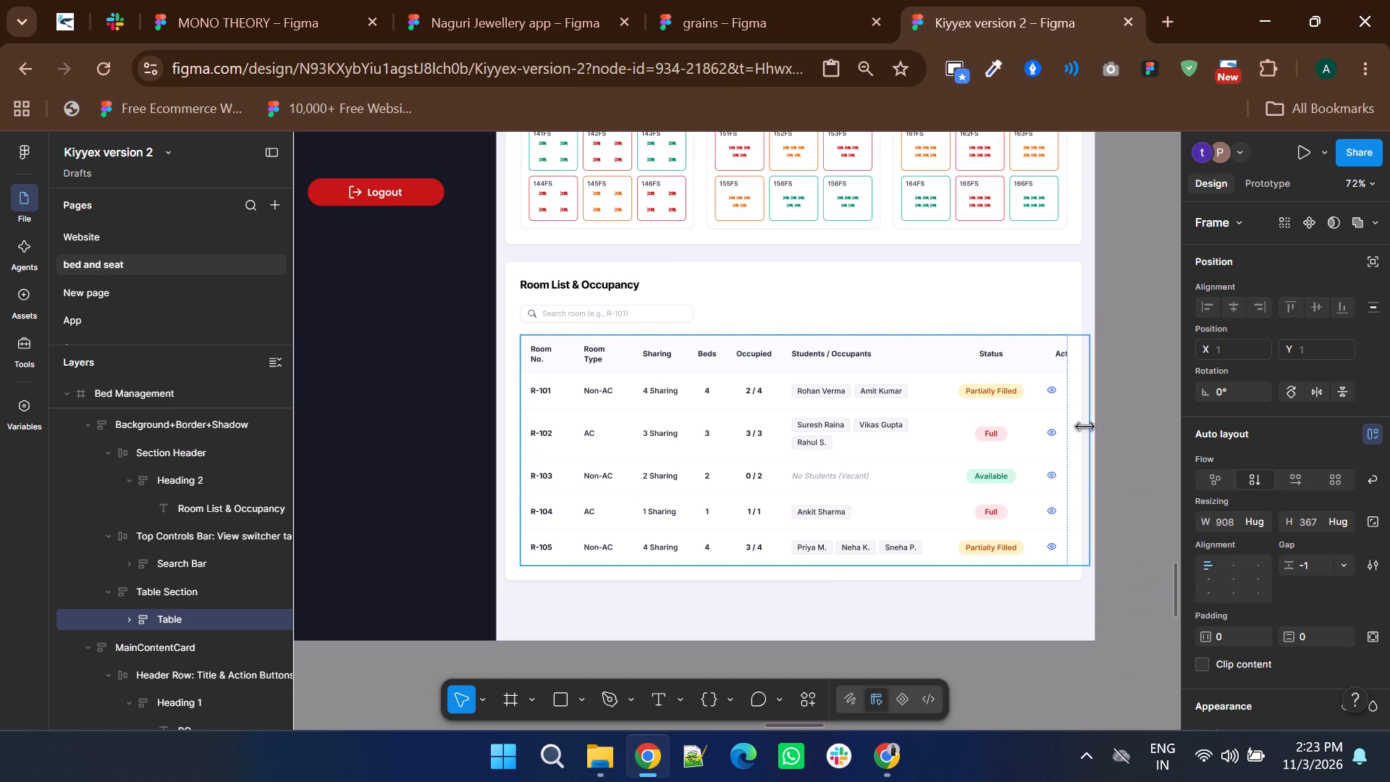
Try several widths for the Room List & Occupancy Table layer, ending at about 897 px.
drag(1086, 382, 1076, 382)
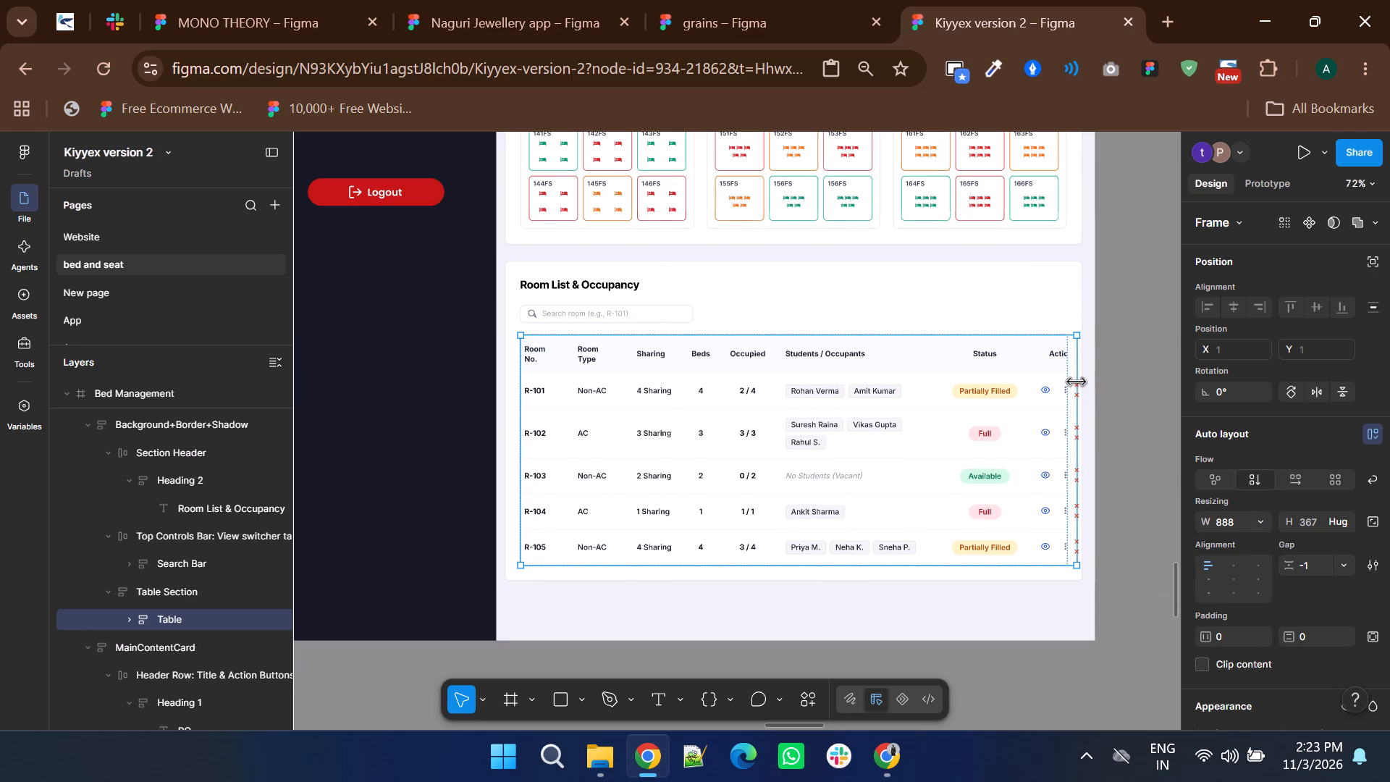
drag(1076, 382, 1058, 388)
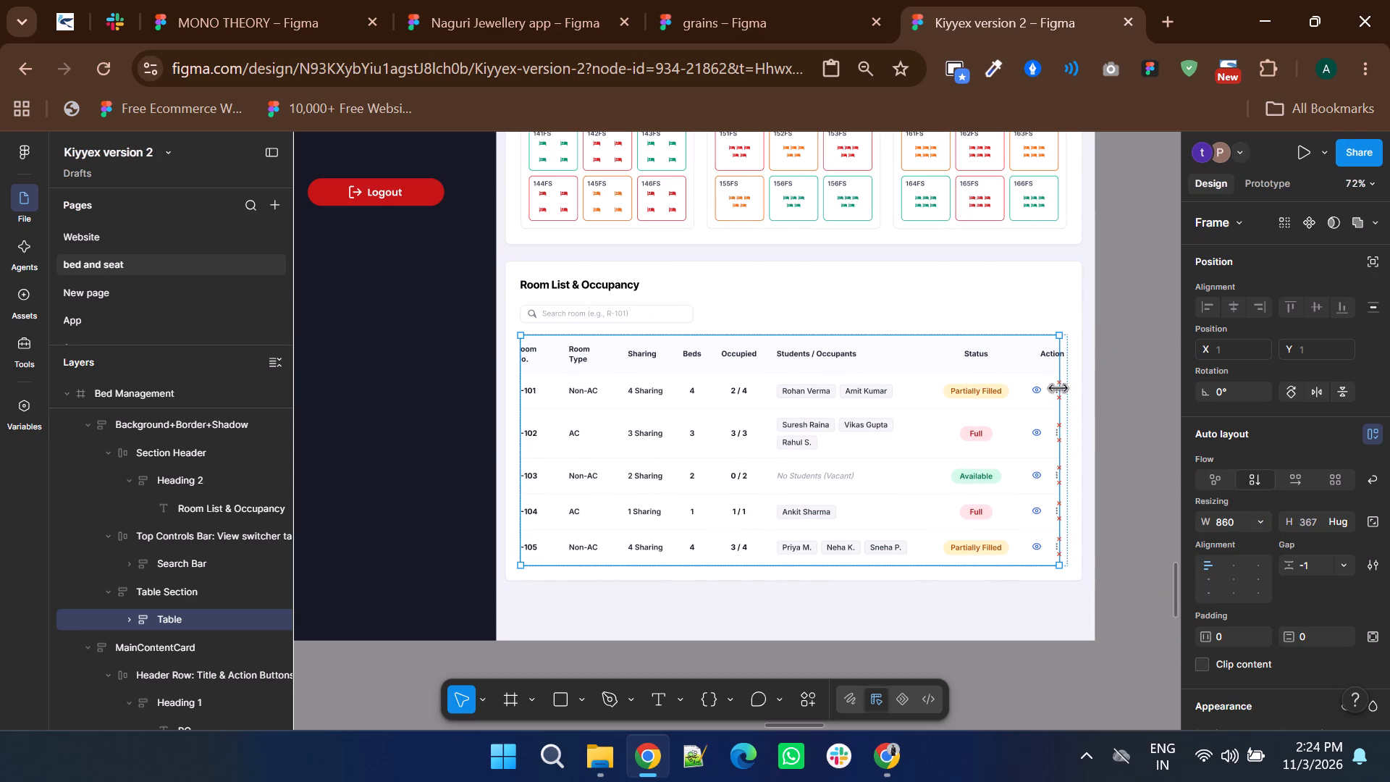
drag(1058, 388, 1066, 390)
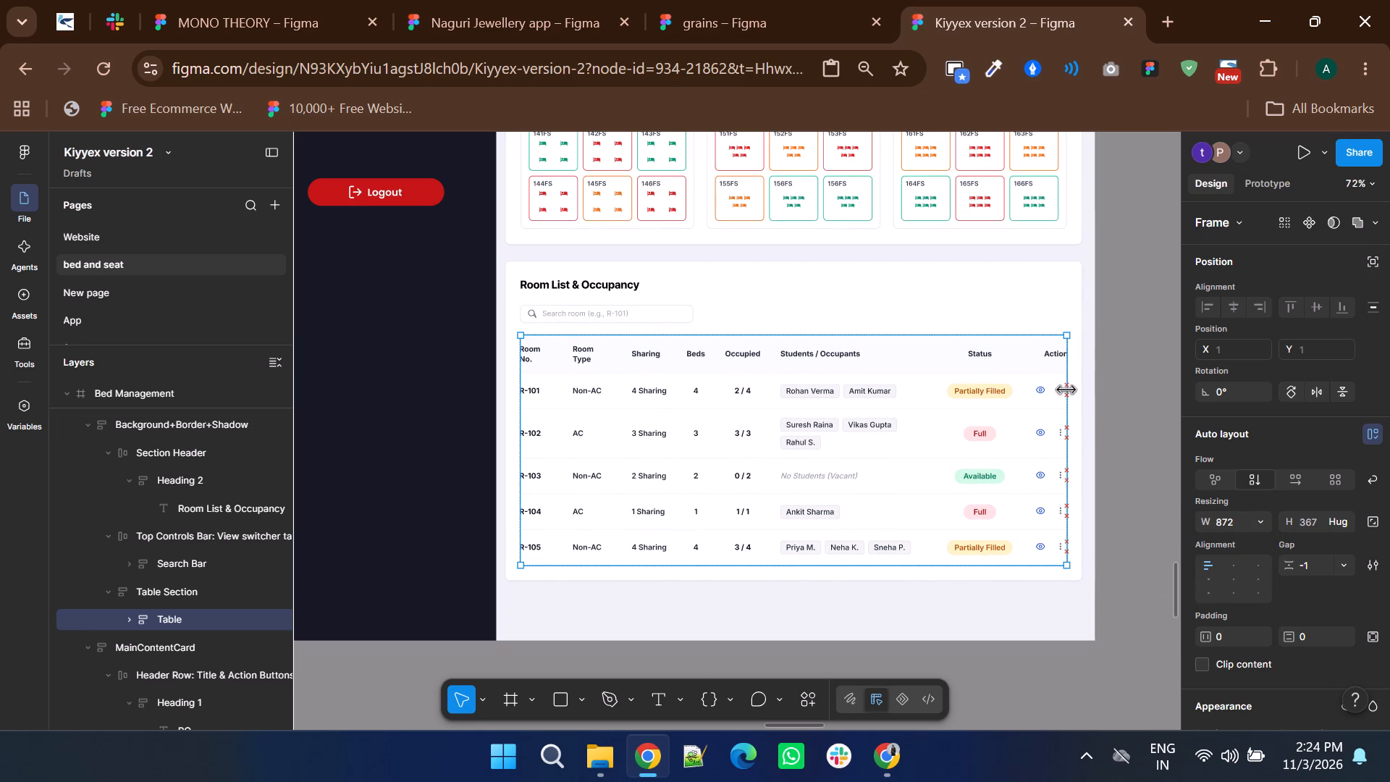
drag(1066, 390, 1084, 393)
ctrl+scroll(1084, 393, up, 3)
click(1008, 372)
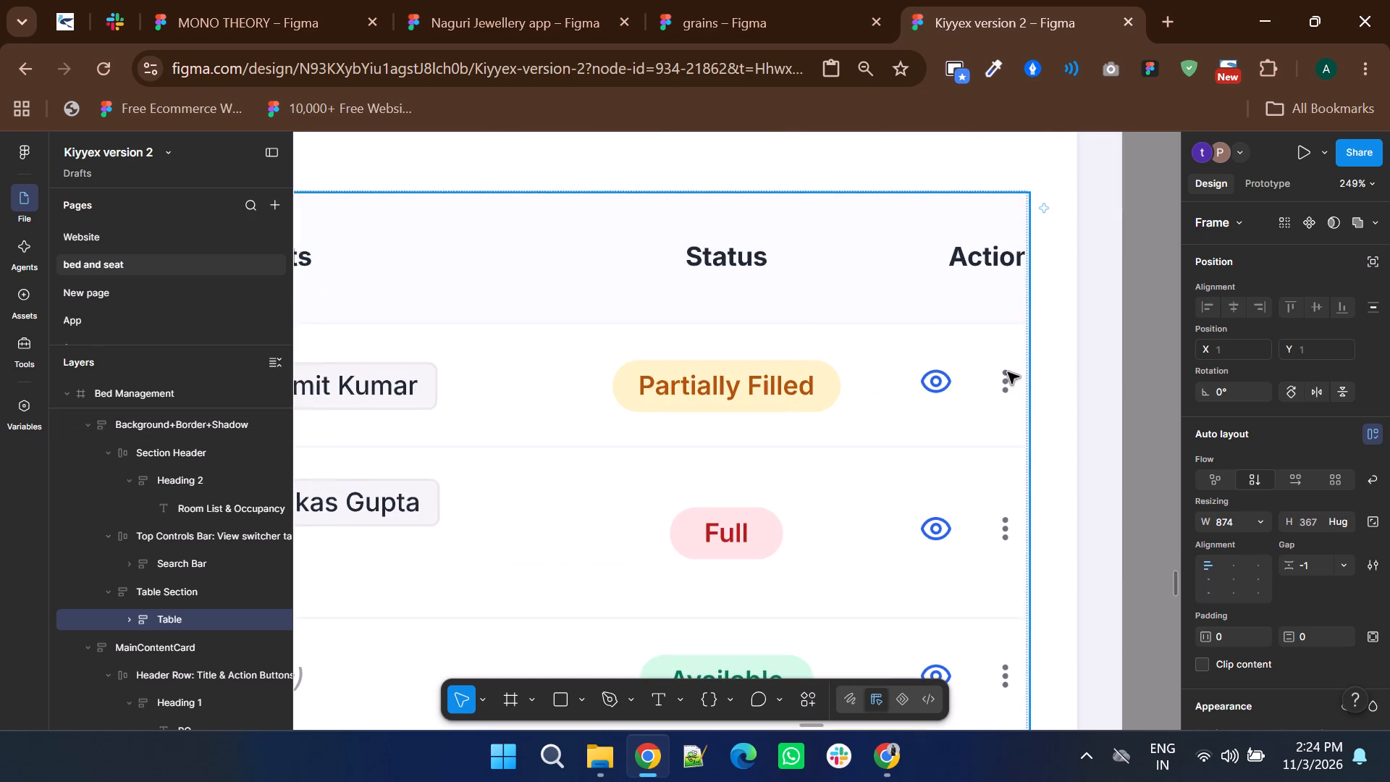
drag(1027, 375, 1079, 377)
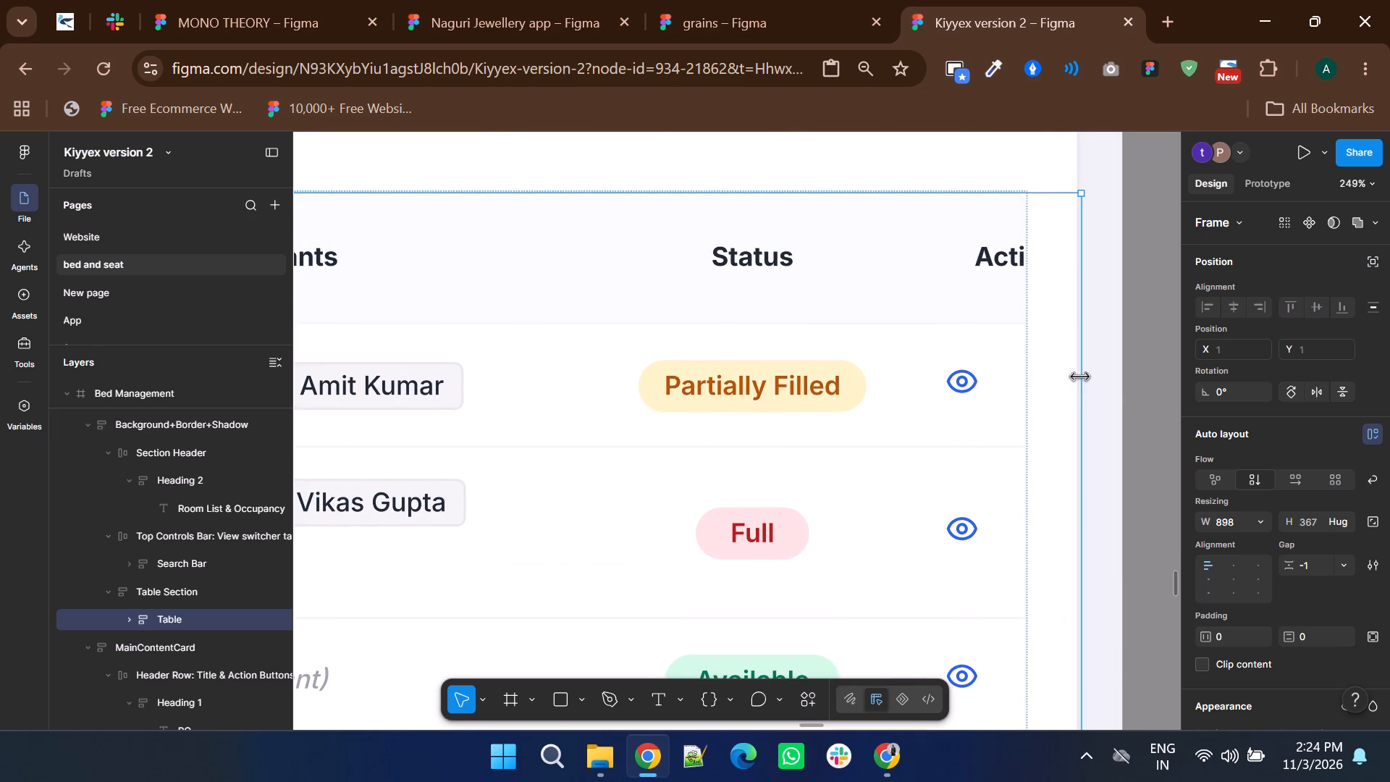
drag(1079, 377, 1079, 377)
Examine the header cells and body rows of the Room List & Occupancy table around the cut-off Action column.
double_click(1006, 393)
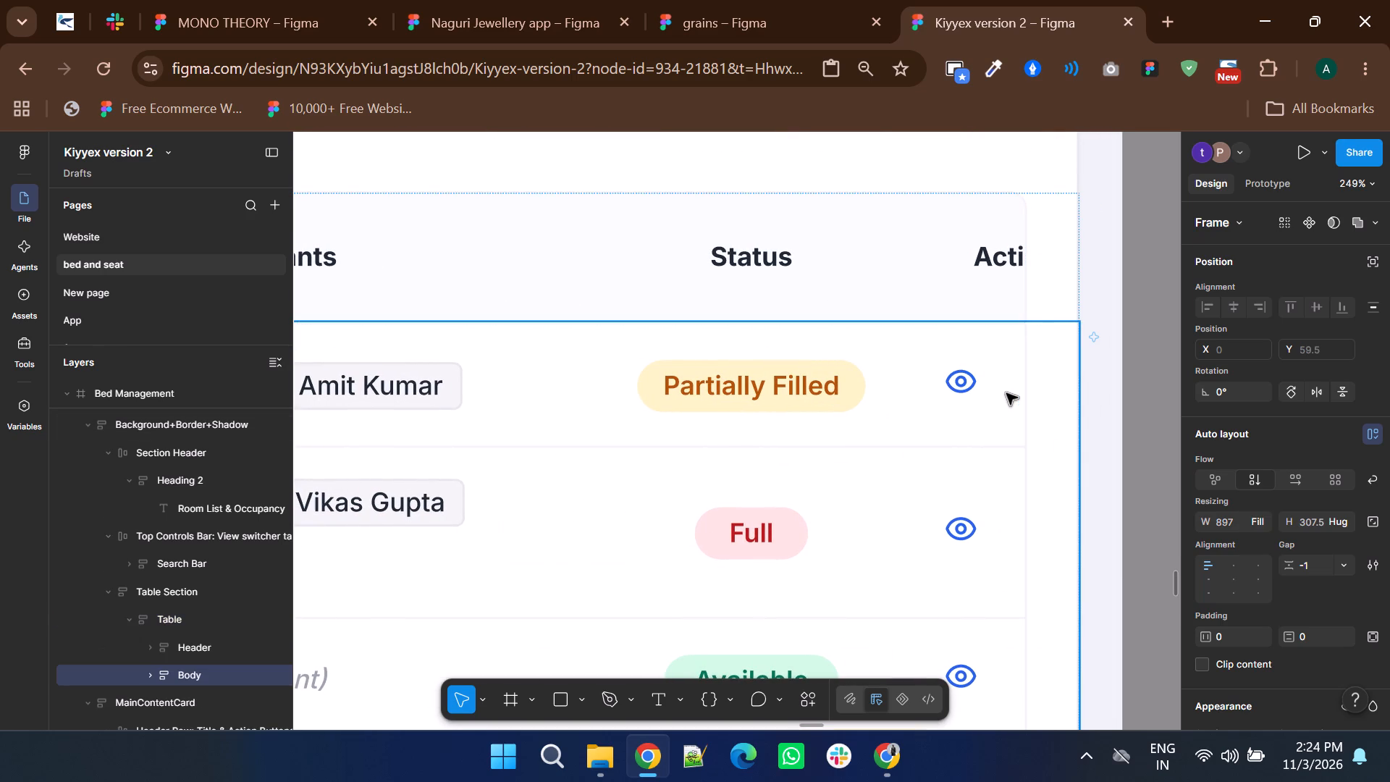
double_click(996, 292)
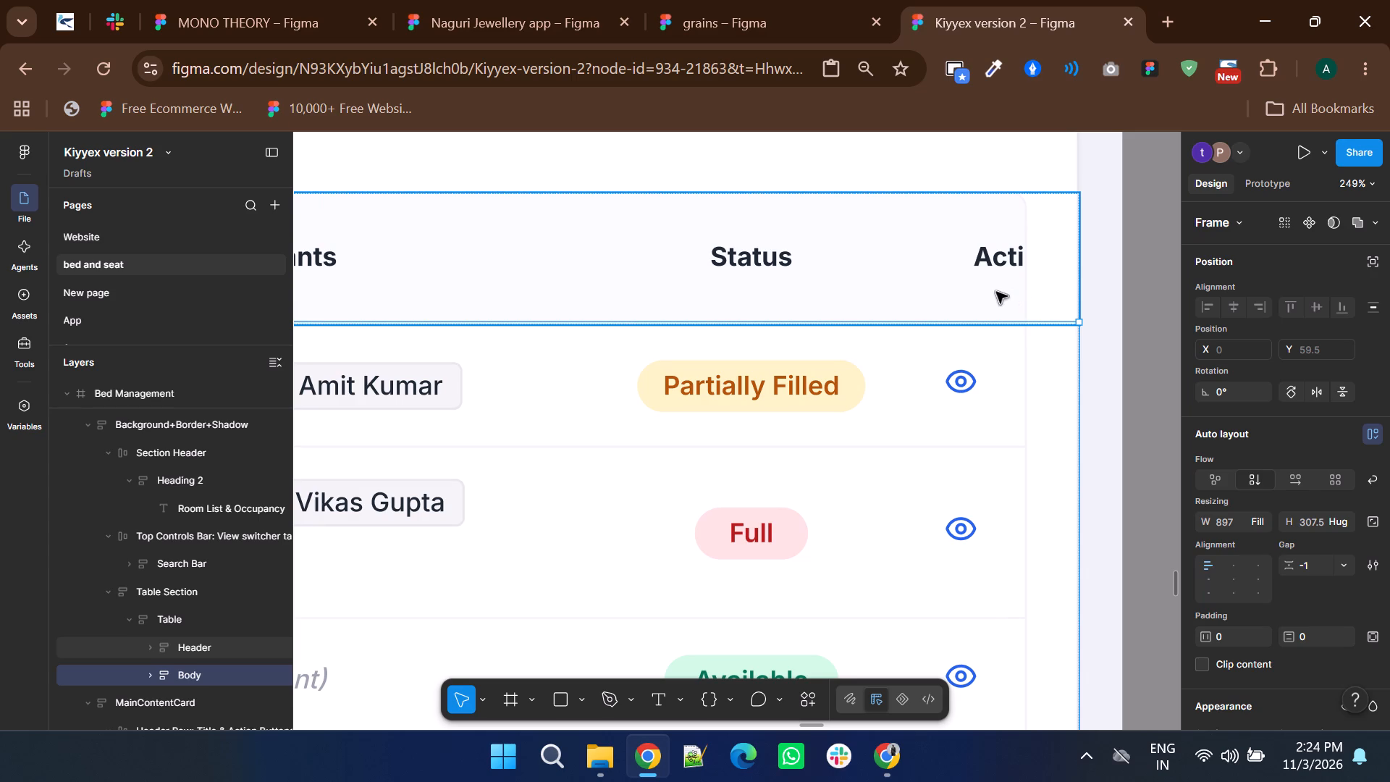
double_click(996, 292)
double_click(996, 292)
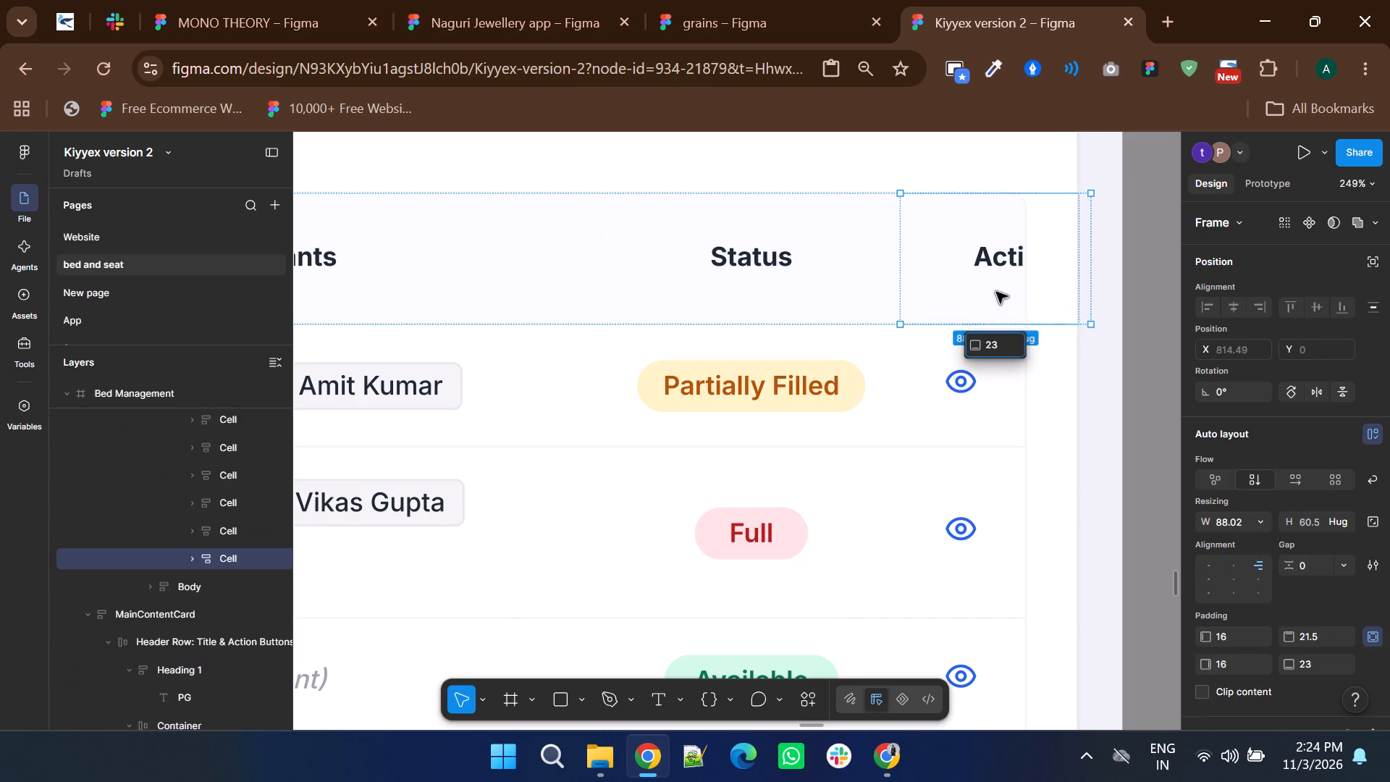
click(856, 293)
double_click(980, 402)
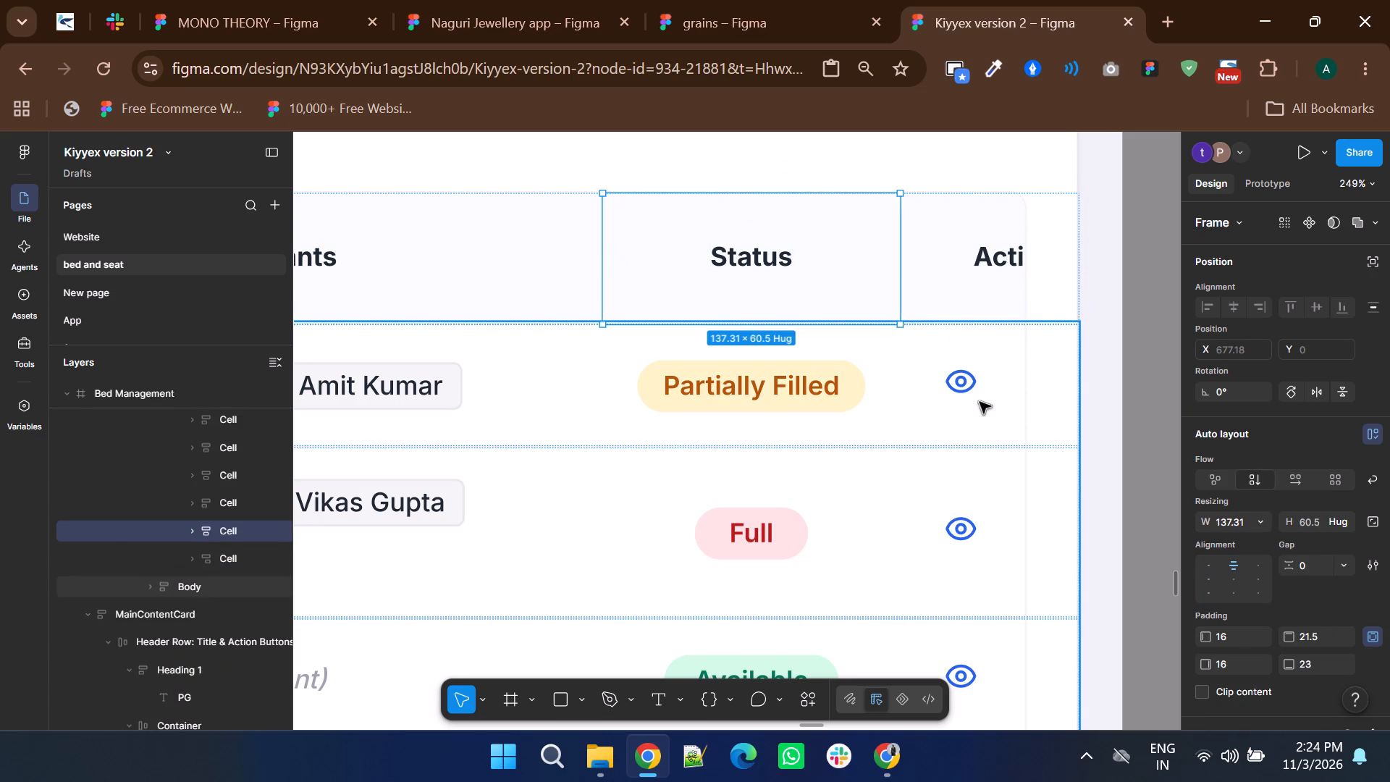
ctrl+scroll(983, 402, down, 4)
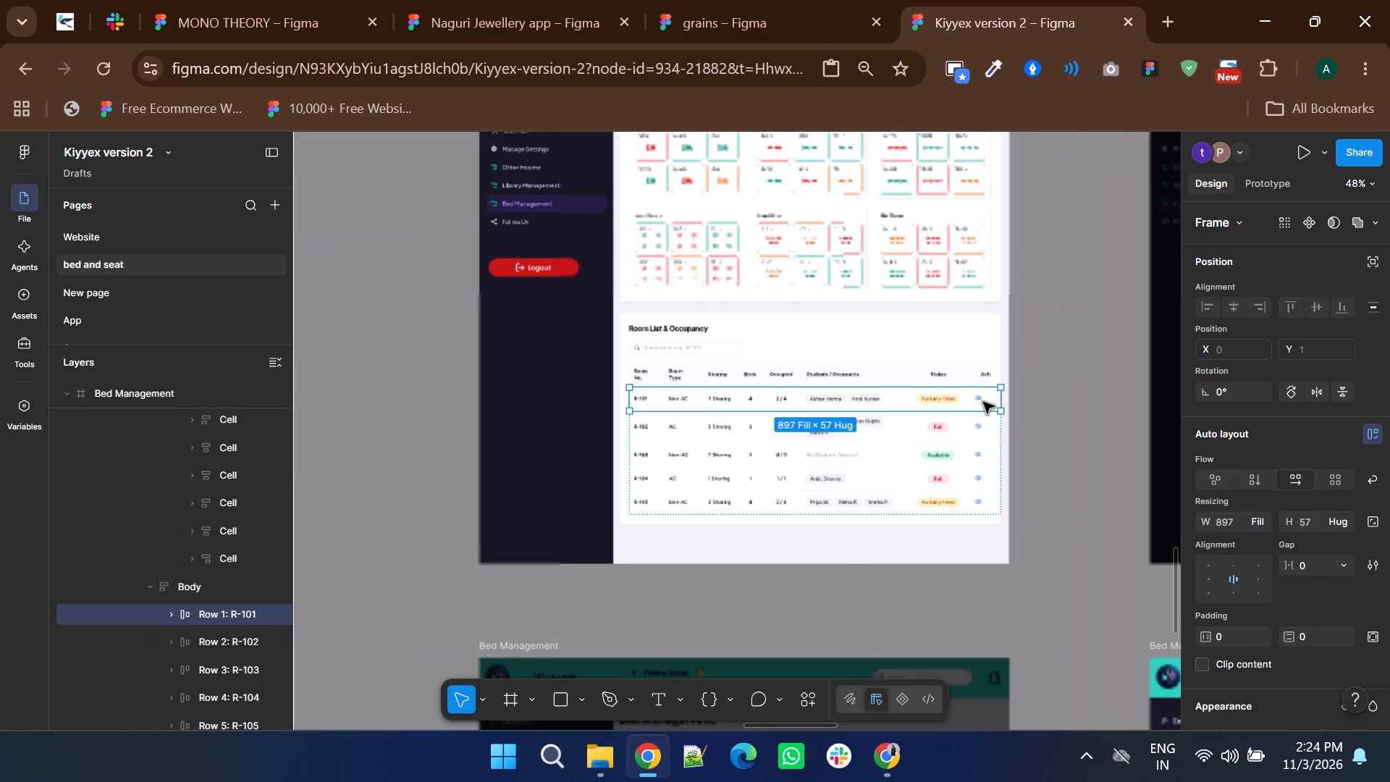
ctrl+scroll(660, 395, up, 4)
ctrl+scroll(660, 393, down, 2)
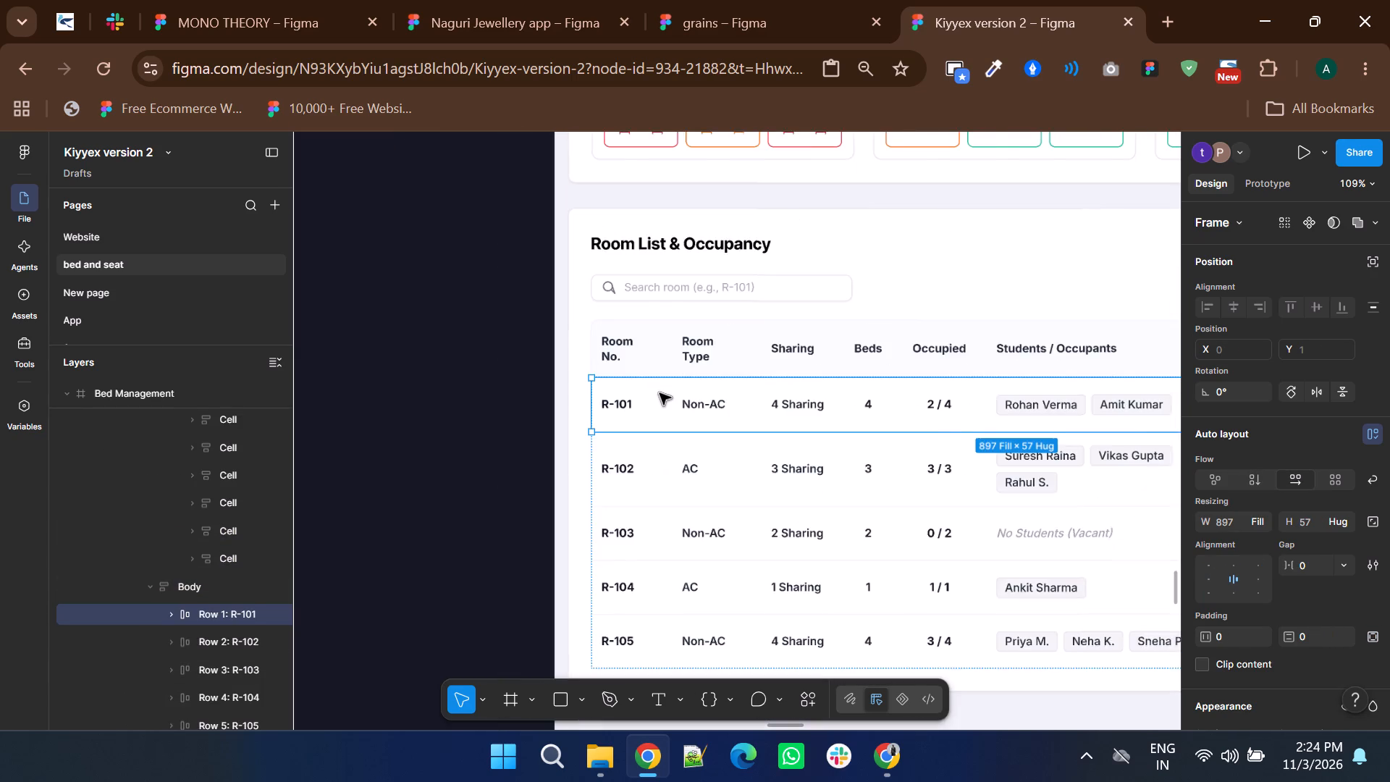
ctrl+scroll(660, 393, down, 1)
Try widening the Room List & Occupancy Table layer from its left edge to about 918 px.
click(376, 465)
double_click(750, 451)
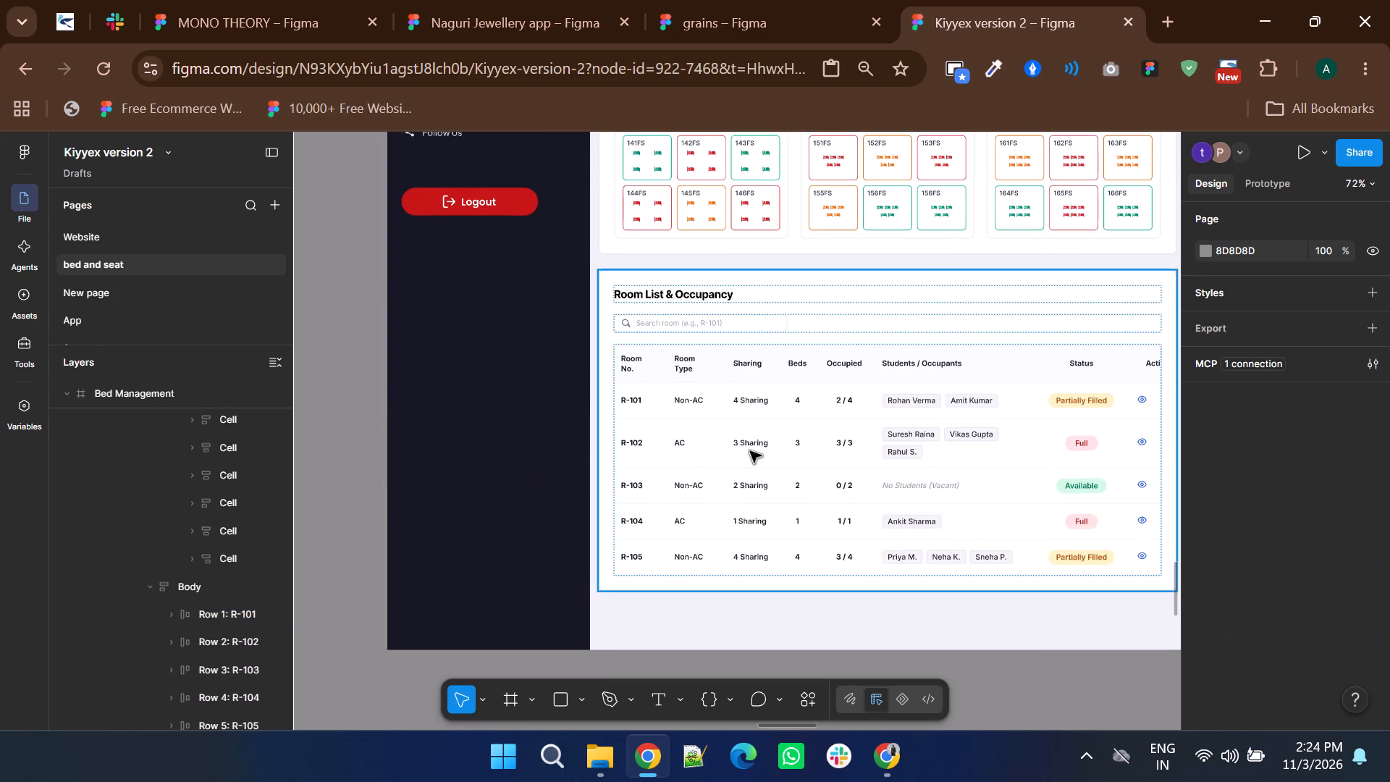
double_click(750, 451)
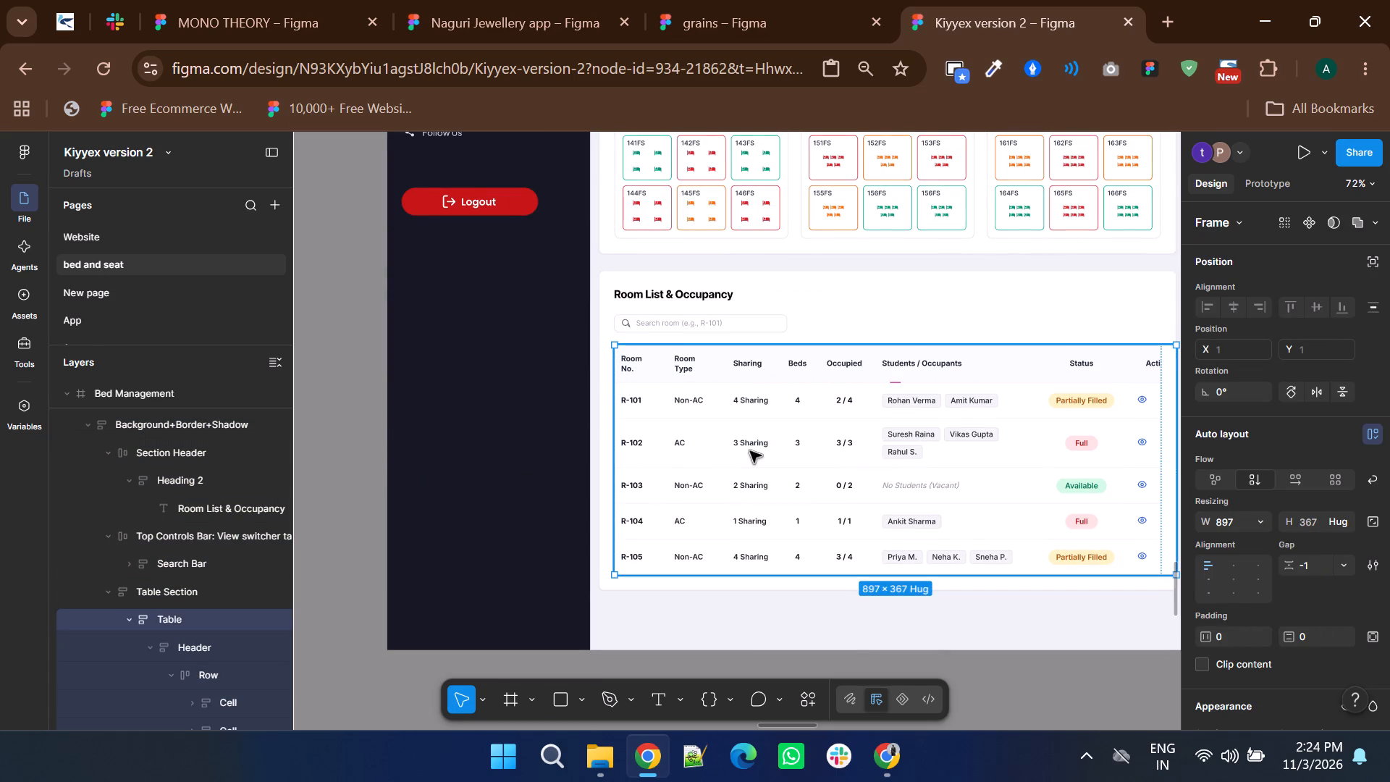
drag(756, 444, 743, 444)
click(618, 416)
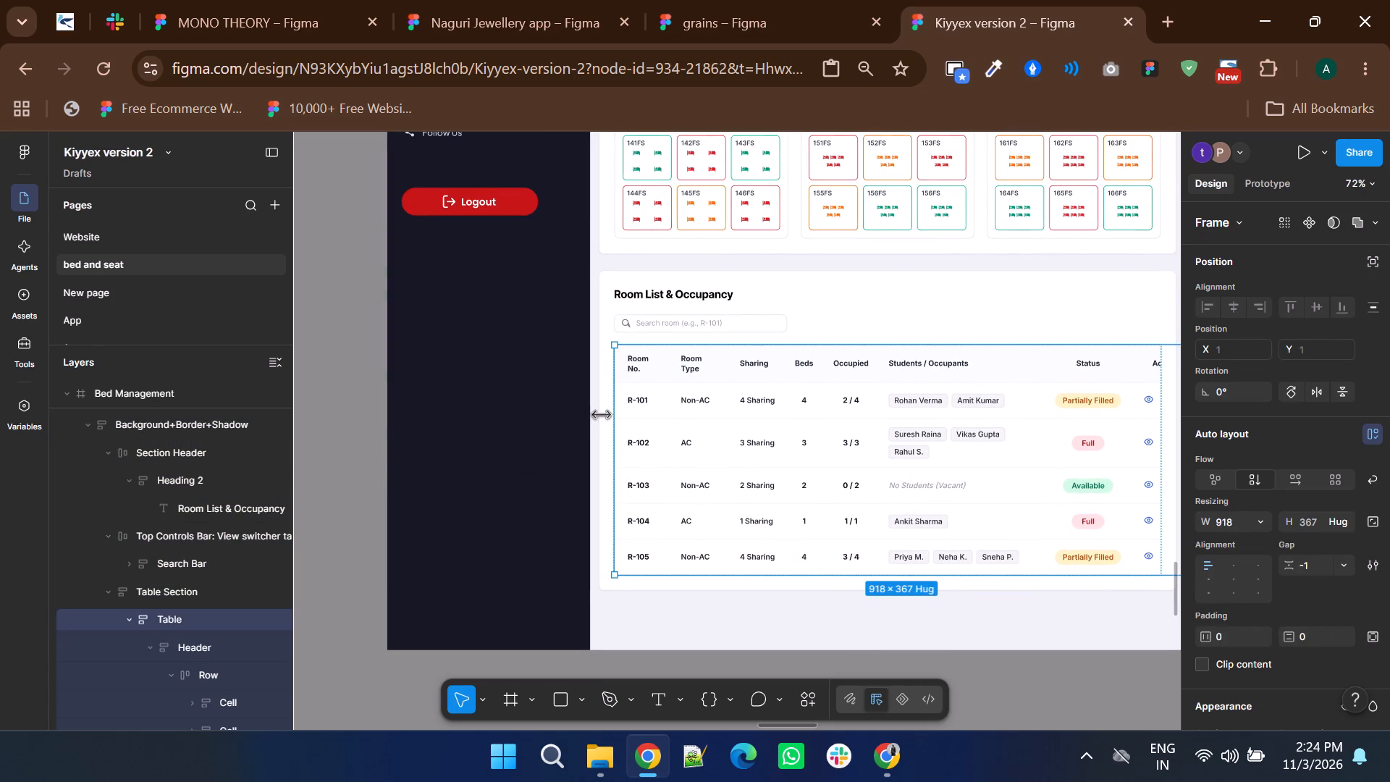
Set the horizontal gap between the cells of the table's Header row to -8.
shift+scroll(615, 418, down, 2)
triple_click(857, 360)
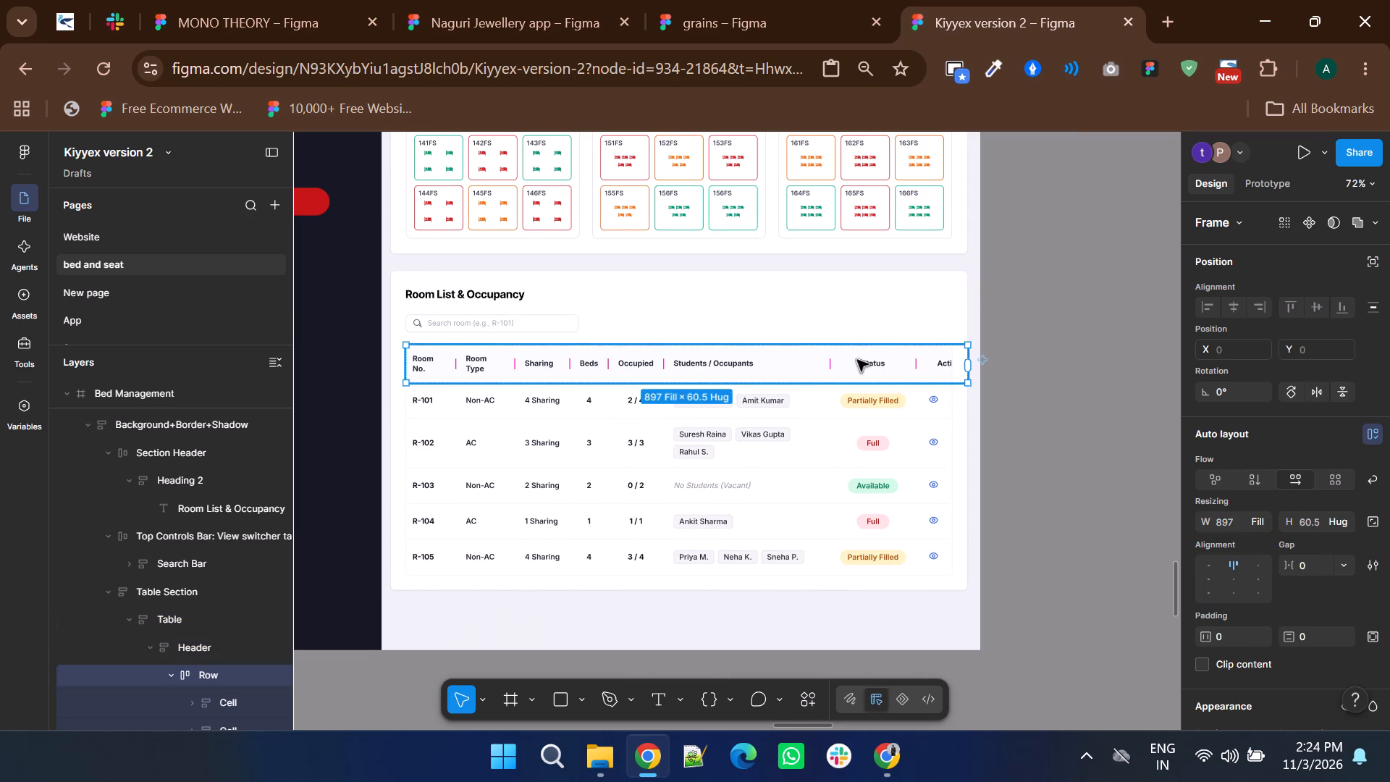
click(829, 364)
key(Down)
key(Down)
key(Down)
key(Down)
key(Down)
key(Down)
key(Down)
key(Down)
key(Down)
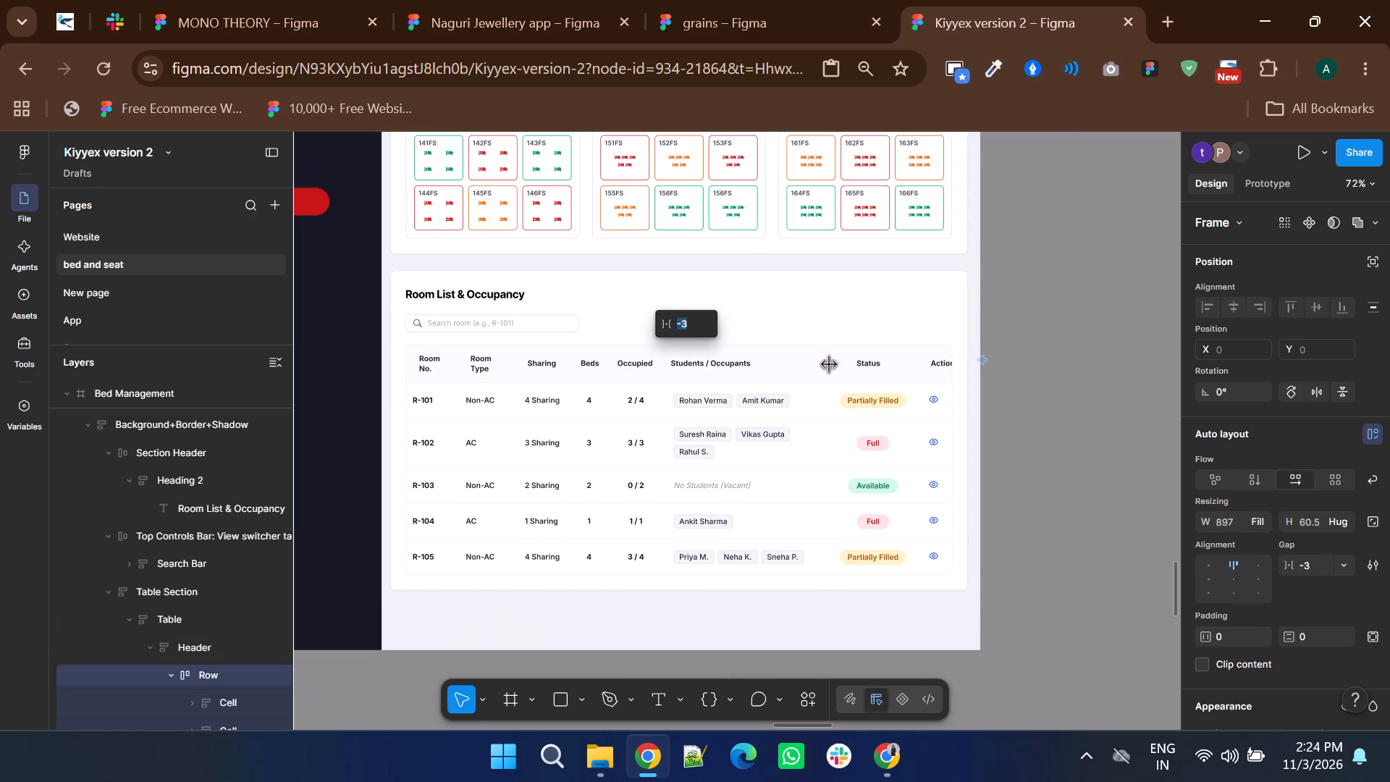
key(Down)
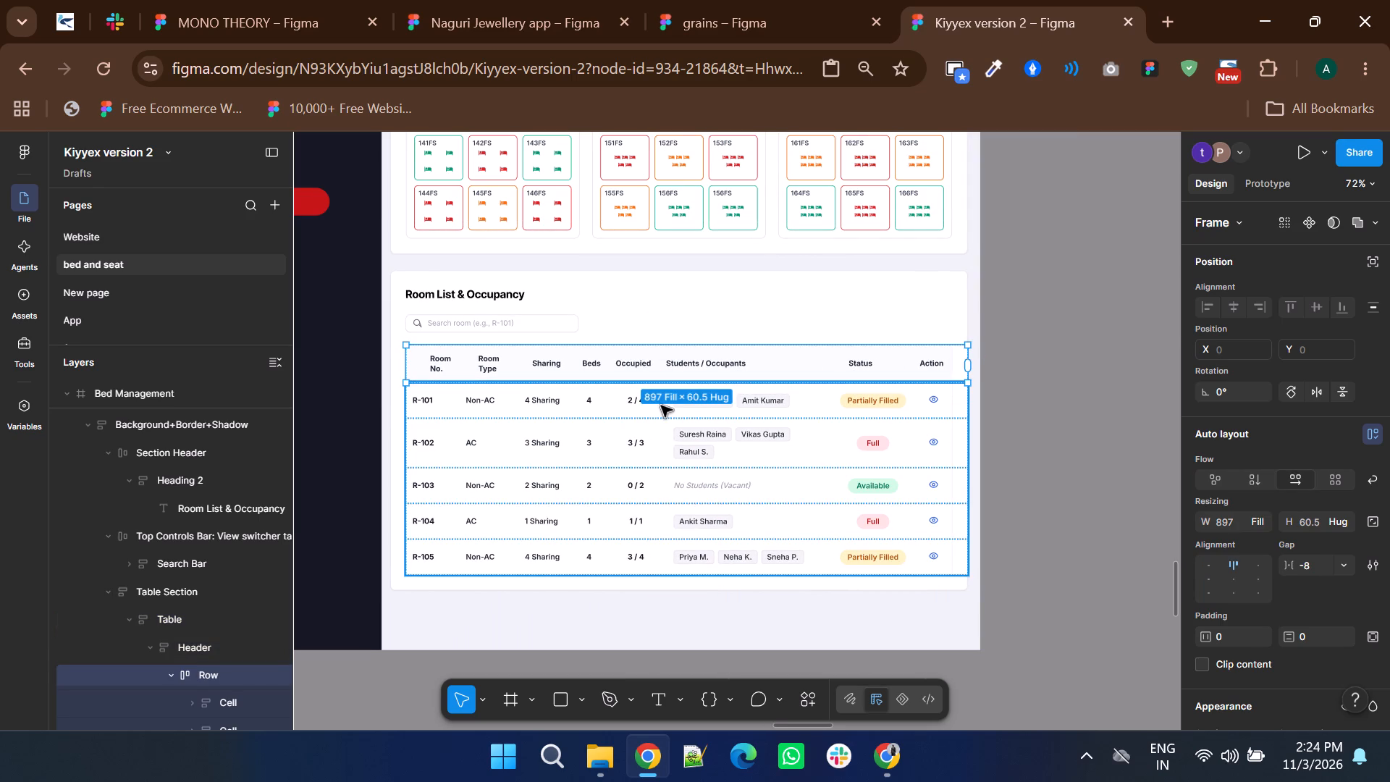
Set the horizontal gap between the cells of Row 1: R-101 to -8, matching the header row.
double_click(659, 405)
click(664, 401)
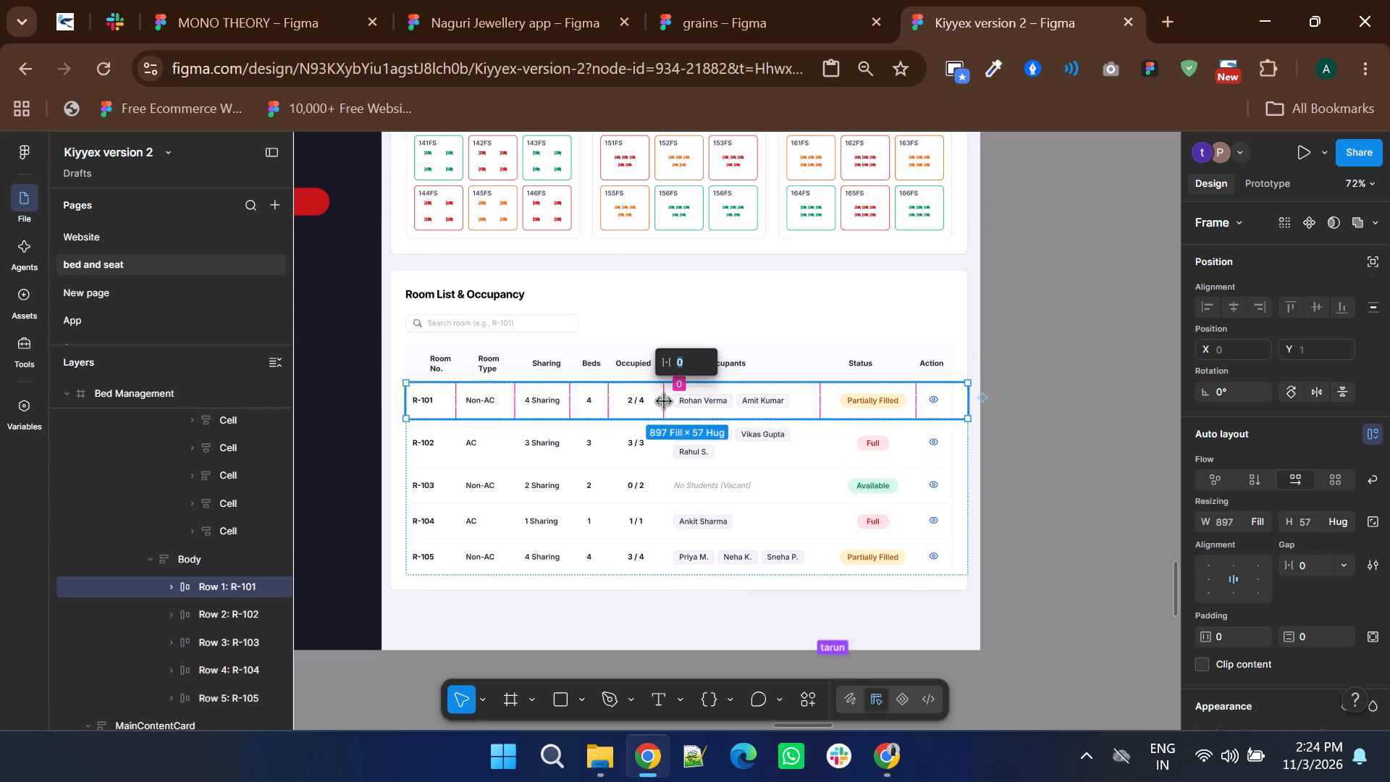
key(Down)
key(Down)
key(Down)
key(Down)
key(Down)
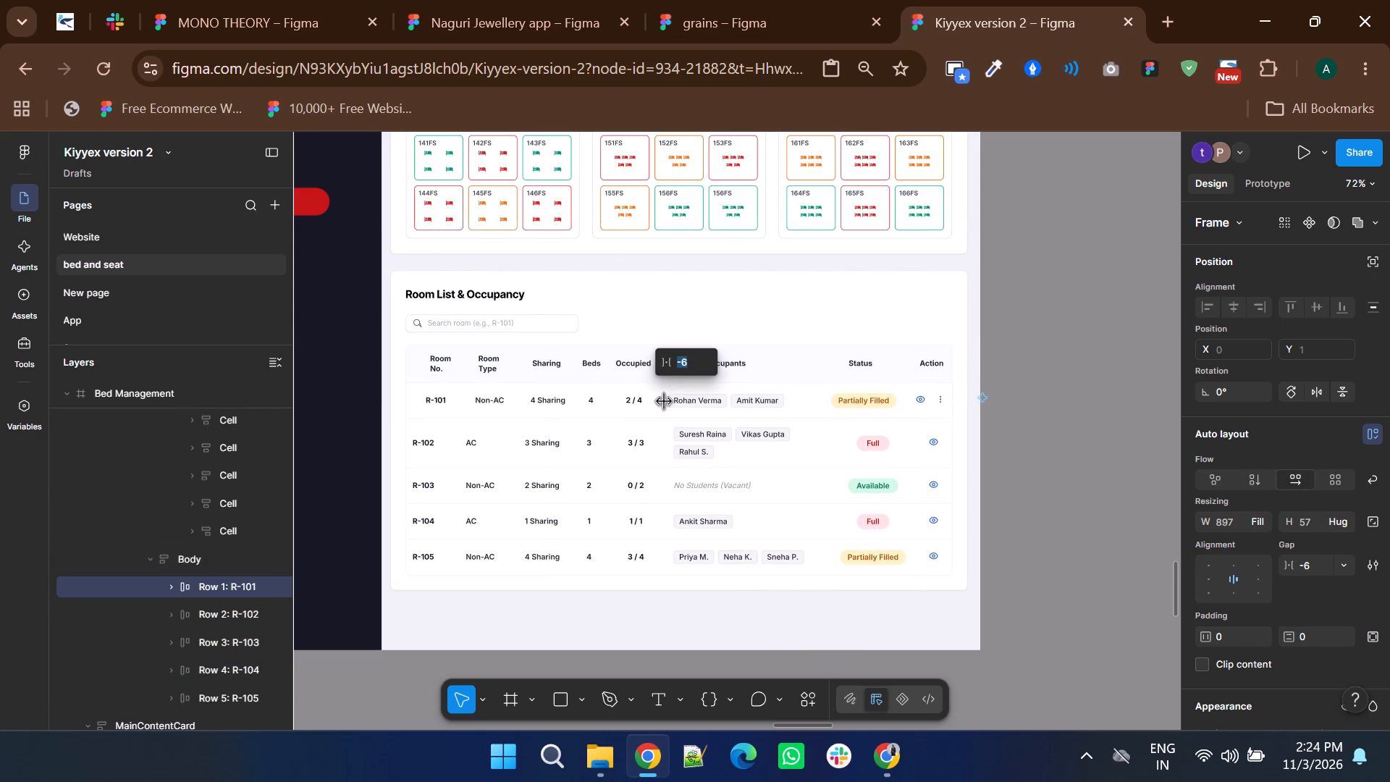
click(506, 375)
double_click(537, 365)
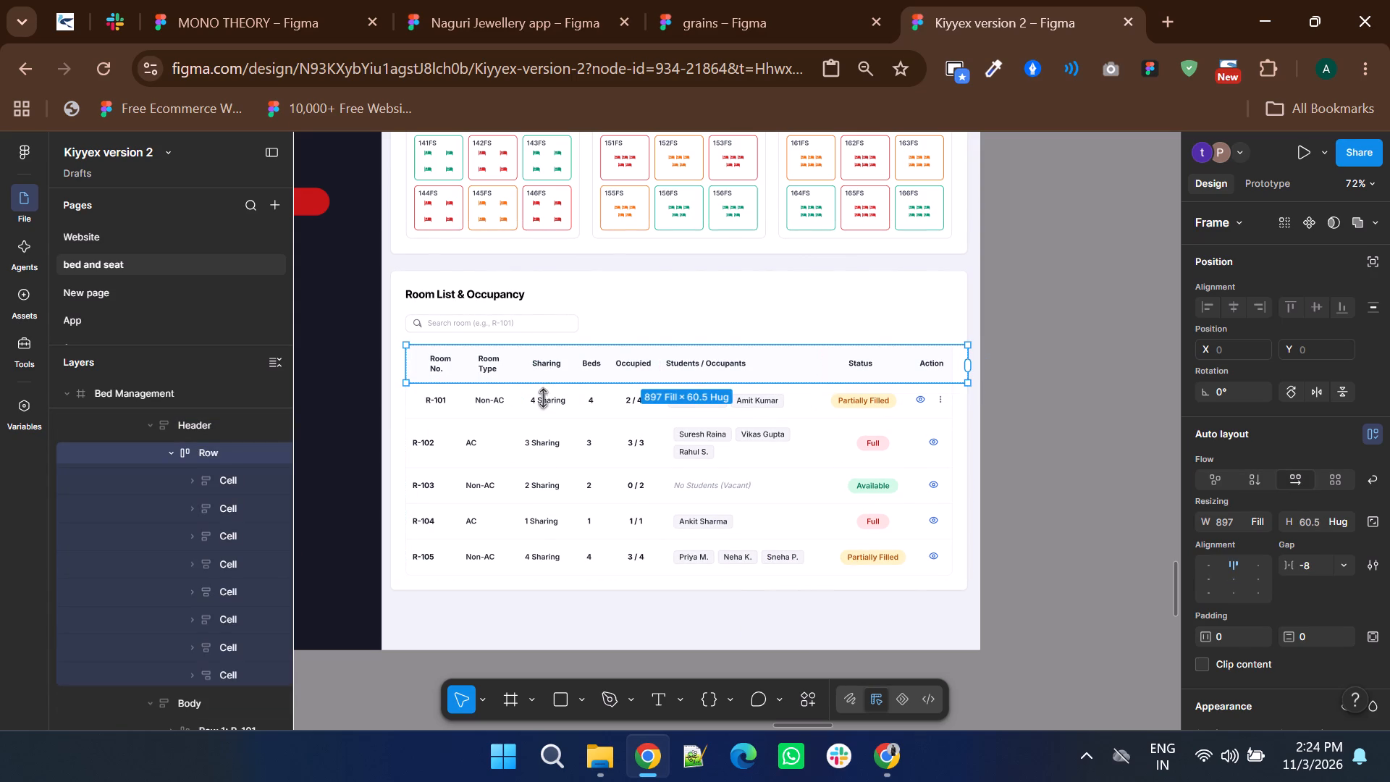
click(542, 398)
double_click(542, 398)
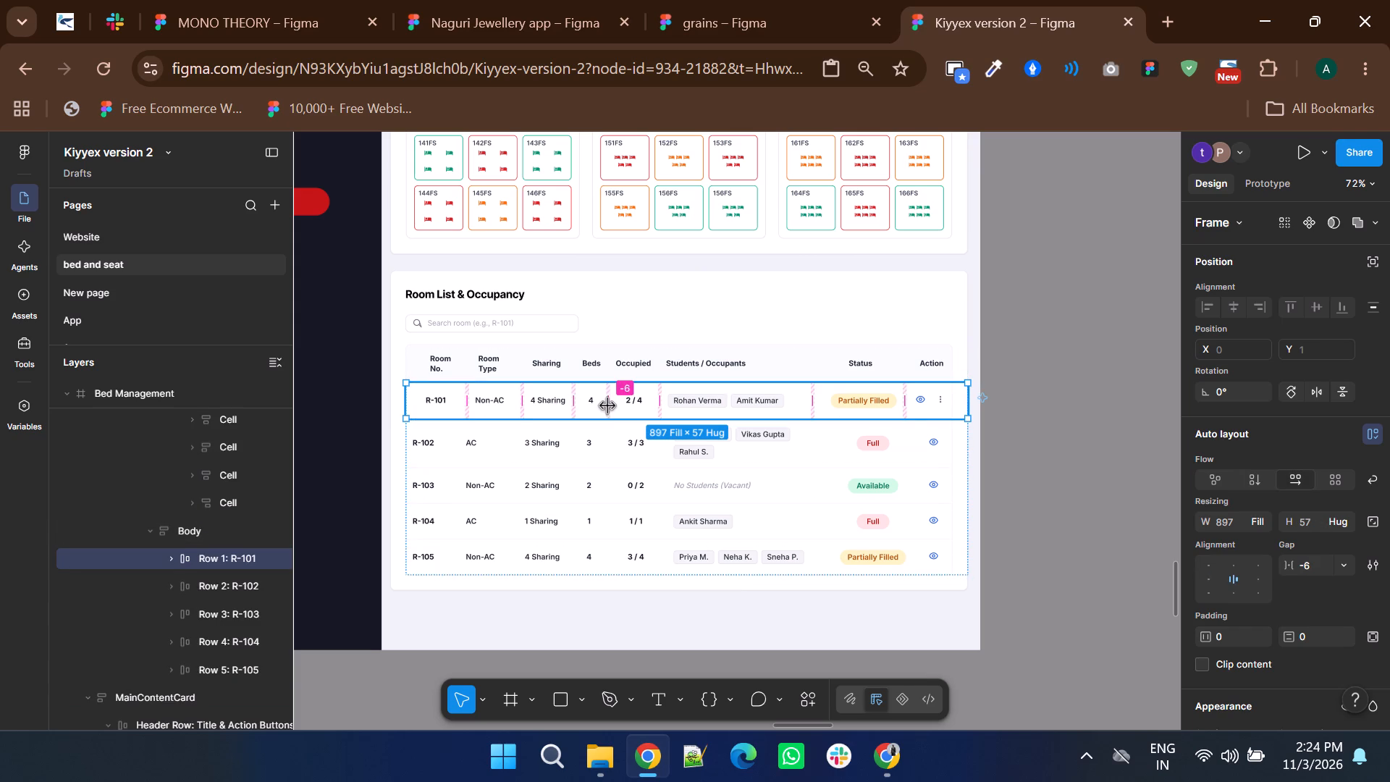
click(607, 405)
key(Down)
Set the horizontal gap between the cells of Row 2: R-102 to -8, matching Row 1.
double_click(605, 434)
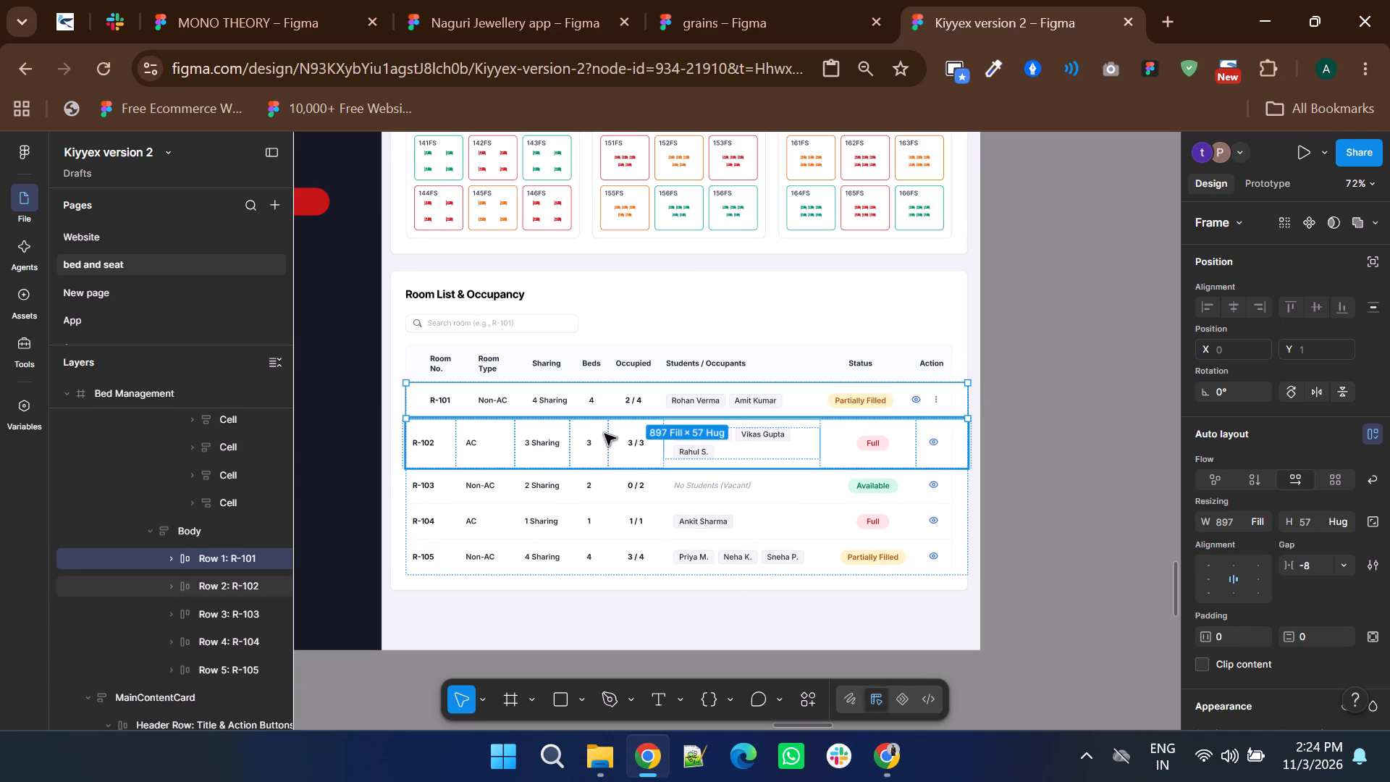
click(591, 438)
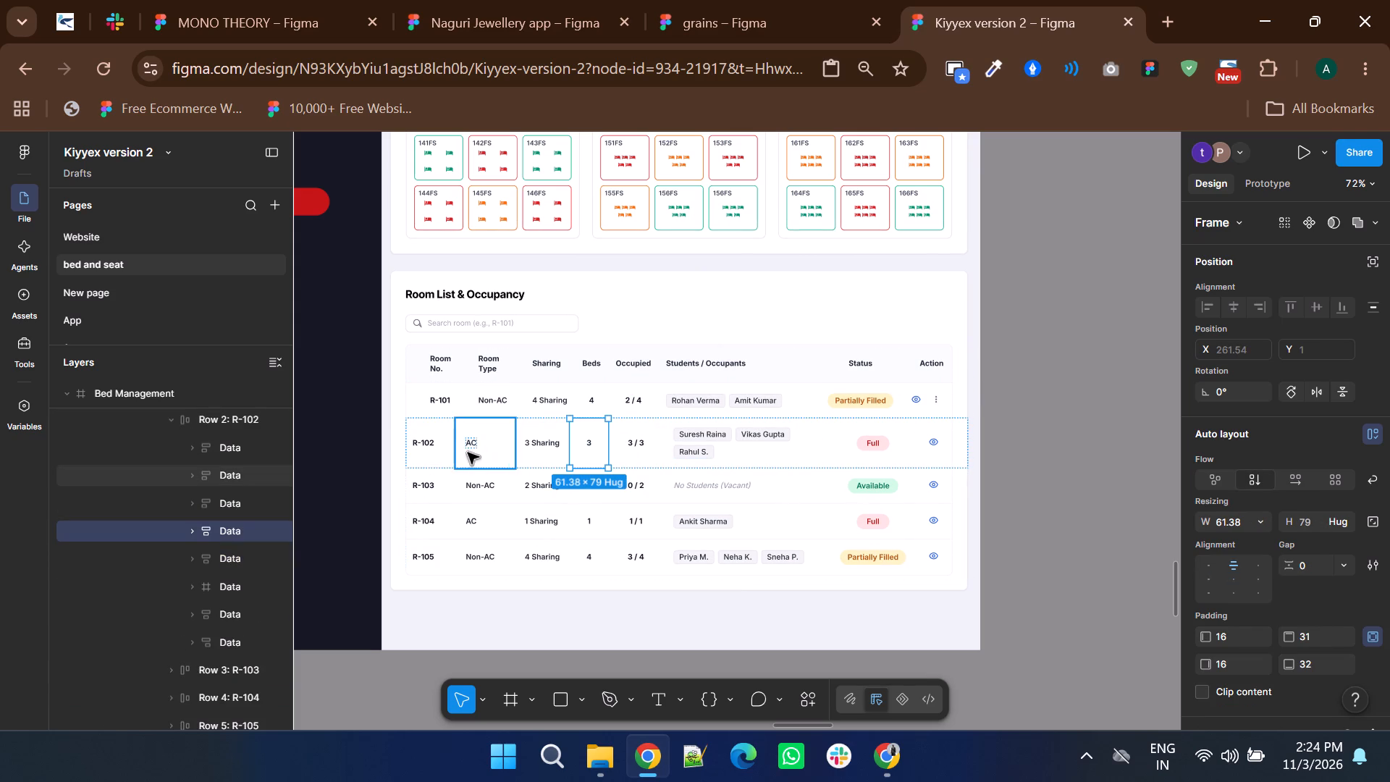
click(418, 449)
click(1037, 404)
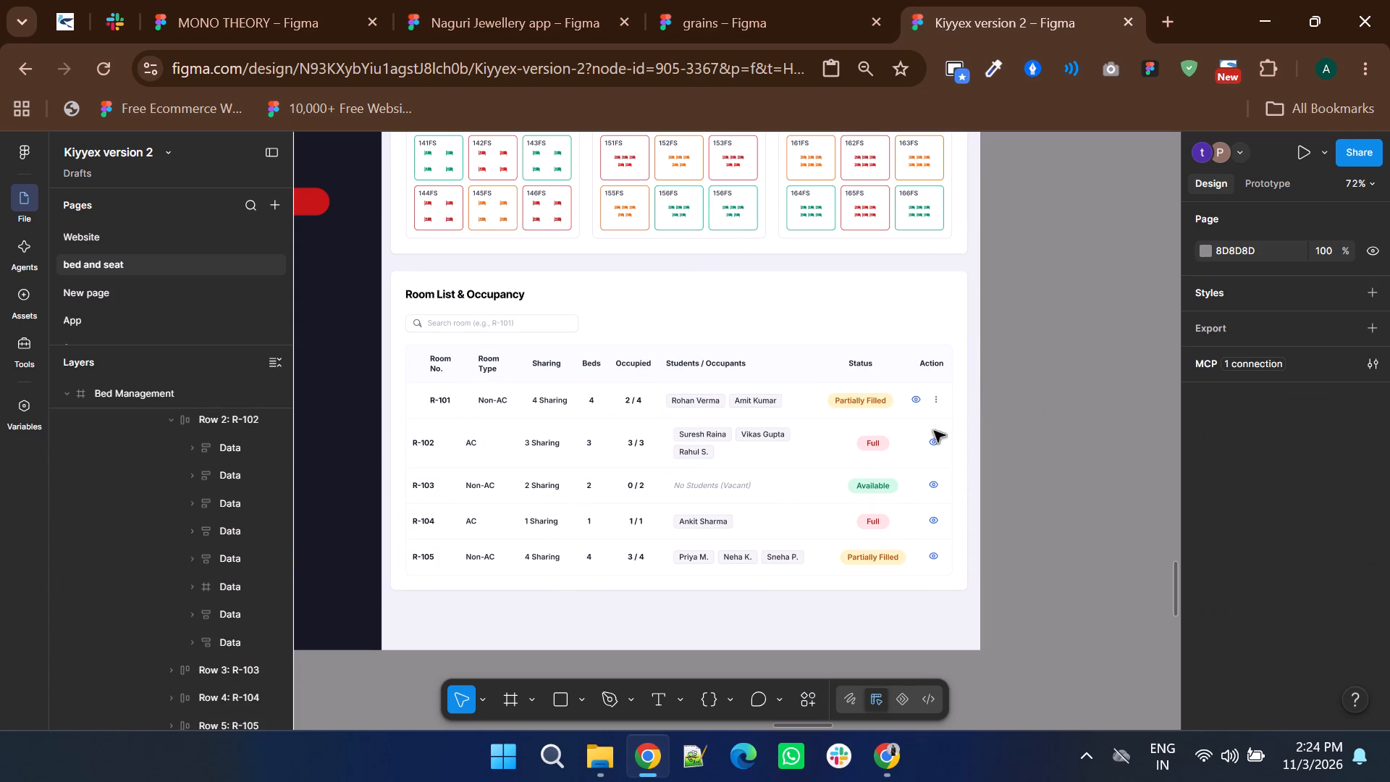
triple_click(791, 442)
double_click(791, 445)
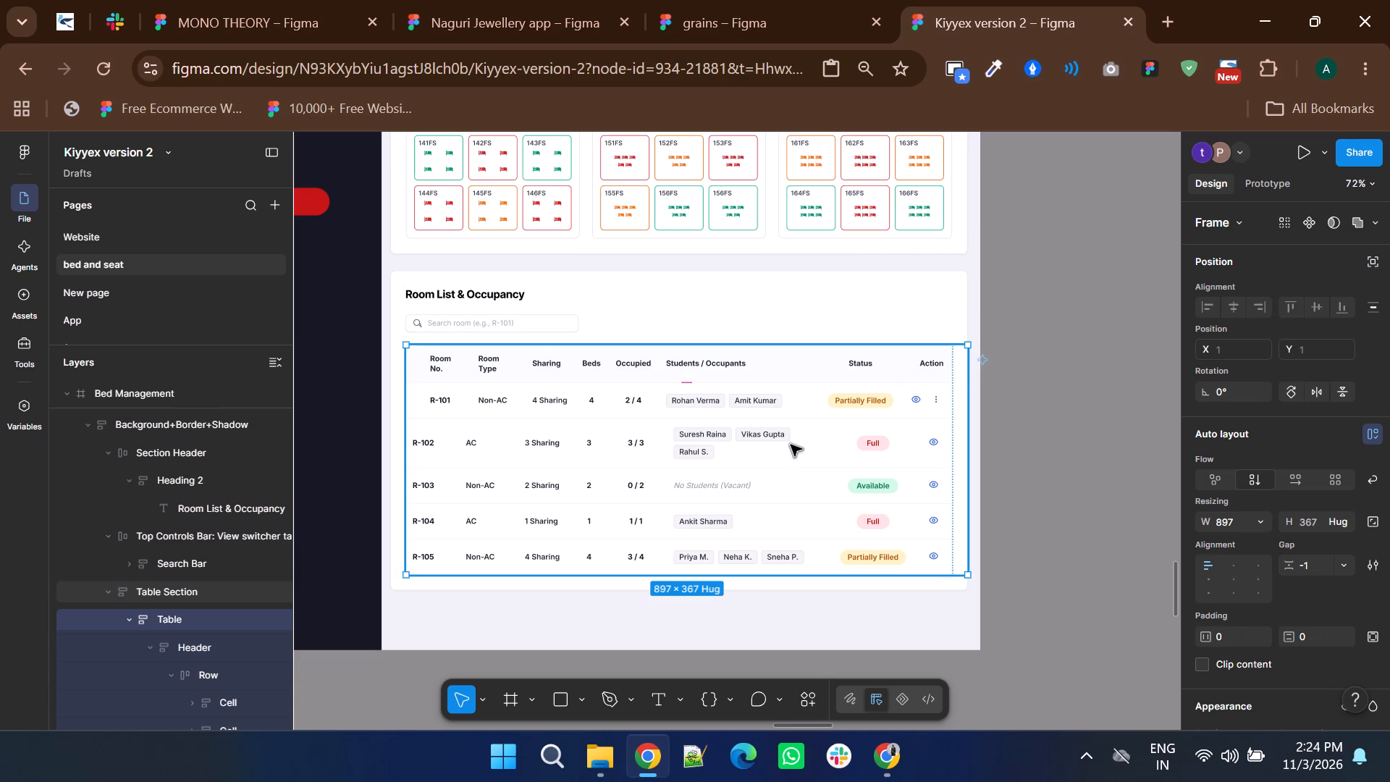
double_click(791, 445)
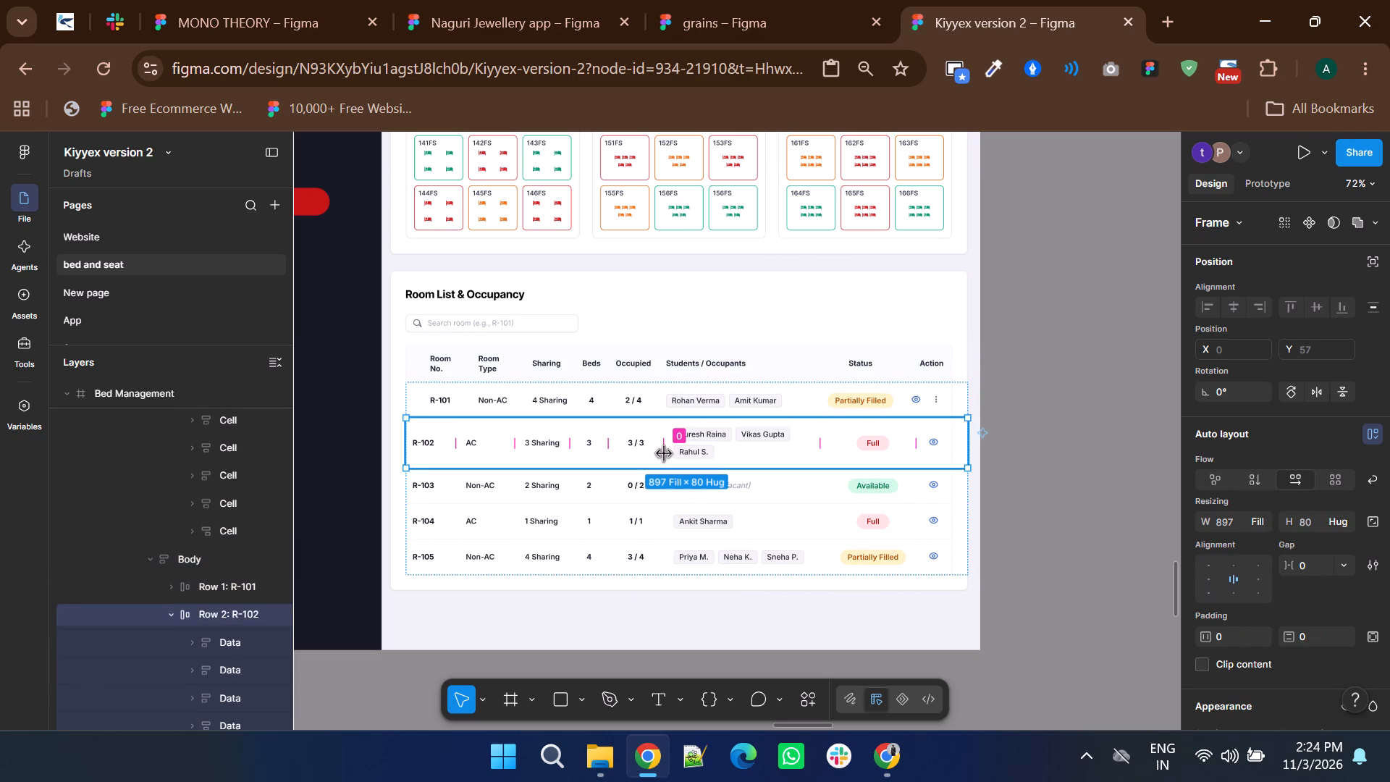
click(663, 450)
key(Down)
key(Down)
key(Down)
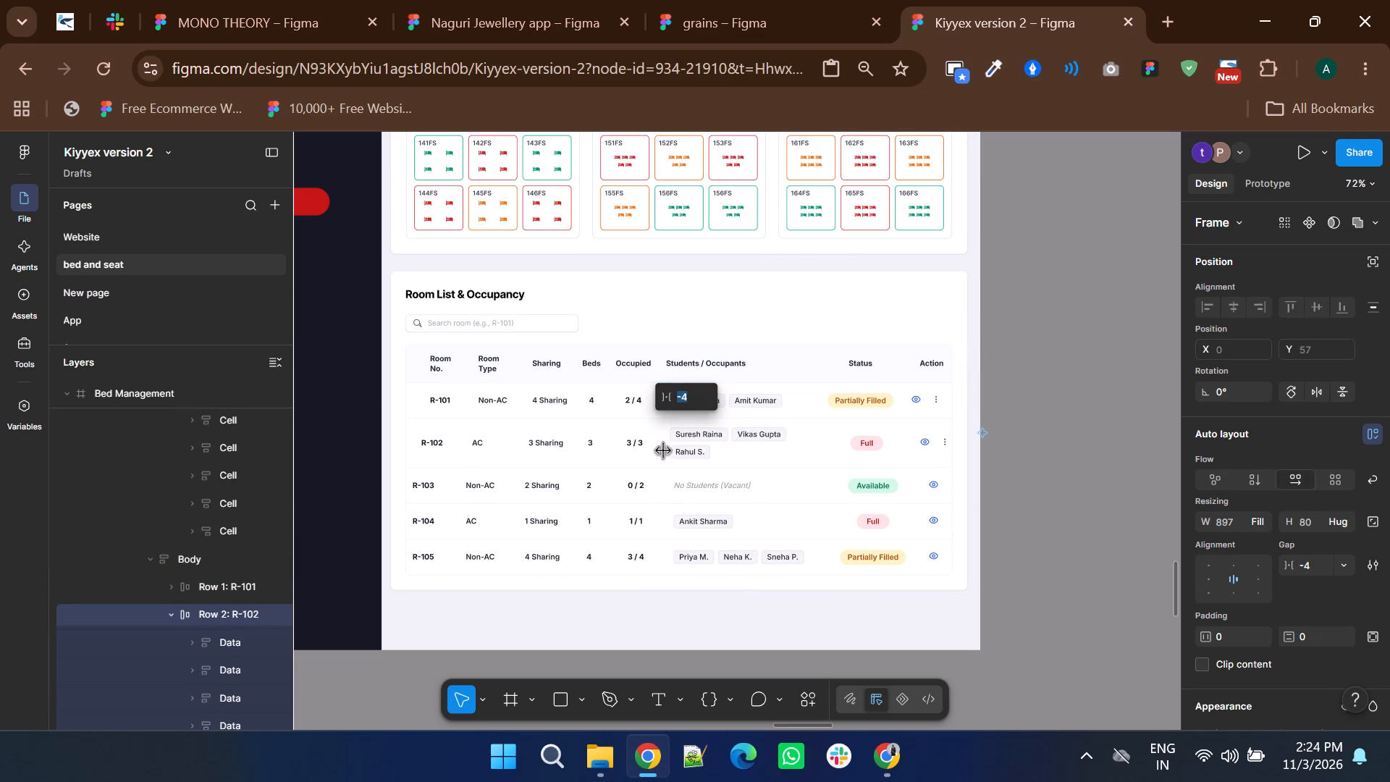
click(666, 398)
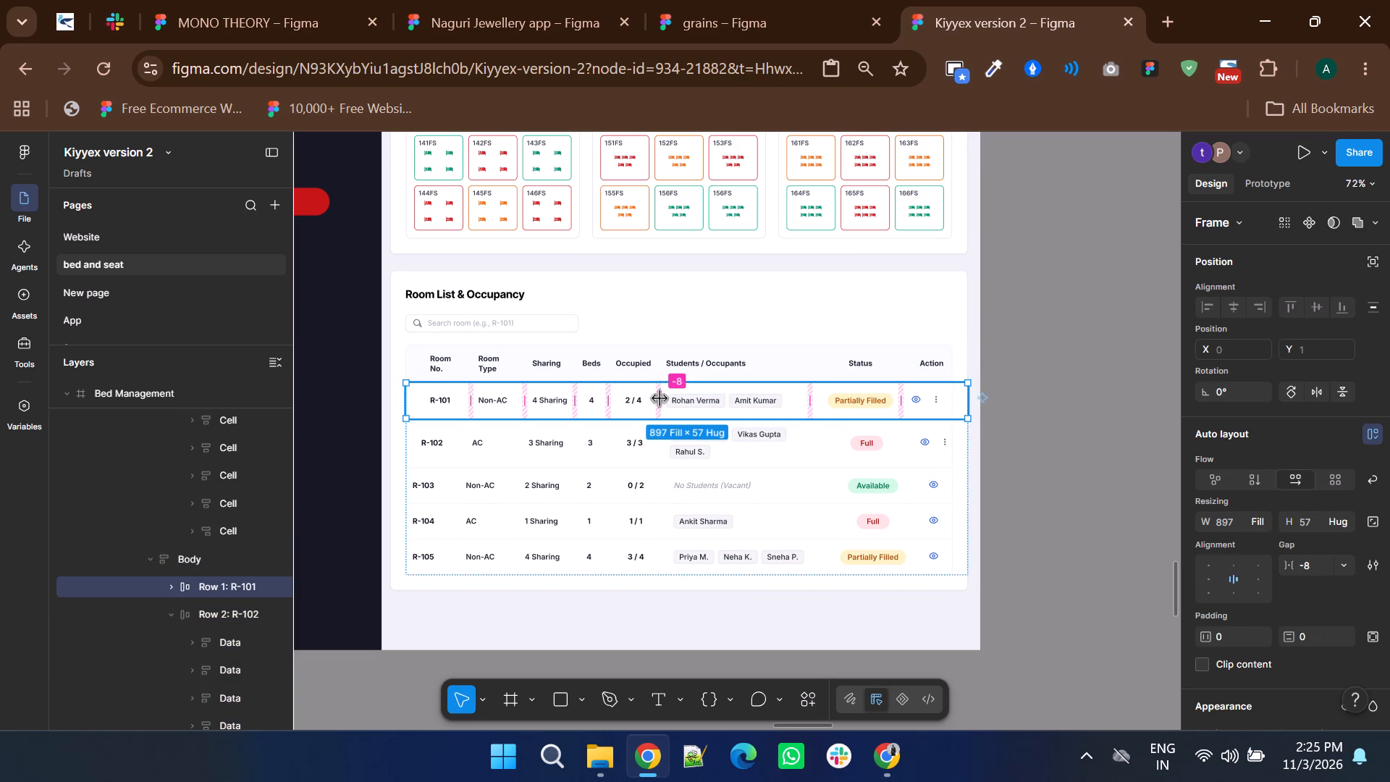
click(647, 454)
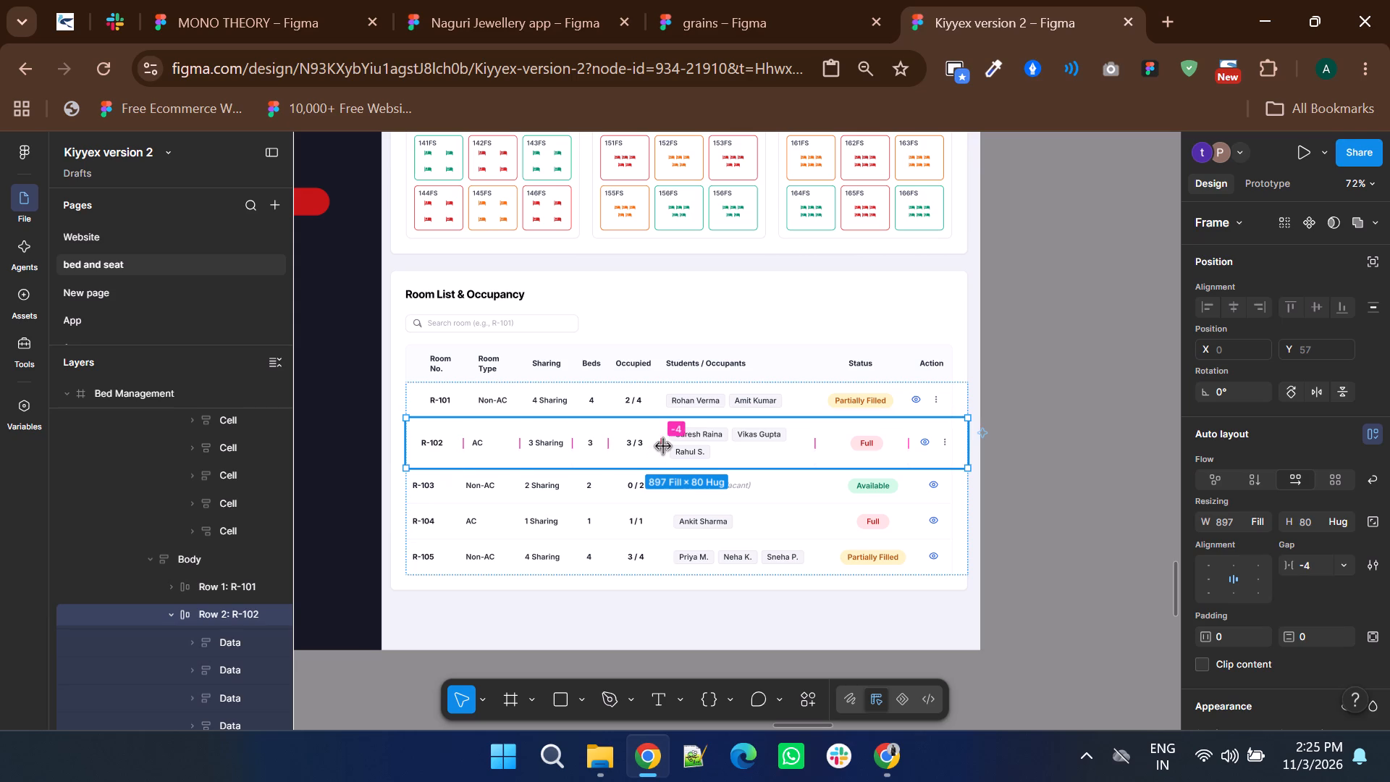
click(664, 446)
key(Down)
key(Down)
key(Down)
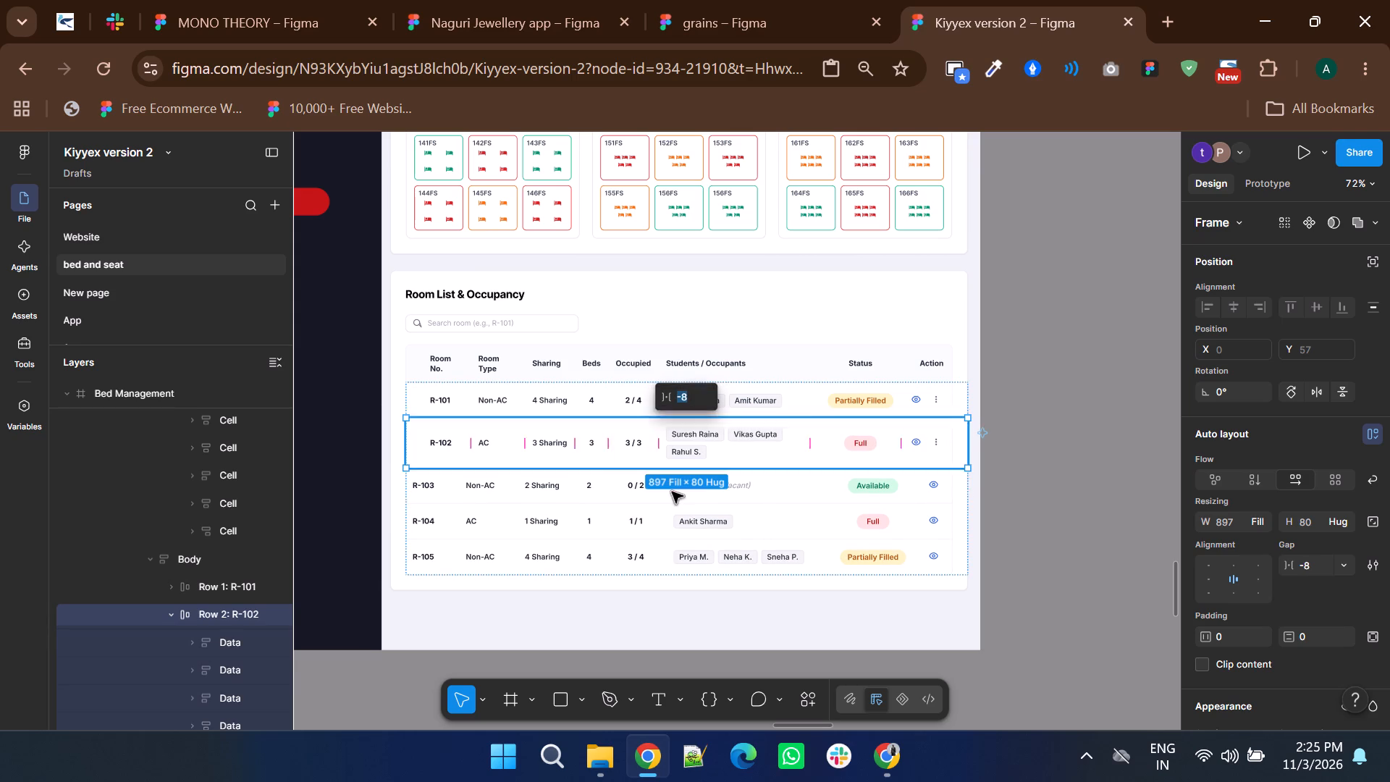
Set the horizontal gap between the cells of Row 3: R-103 to -8, keeping the row in its original order.
click(672, 497)
click(658, 487)
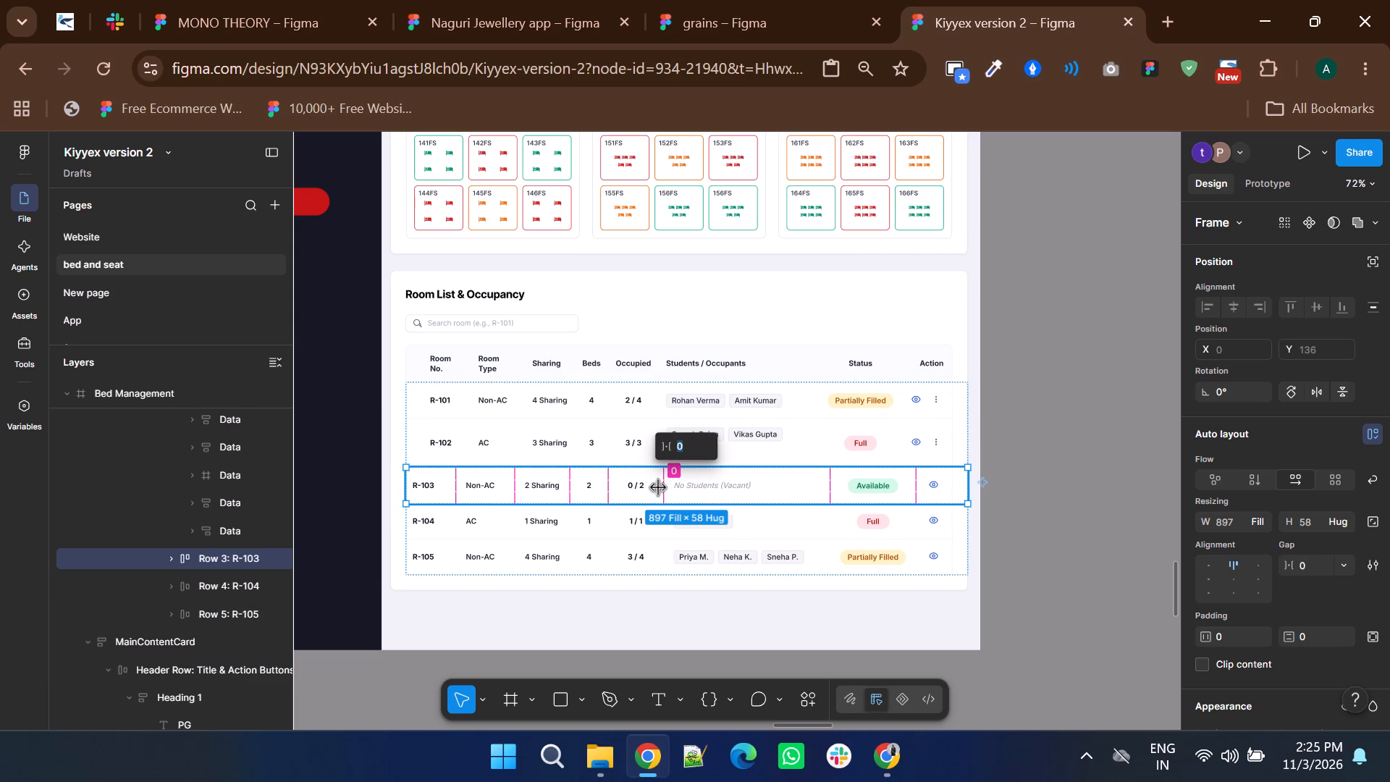
key(Down)
key(Down)
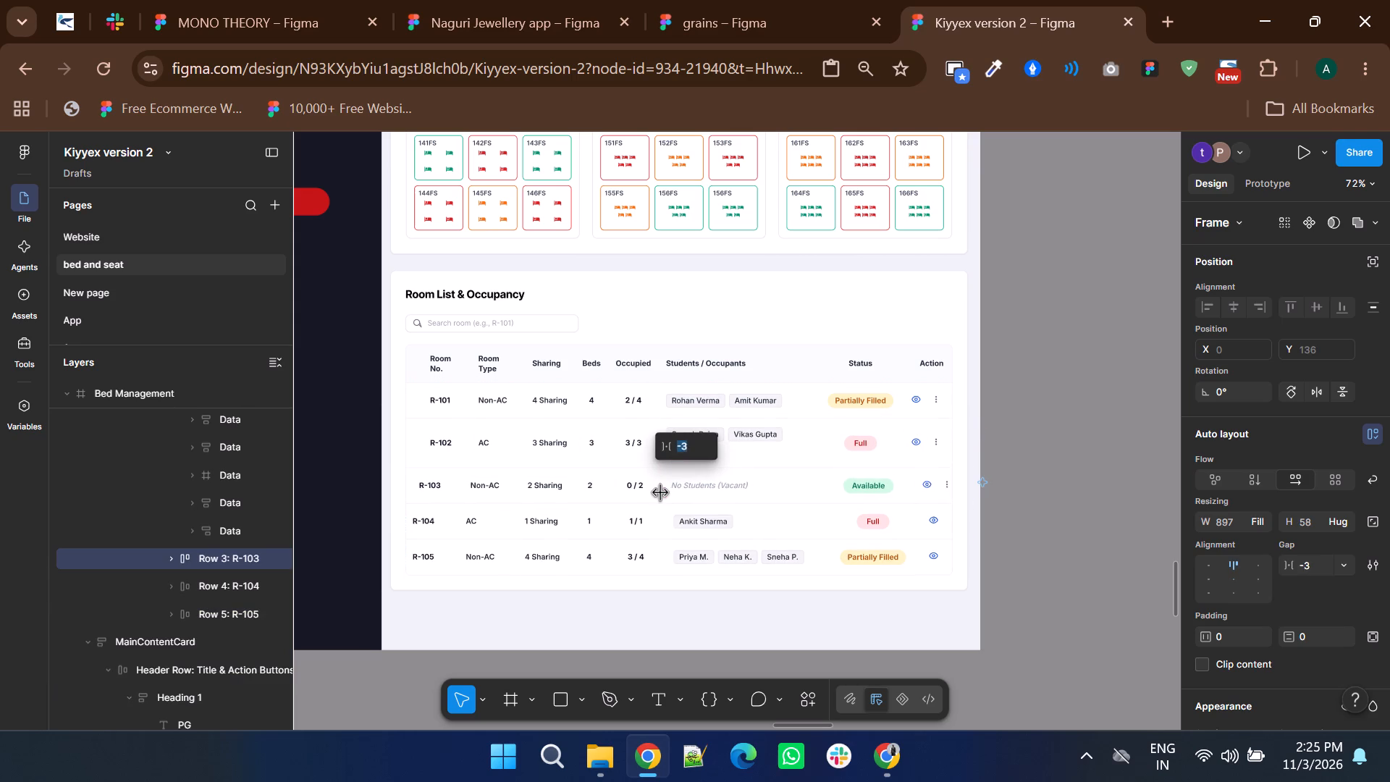
key(Down)
key(Down)
key(Down)
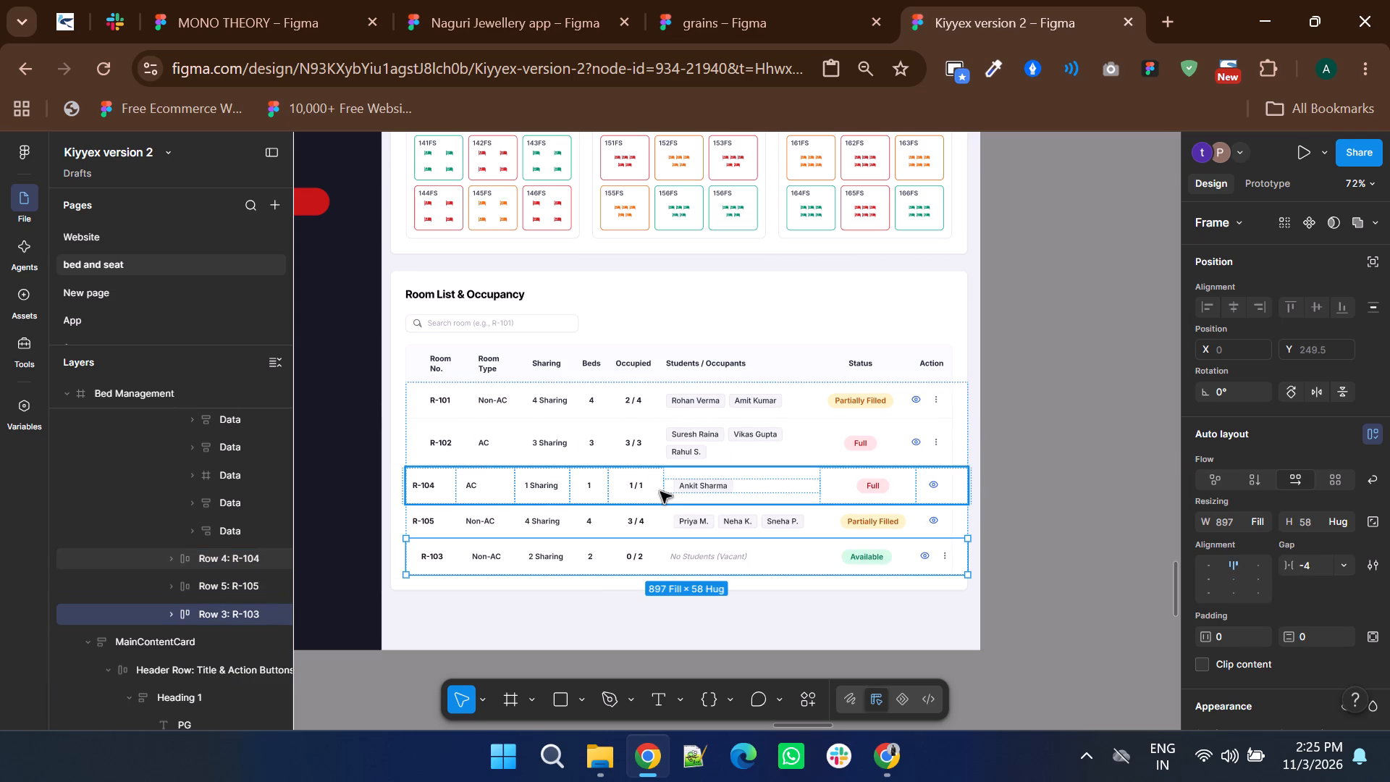
key(Up)
key(Up)
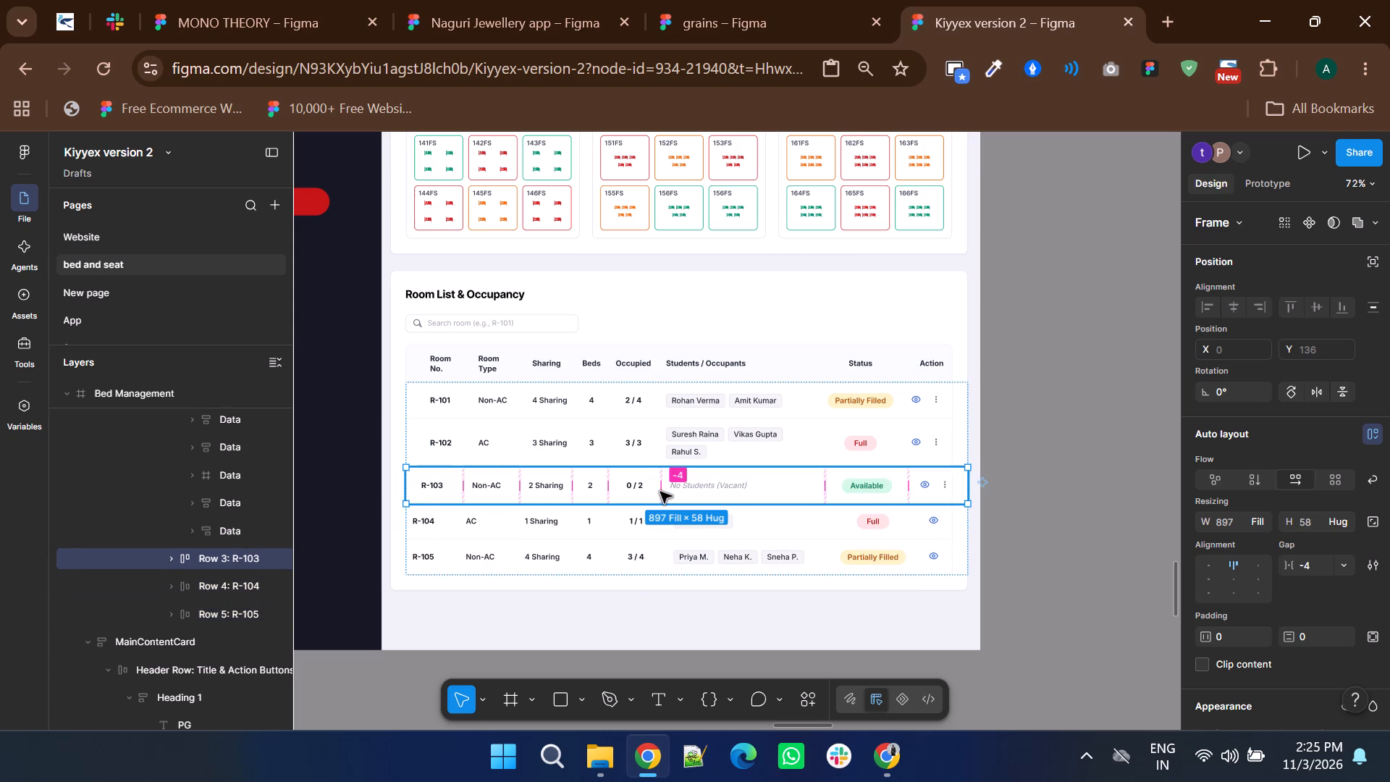
click(660, 492)
key(Down)
key(Down)
key(Down)
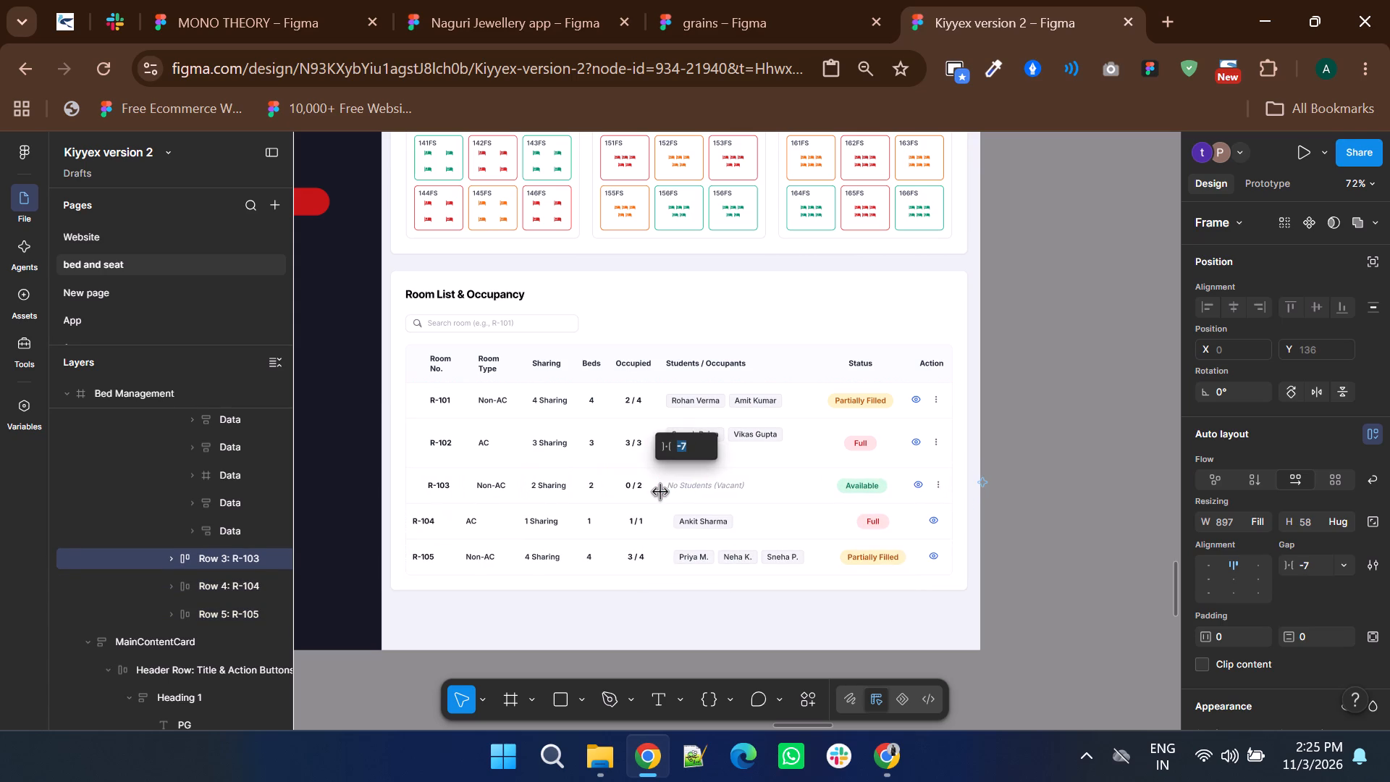
key(Down)
Set the horizontal gap between the cells of Row 4: R-104 to -8.
click(655, 530)
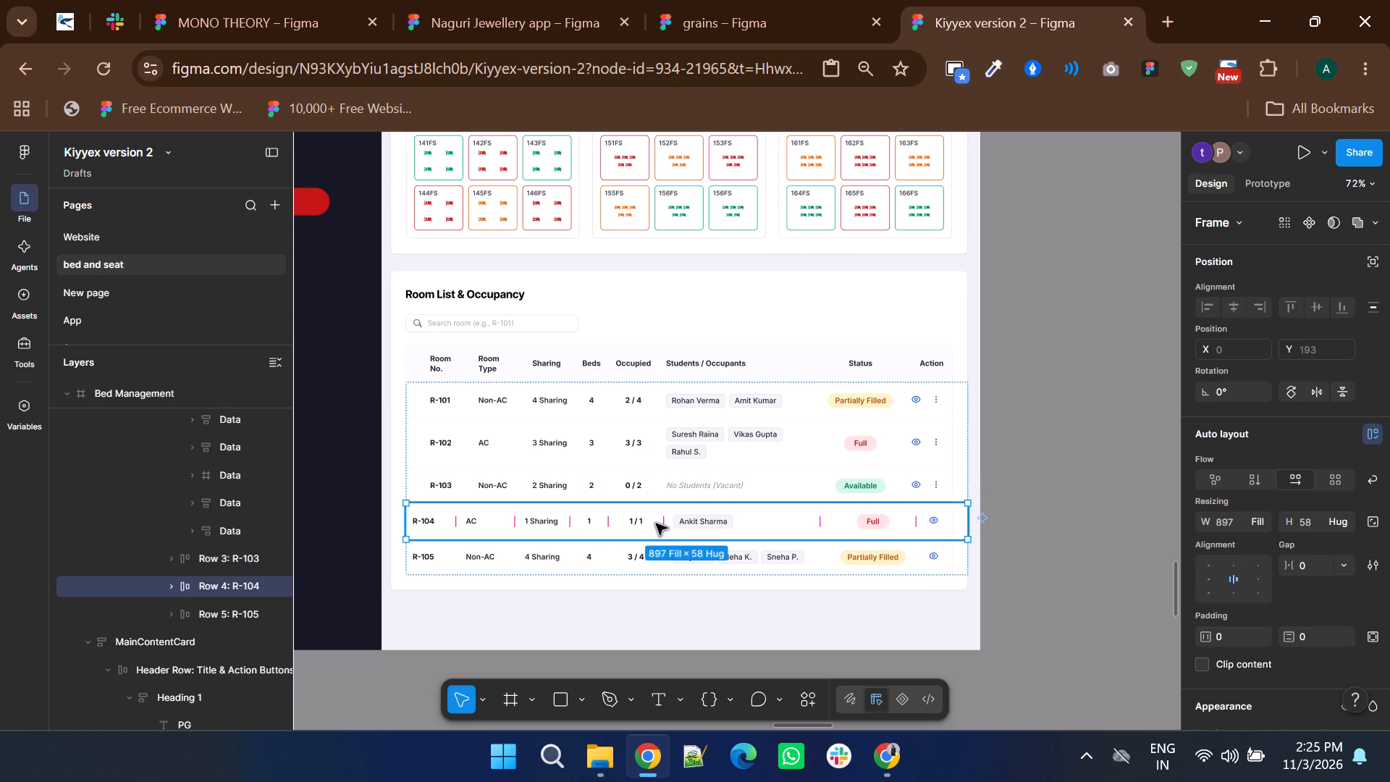
click(662, 522)
key(Down)
key(Down)
key(Down)
key(Down)
key(Down)
key(Down)
key(Down)
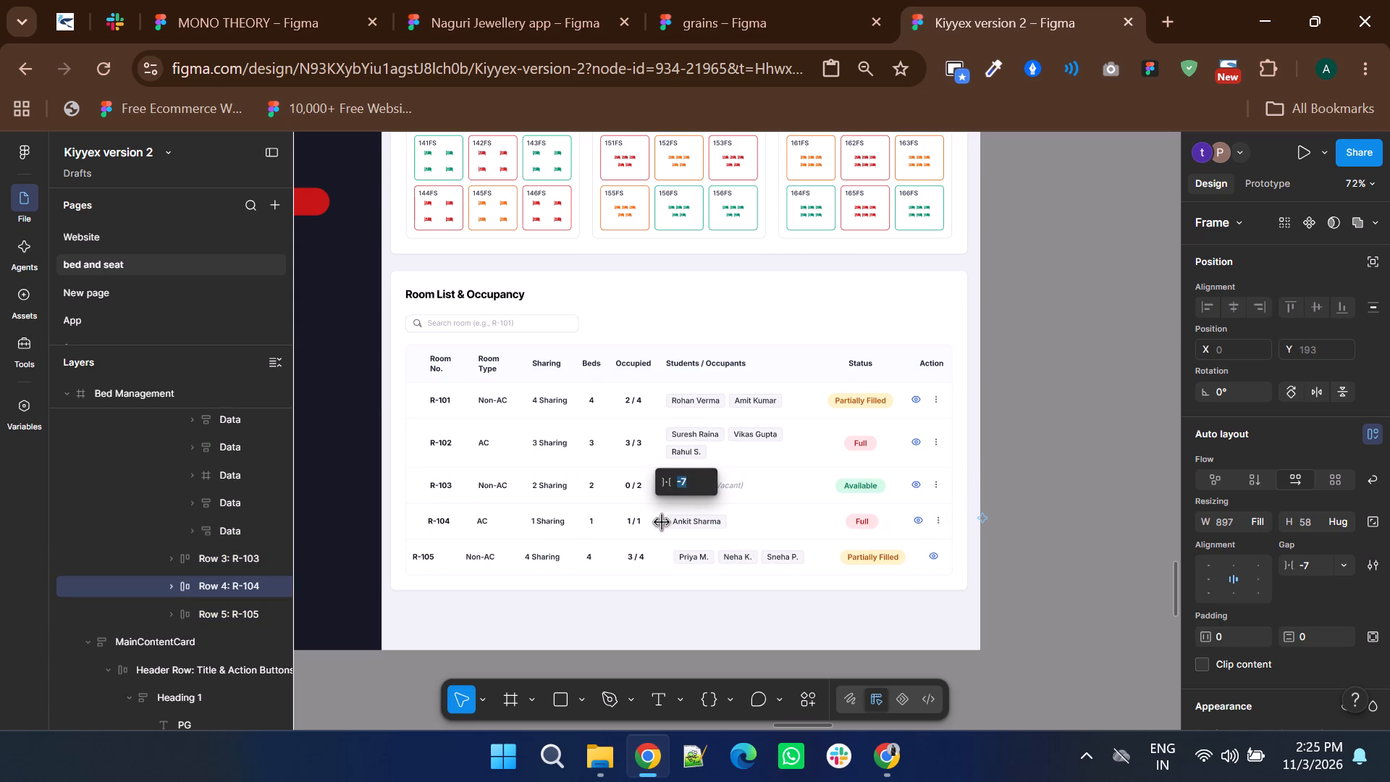
key(Down)
key(Down)
key(Up)
Set the horizontal gap between the cells of Row 5: R-105 to -8, matching the other rows.
click(659, 550)
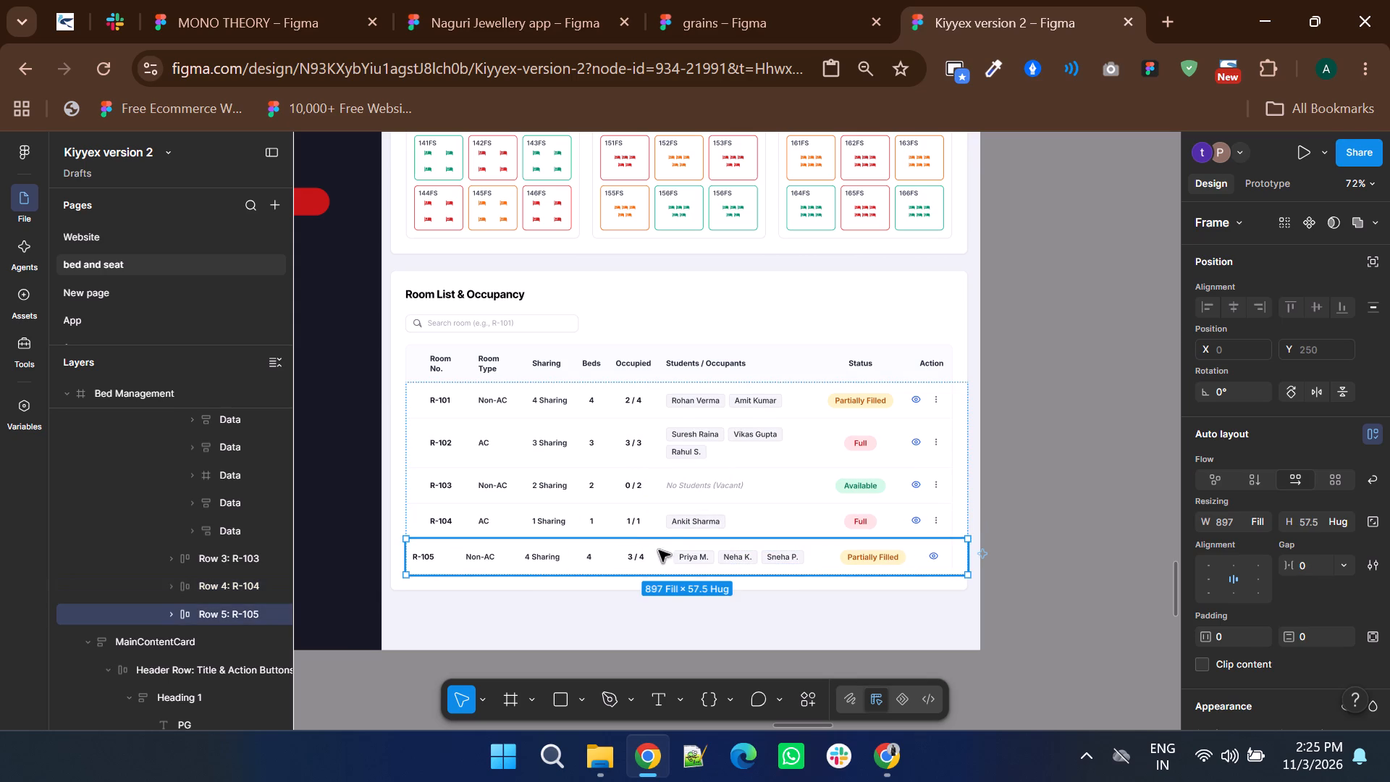
click(665, 559)
key(Down)
key(Down)
key(Down)
key(Down)
key(Down)
key(Down)
key(Down)
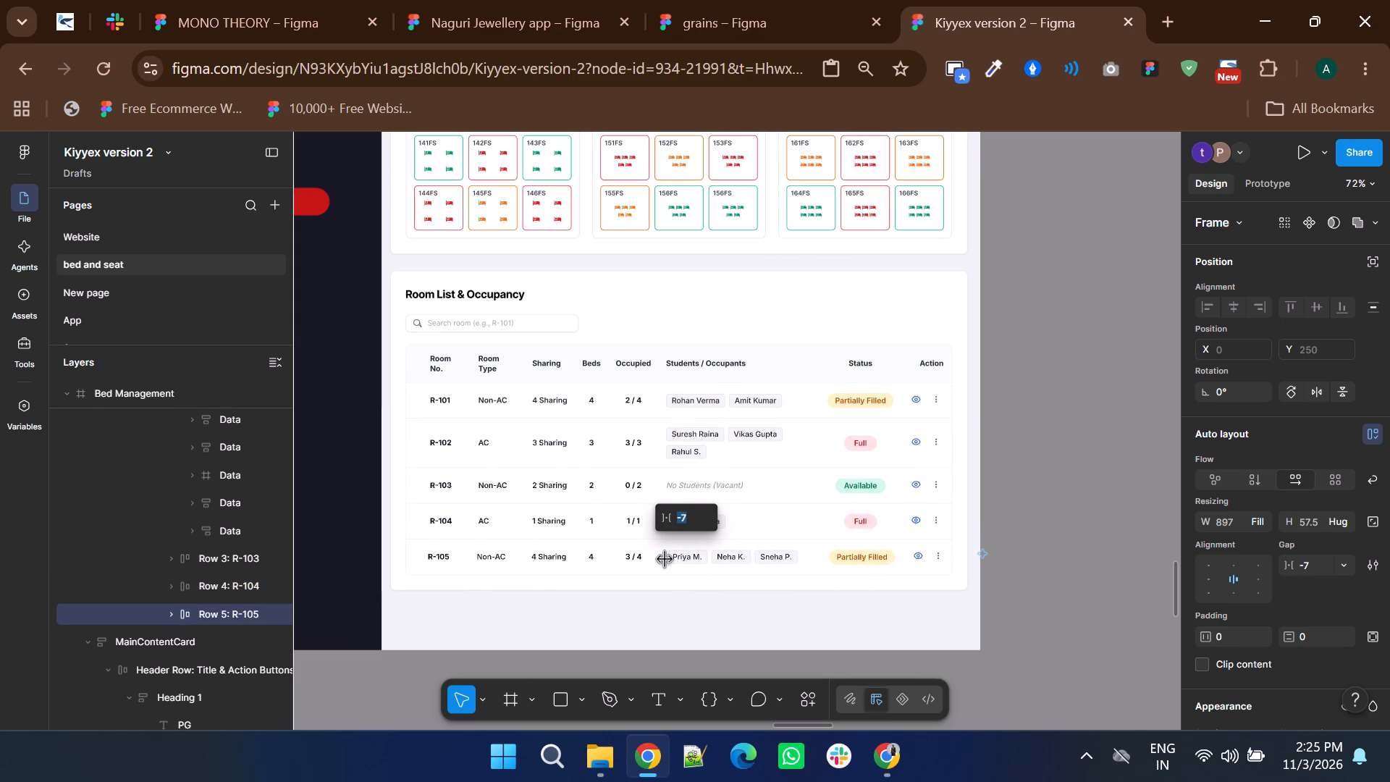
key(Down)
ctrl+scroll(636, 510, down, 2)
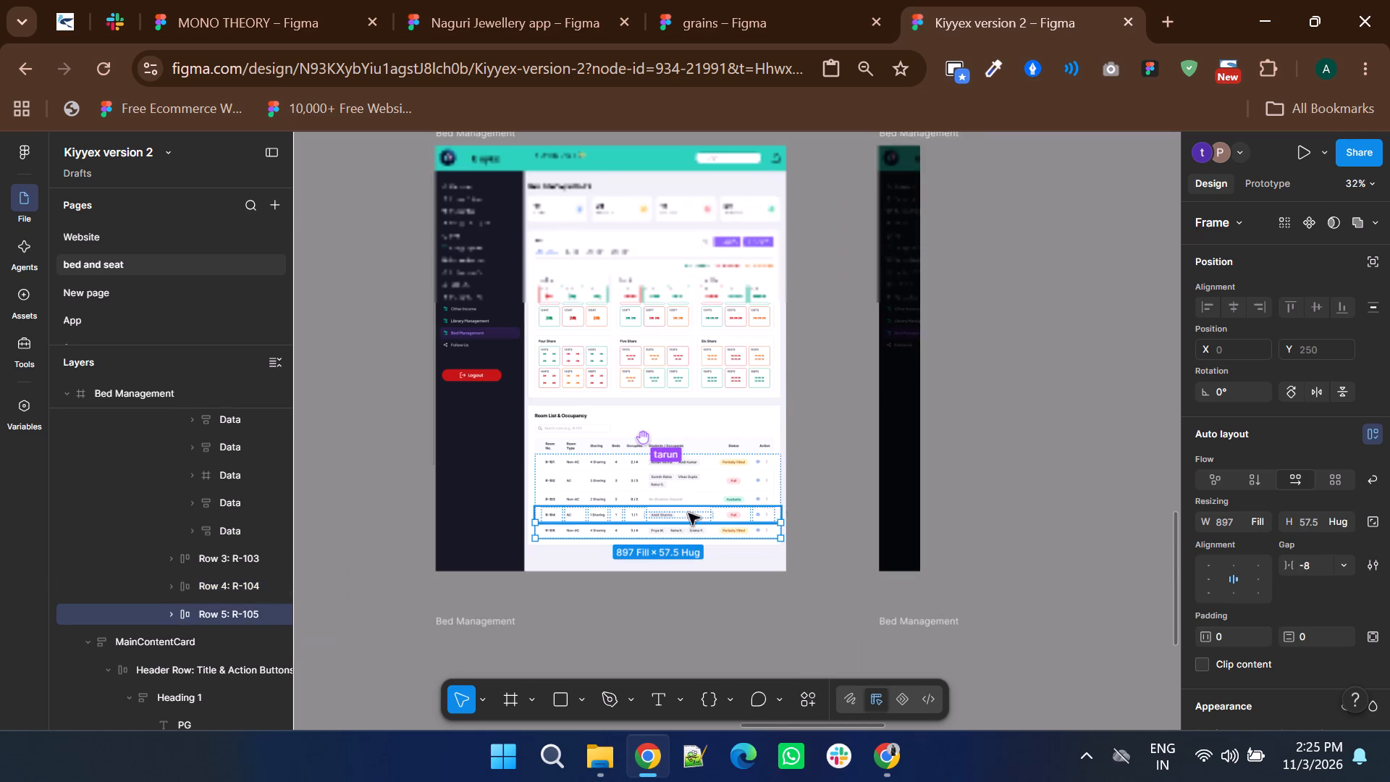
click(801, 505)
Narrow the Body frame of the Room List & Occupancy table to a width of 875 from its right edge.
ctrl+scroll(746, 470, up, 4)
triple_click(811, 437)
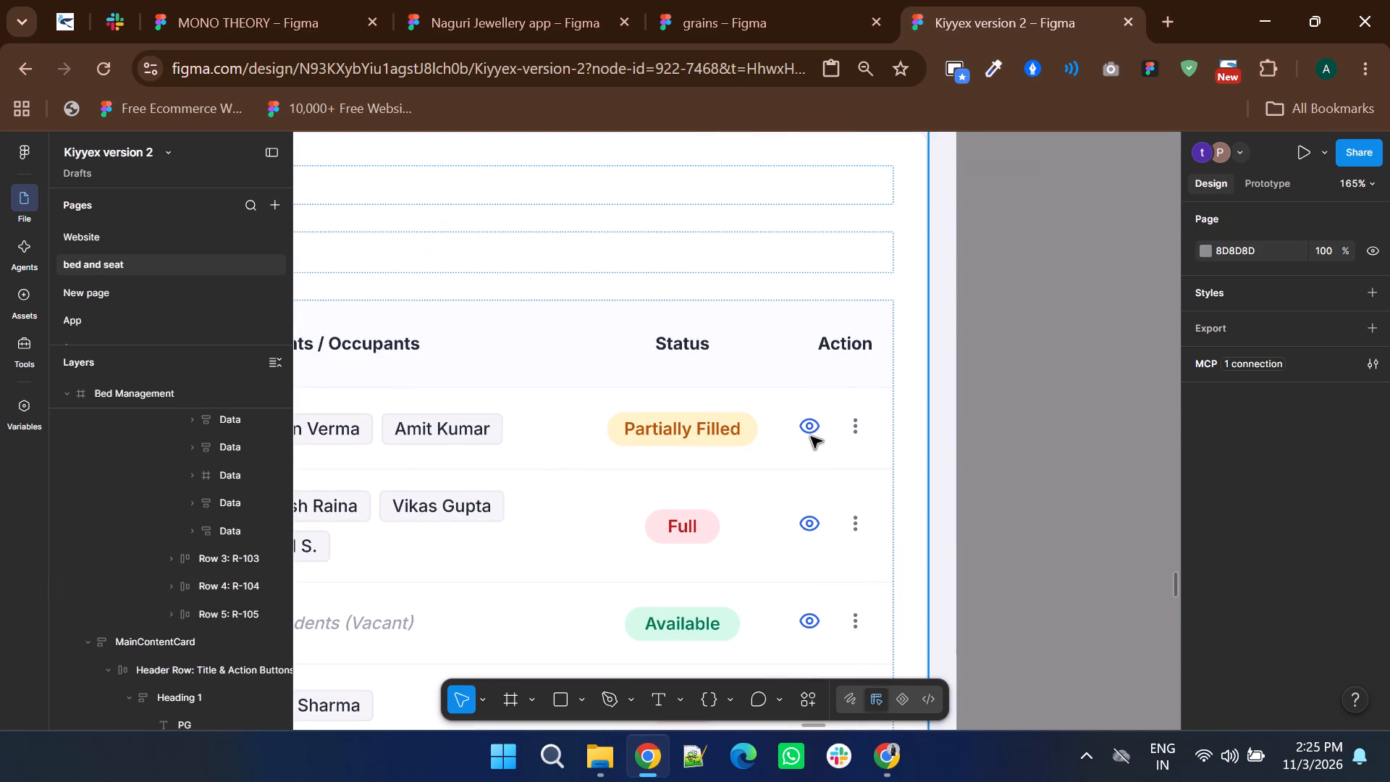
double_click(811, 437)
click(809, 426)
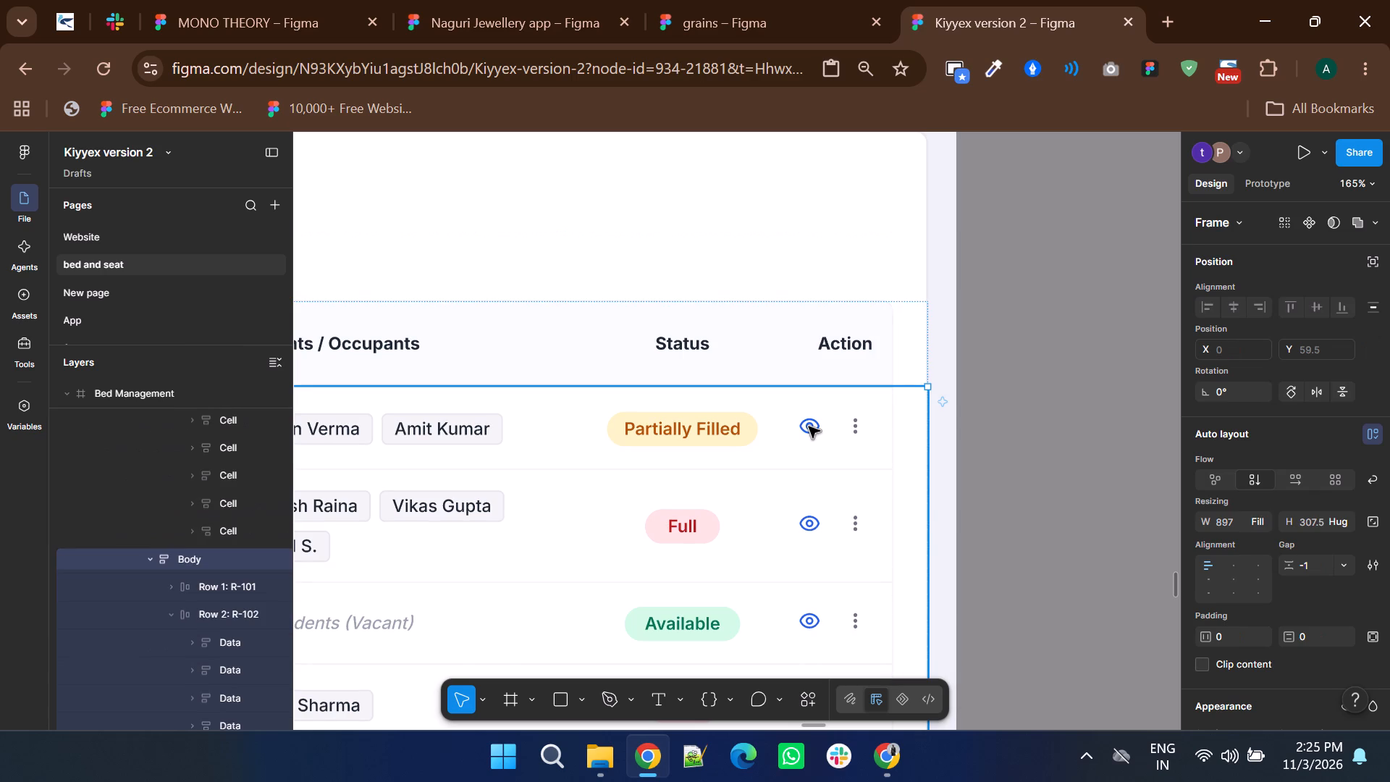
ctrl+scroll(809, 426, down, 1)
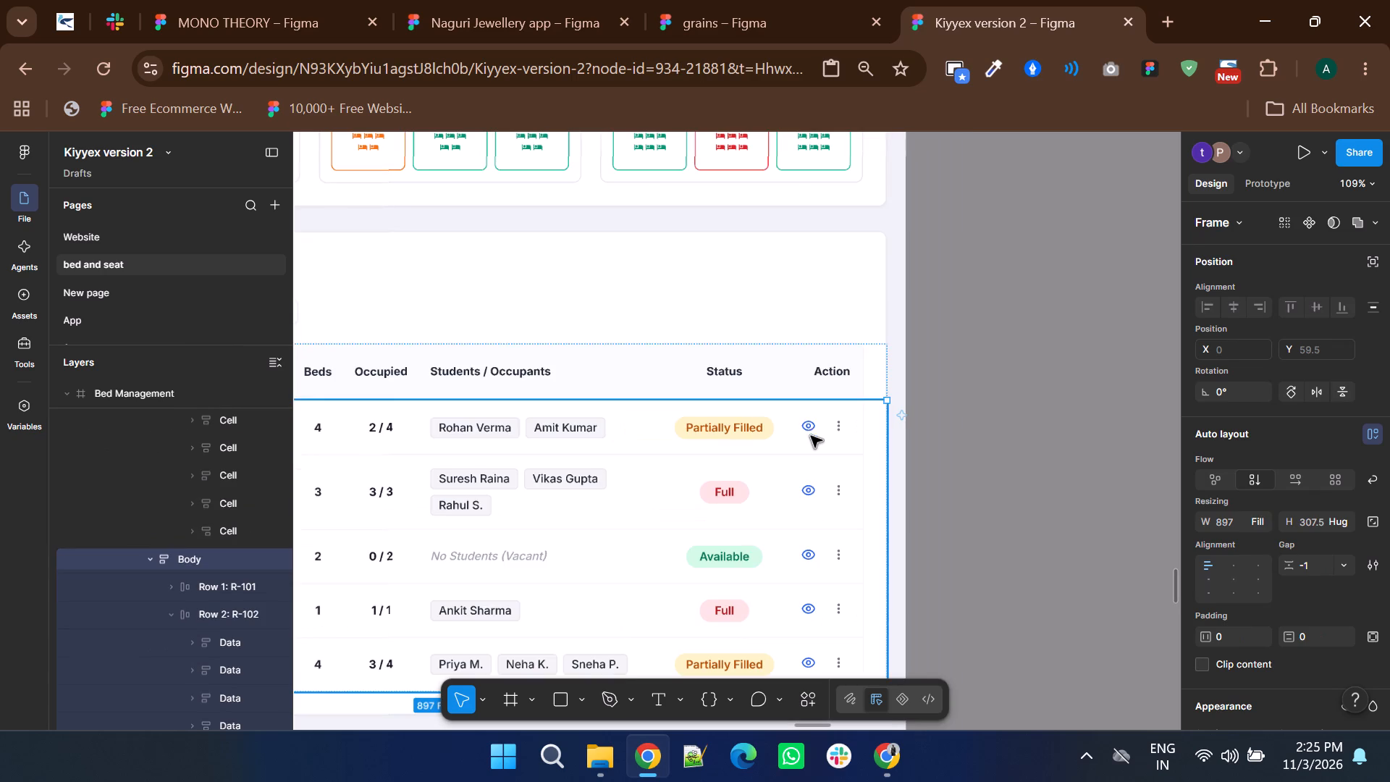
ctrl+drag(885, 475, 869, 475)
ctrl+scroll(904, 485, down, 2)
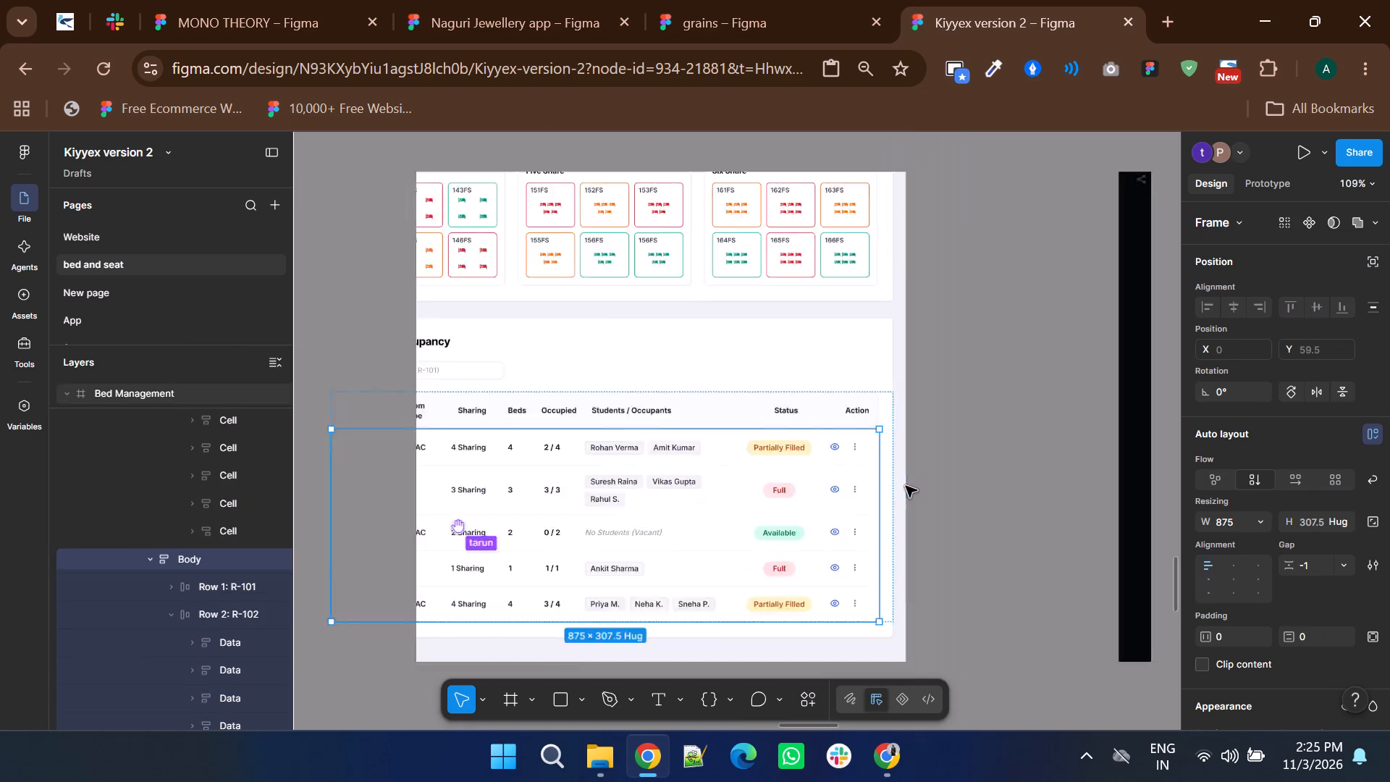
ctrl+scroll(555, 471, up, 2)
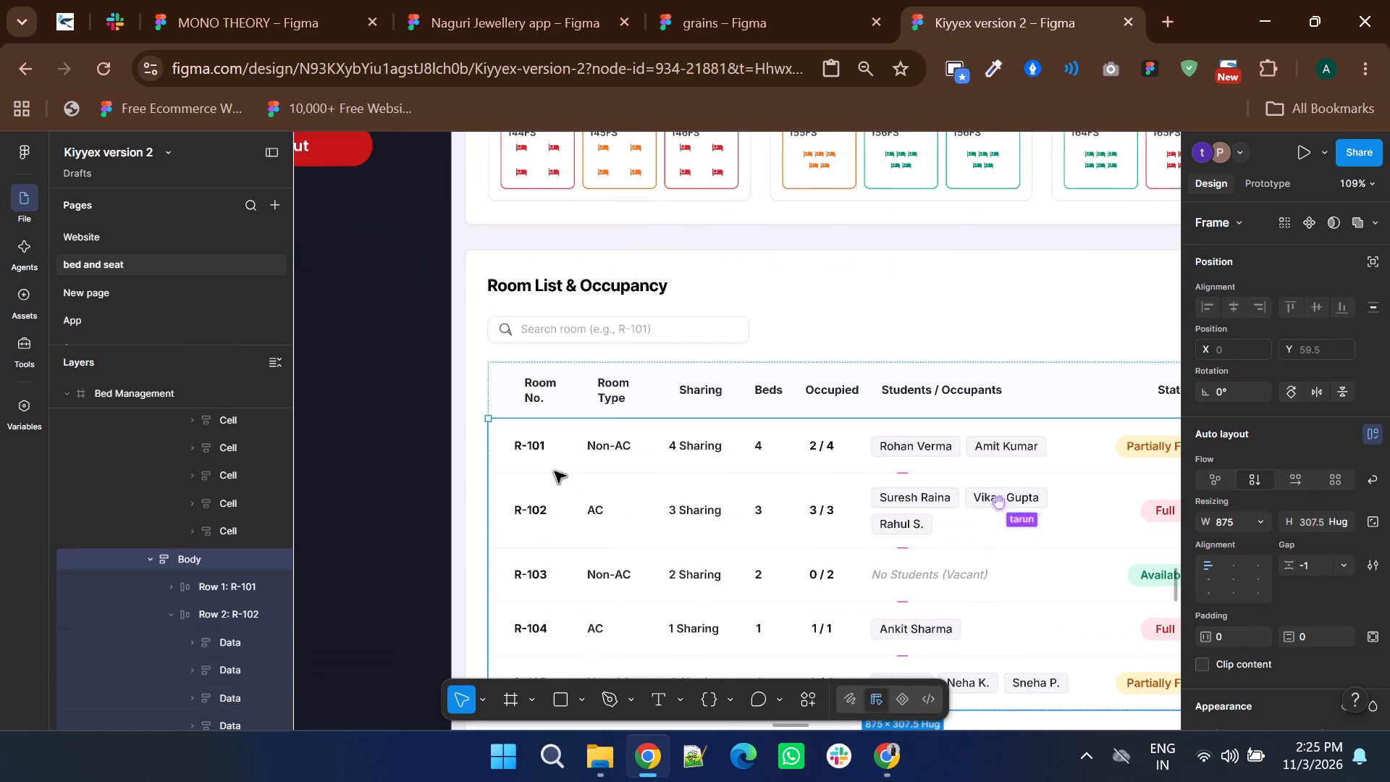
shift+scroll(555, 471, down, 2)
Delete the blue eye icon buttons from the Action cells of rows R-101 and R-102, keeping the three-dot icons.
triple_click(1044, 445)
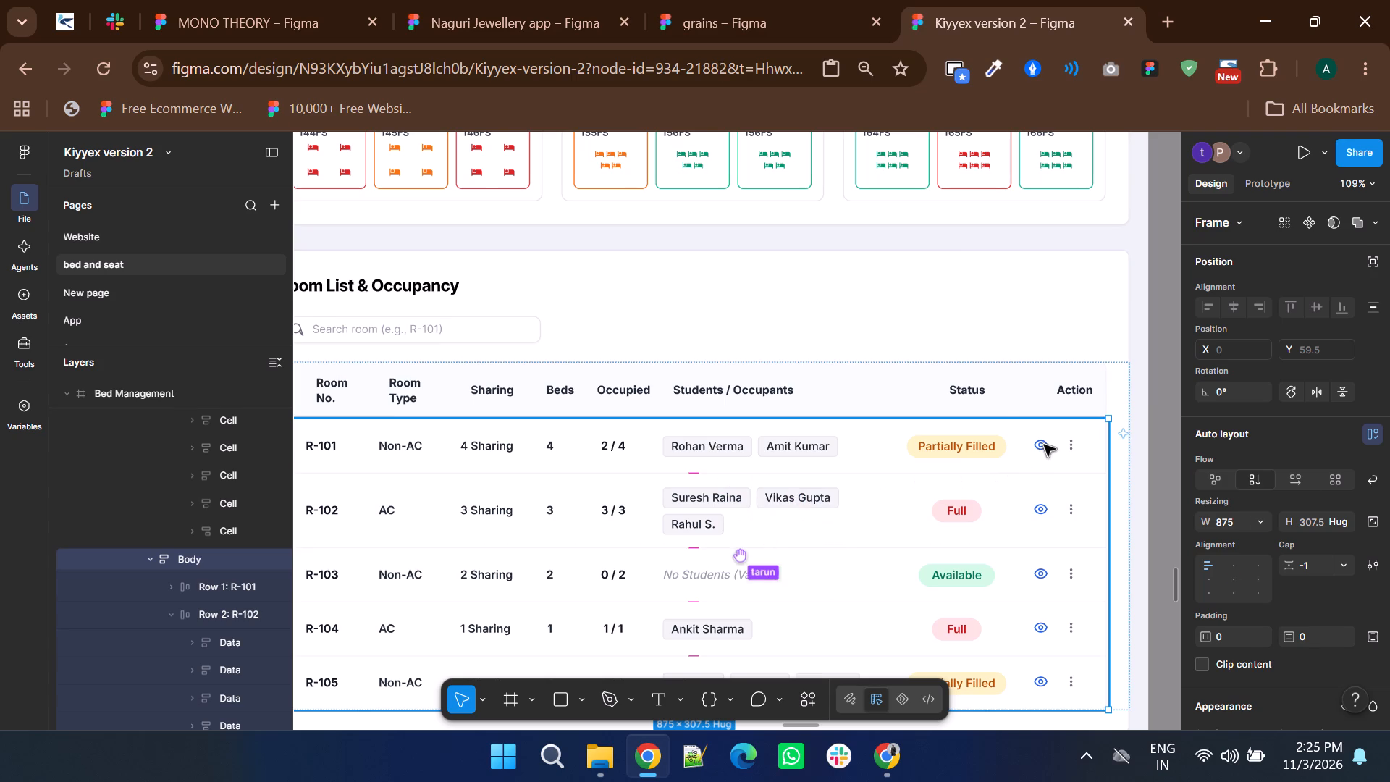
double_click(1044, 445)
double_click(1044, 445)
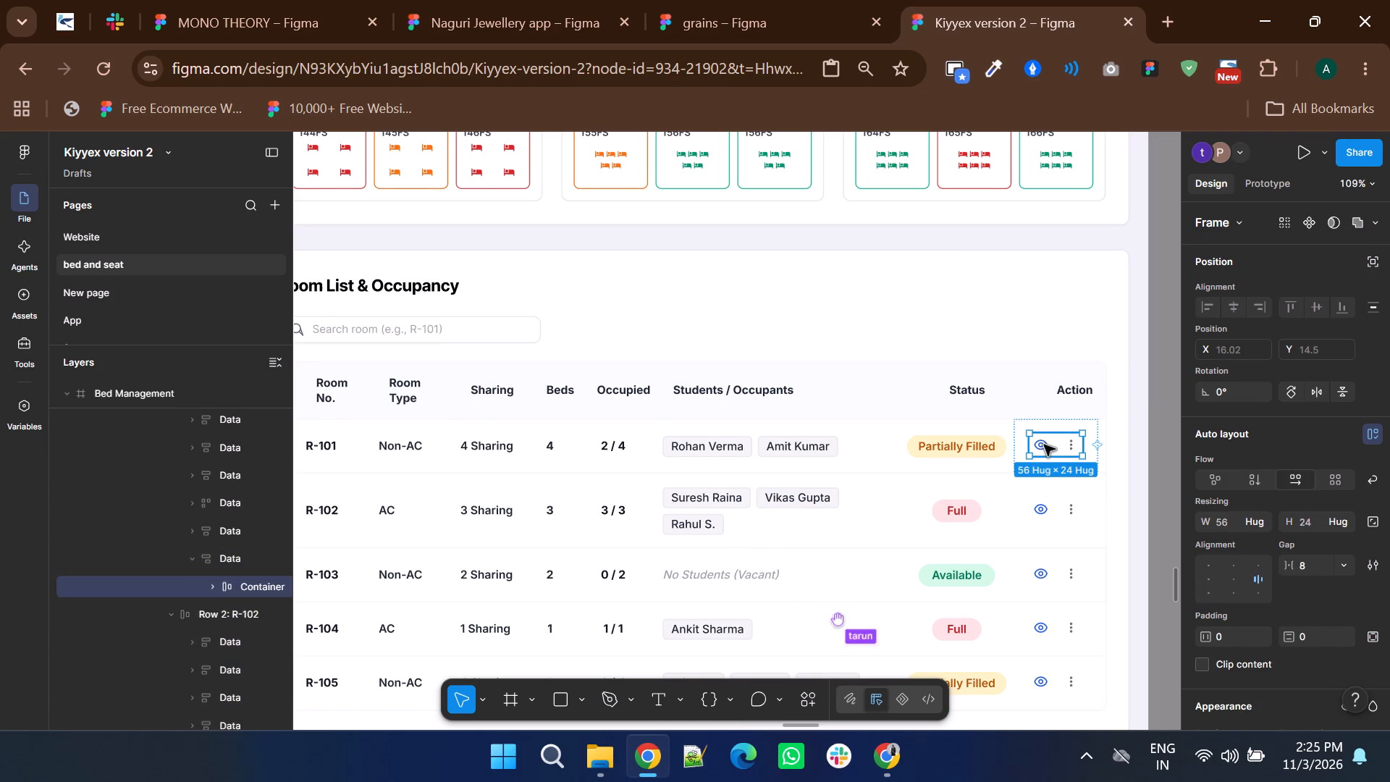
key(Delete)
triple_click(1048, 508)
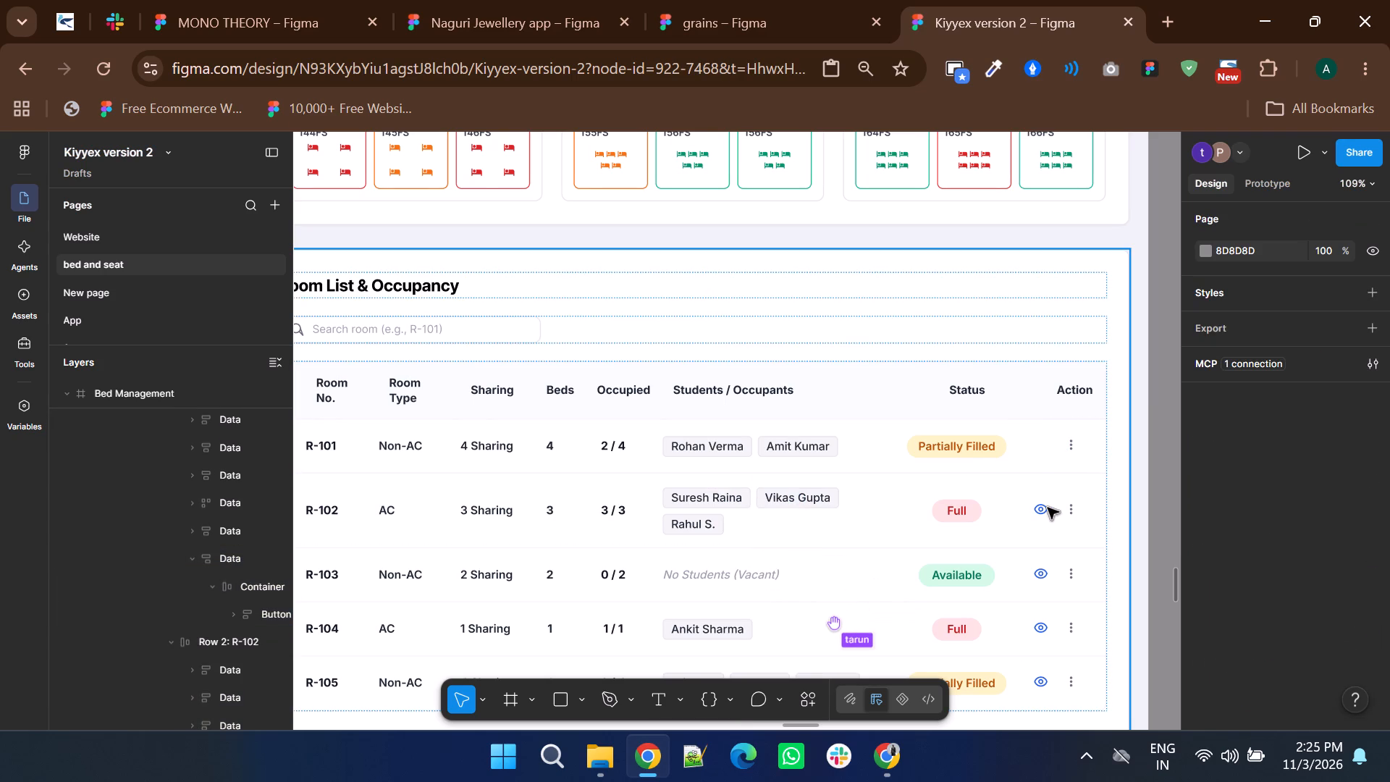
triple_click(1048, 508)
double_click(1048, 508)
key(Delete)
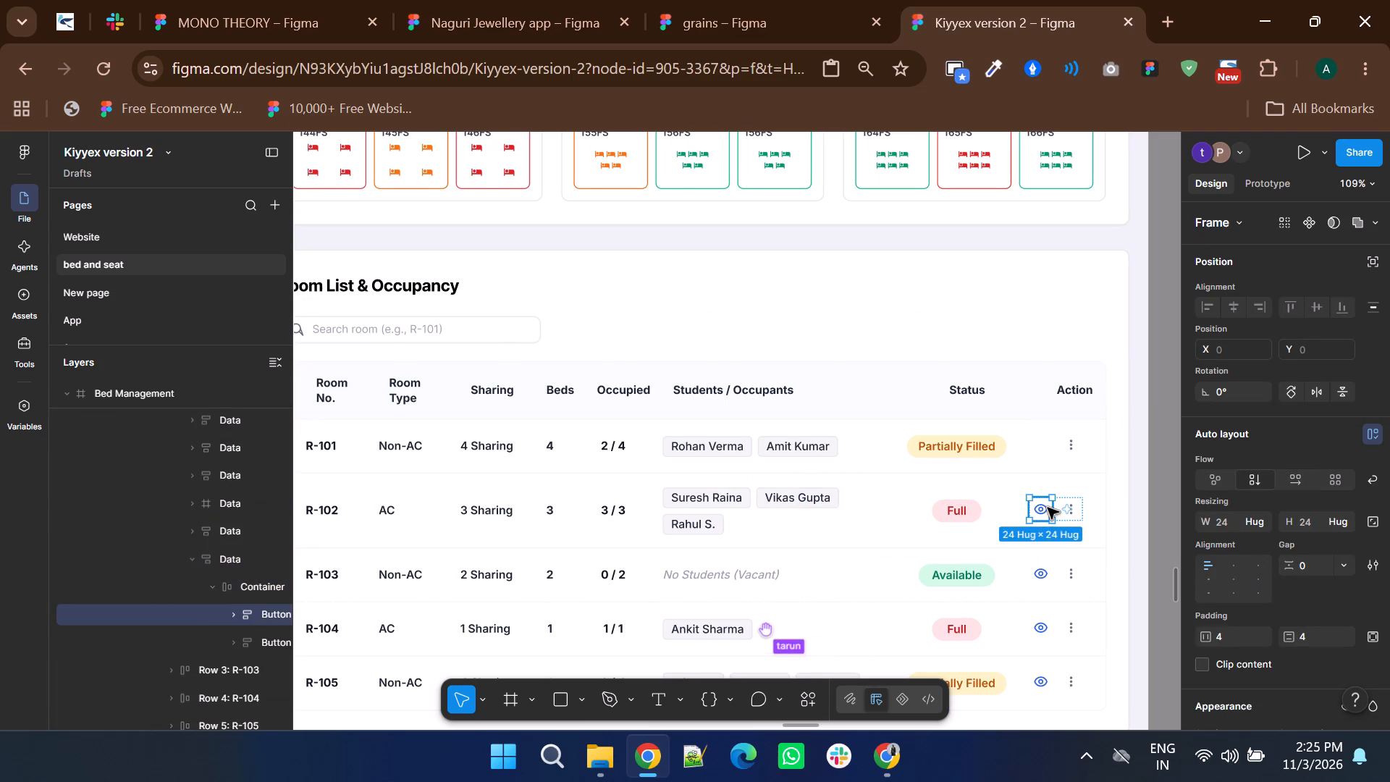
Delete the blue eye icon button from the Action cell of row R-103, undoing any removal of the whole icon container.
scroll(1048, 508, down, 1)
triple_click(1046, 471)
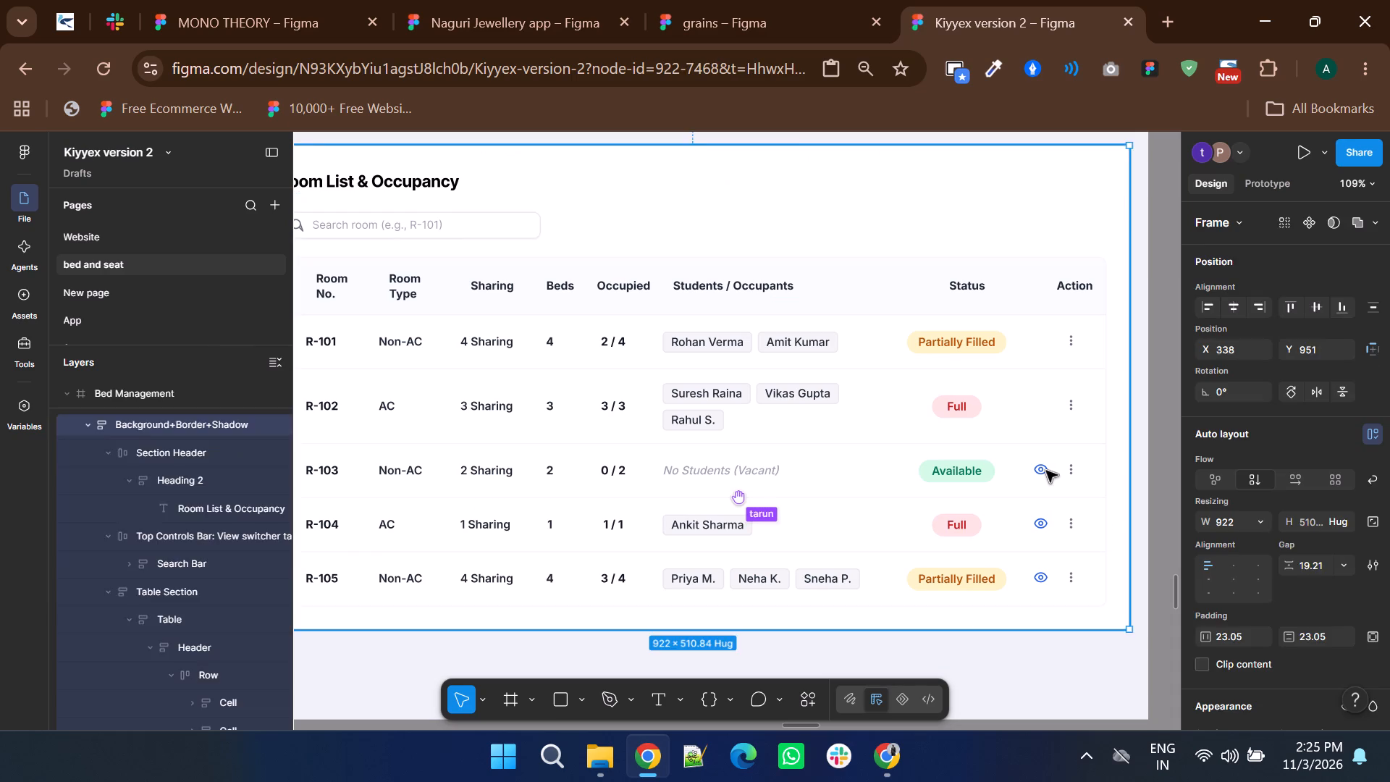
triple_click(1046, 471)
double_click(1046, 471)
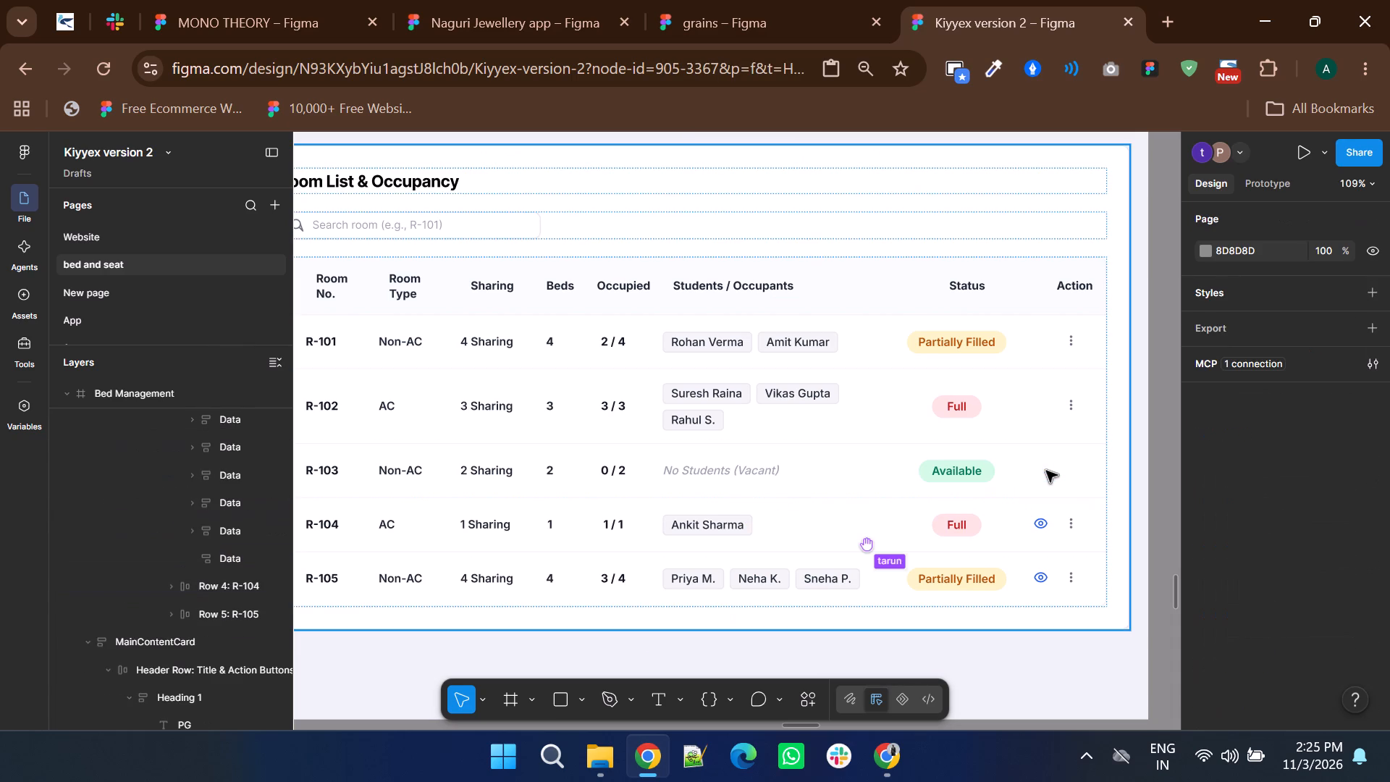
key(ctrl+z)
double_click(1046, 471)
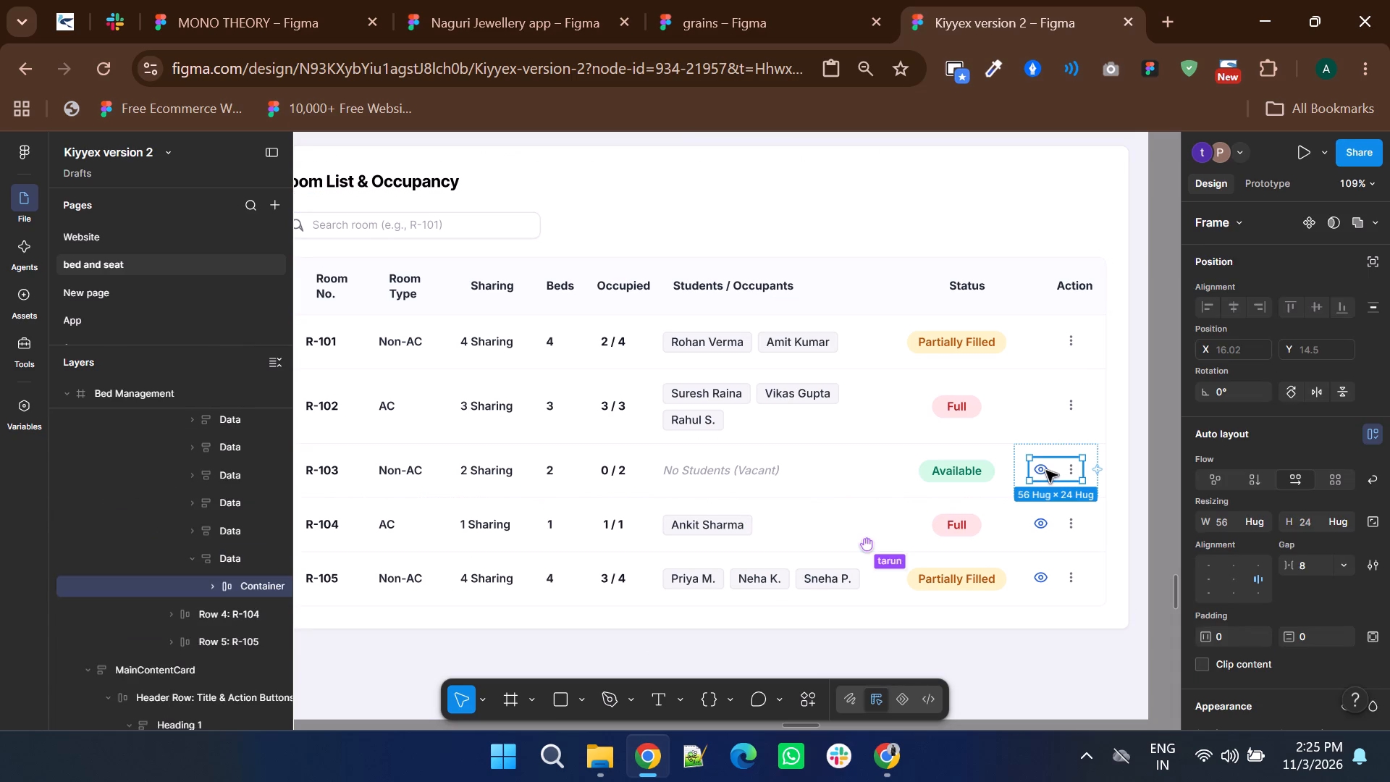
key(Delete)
Delete the entire Row 3: R-103 from the Room List & Occupancy table.
triple_click(904, 479)
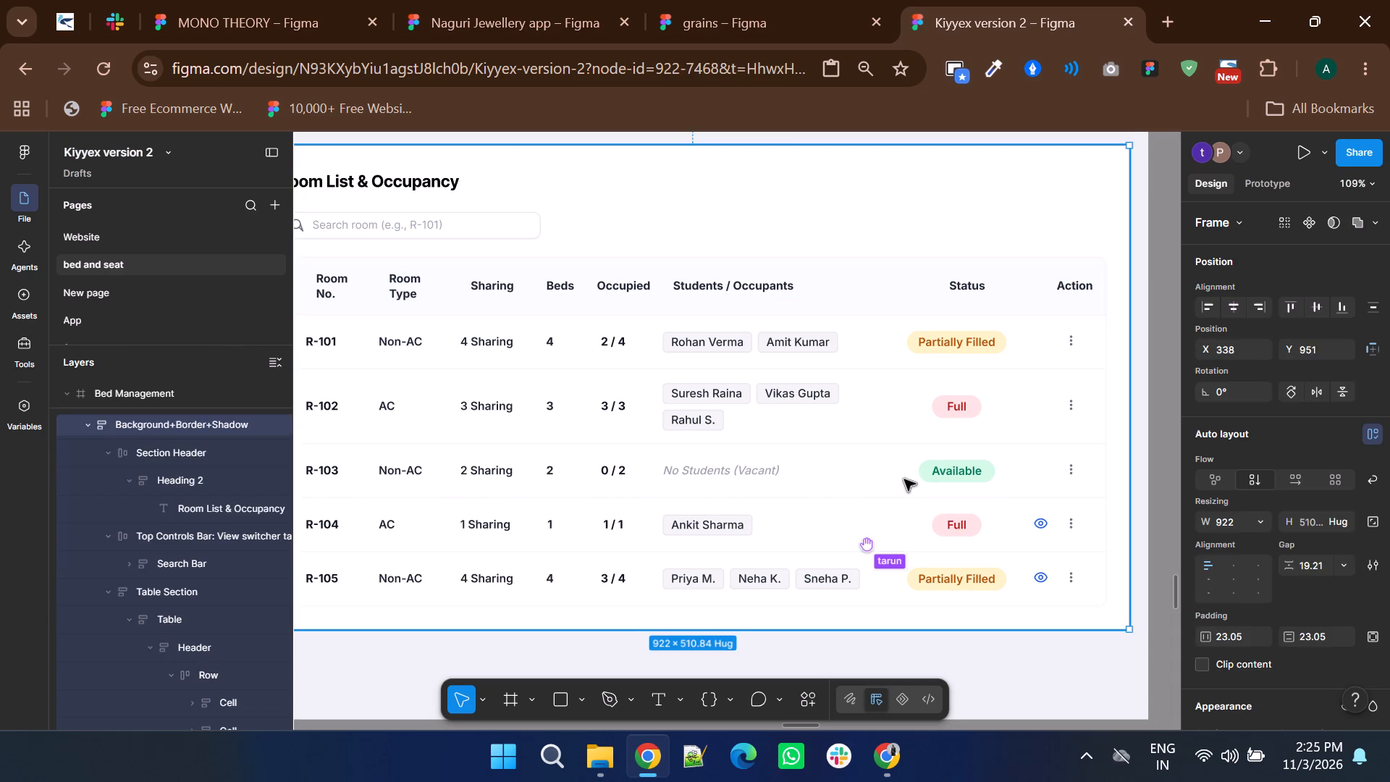
double_click(904, 479)
double_click(904, 479)
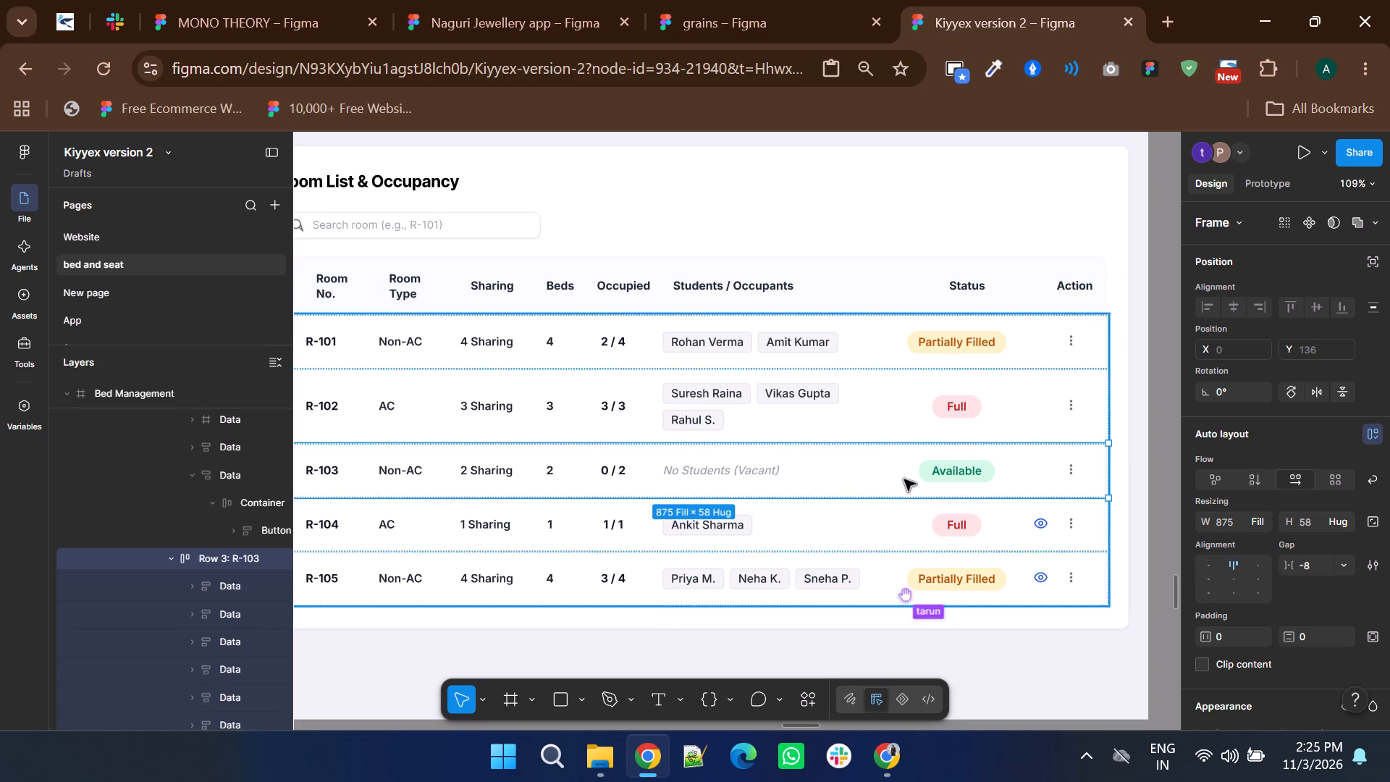
key(Delete)
Delete the blue eye icon buttons from the Action cells of rows R-104 and R-105, keeping the three-dot icons.
triple_click(1038, 468)
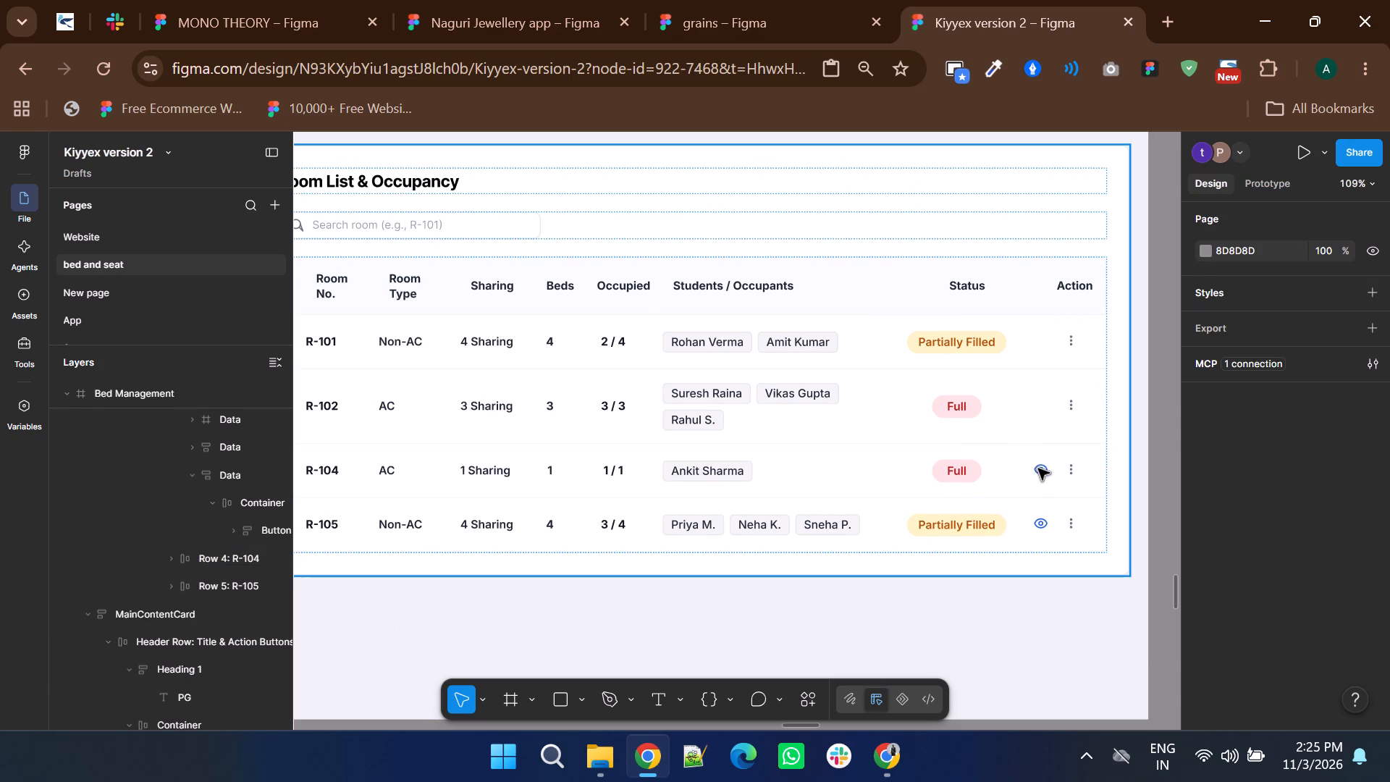
triple_click(1038, 468)
double_click(1038, 468)
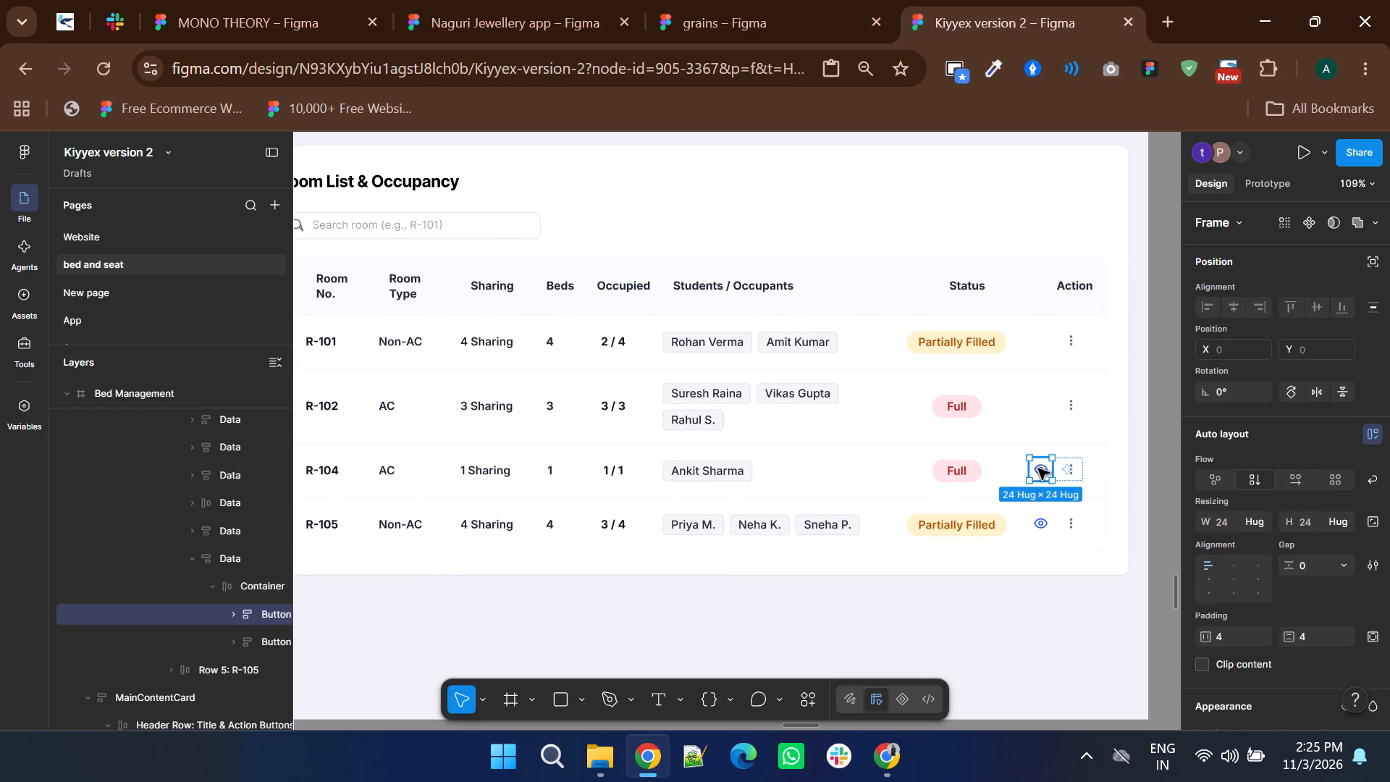
triple_click(1040, 519)
triple_click(1040, 519)
double_click(1040, 519)
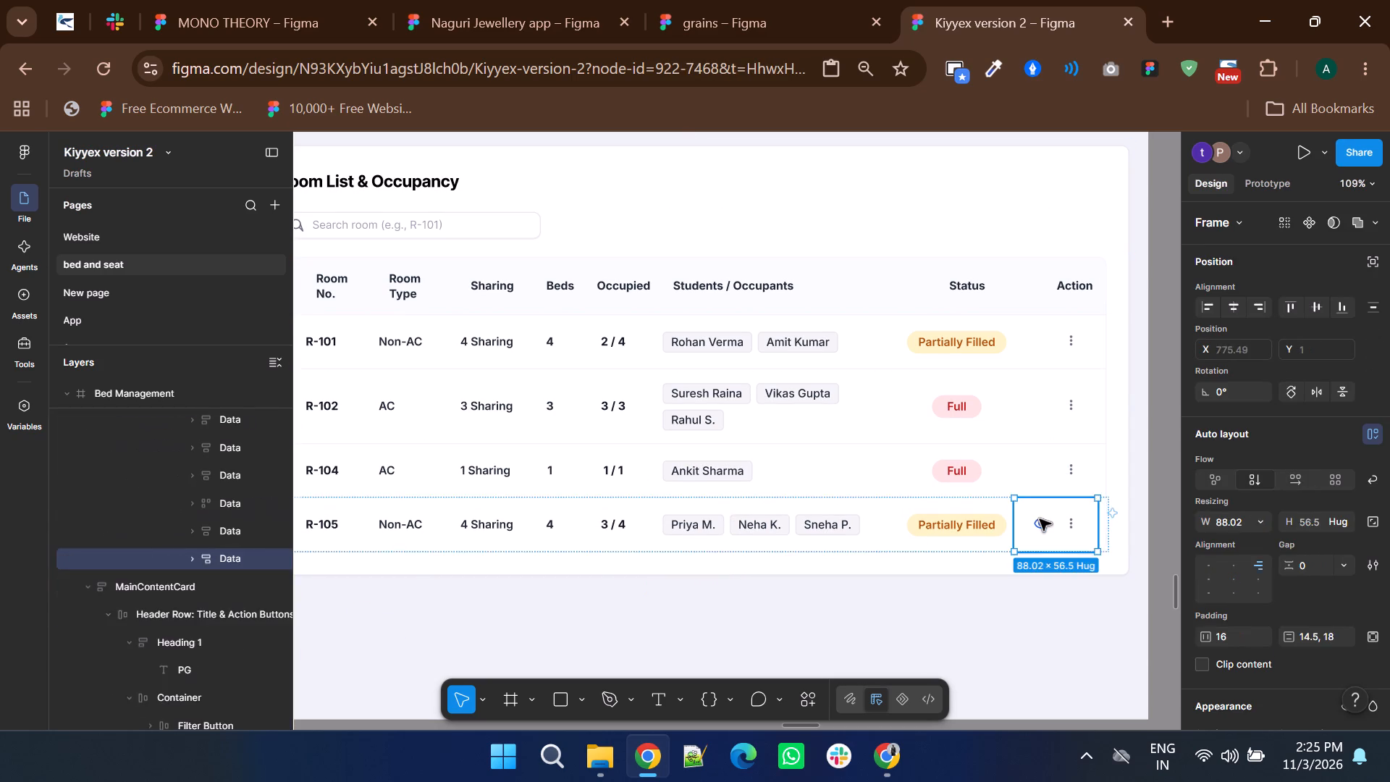
ctrl+scroll(784, 537, down, 2)
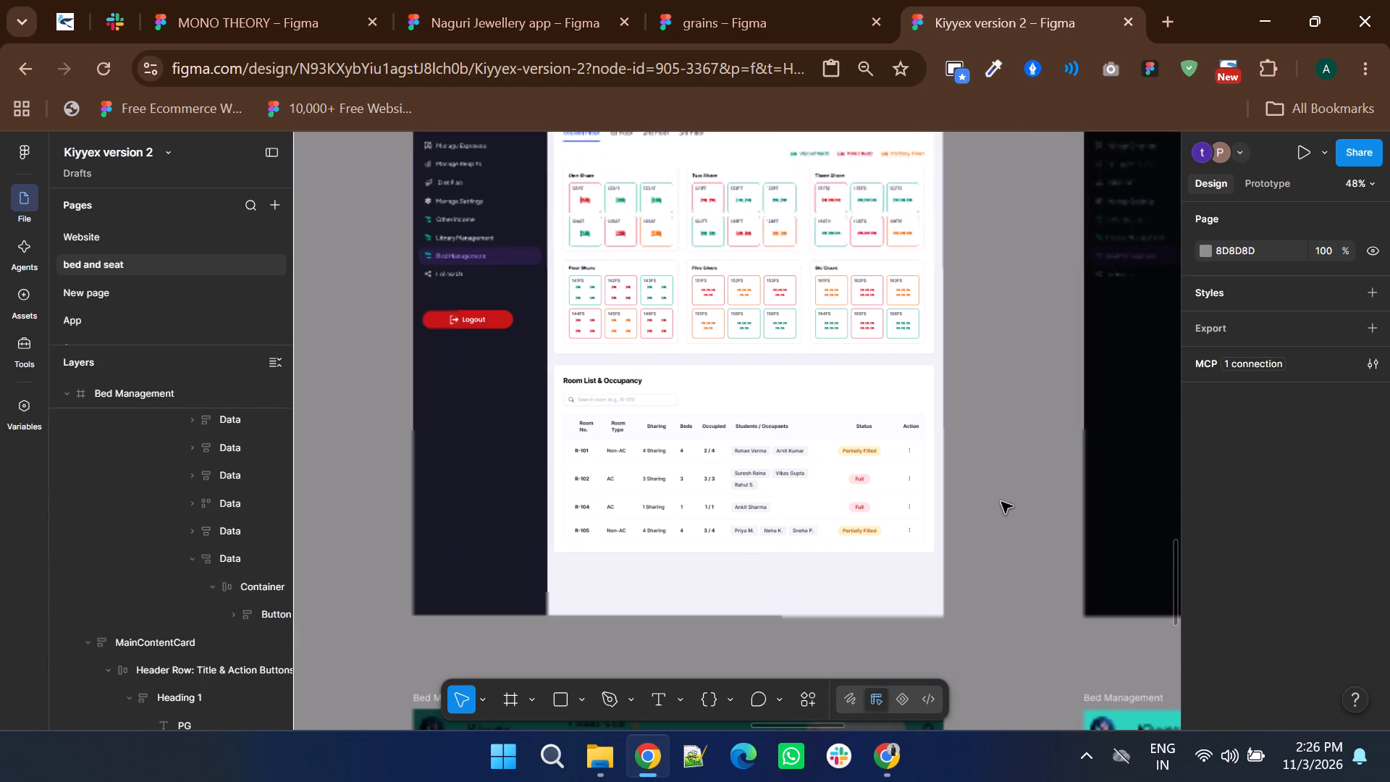
click(1001, 502)
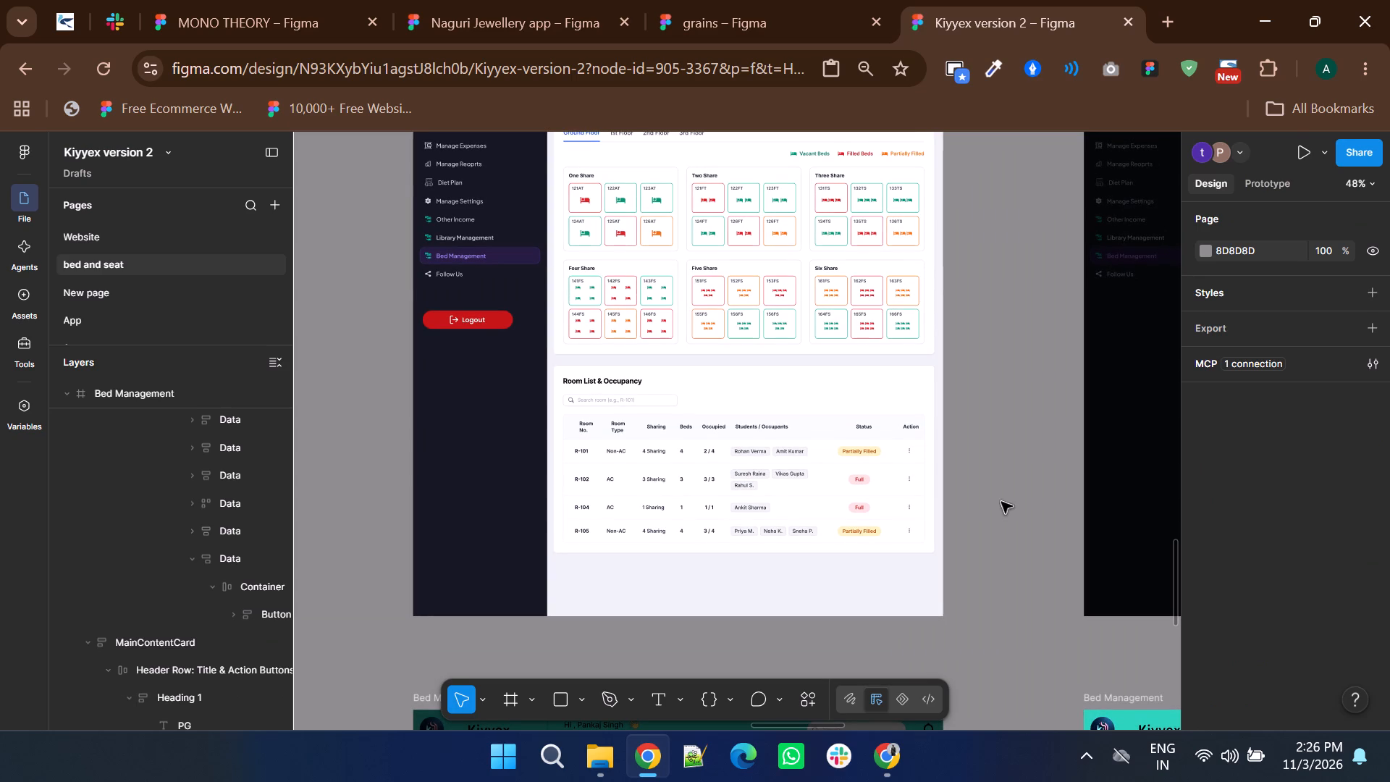
Delete the imported Html → Body frame beside the Bed Management screens.
ctrl+scroll(581, 472, up, 2)
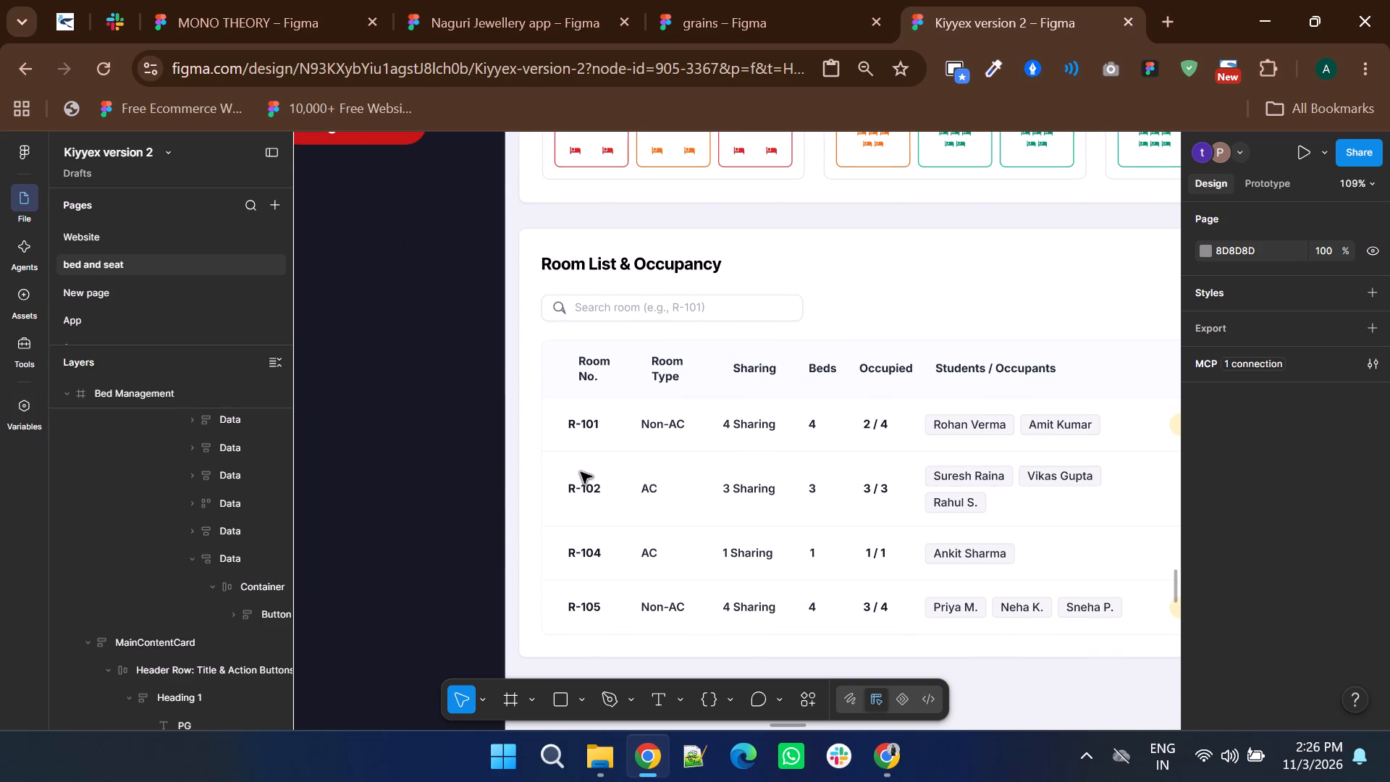
ctrl+scroll(581, 472, down, 5)
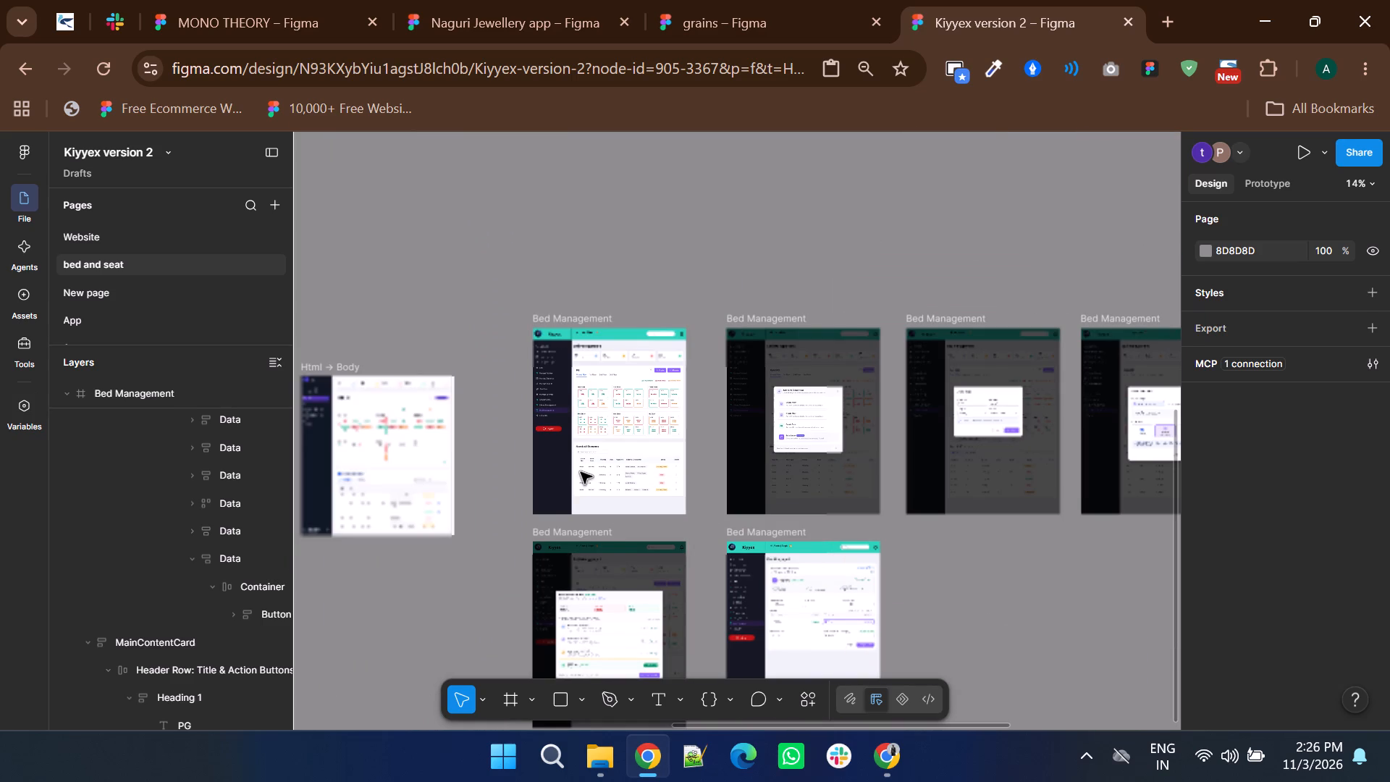
click(342, 367)
key(Delete)
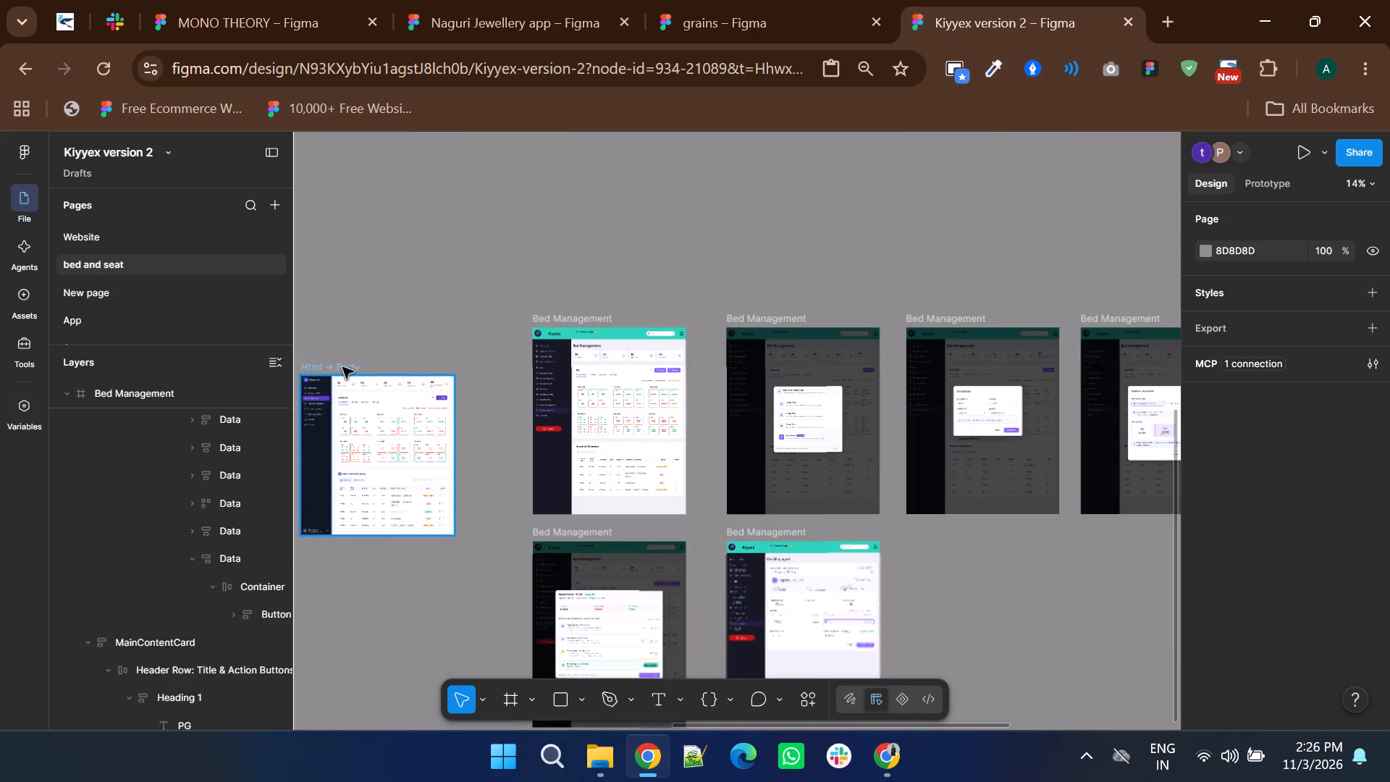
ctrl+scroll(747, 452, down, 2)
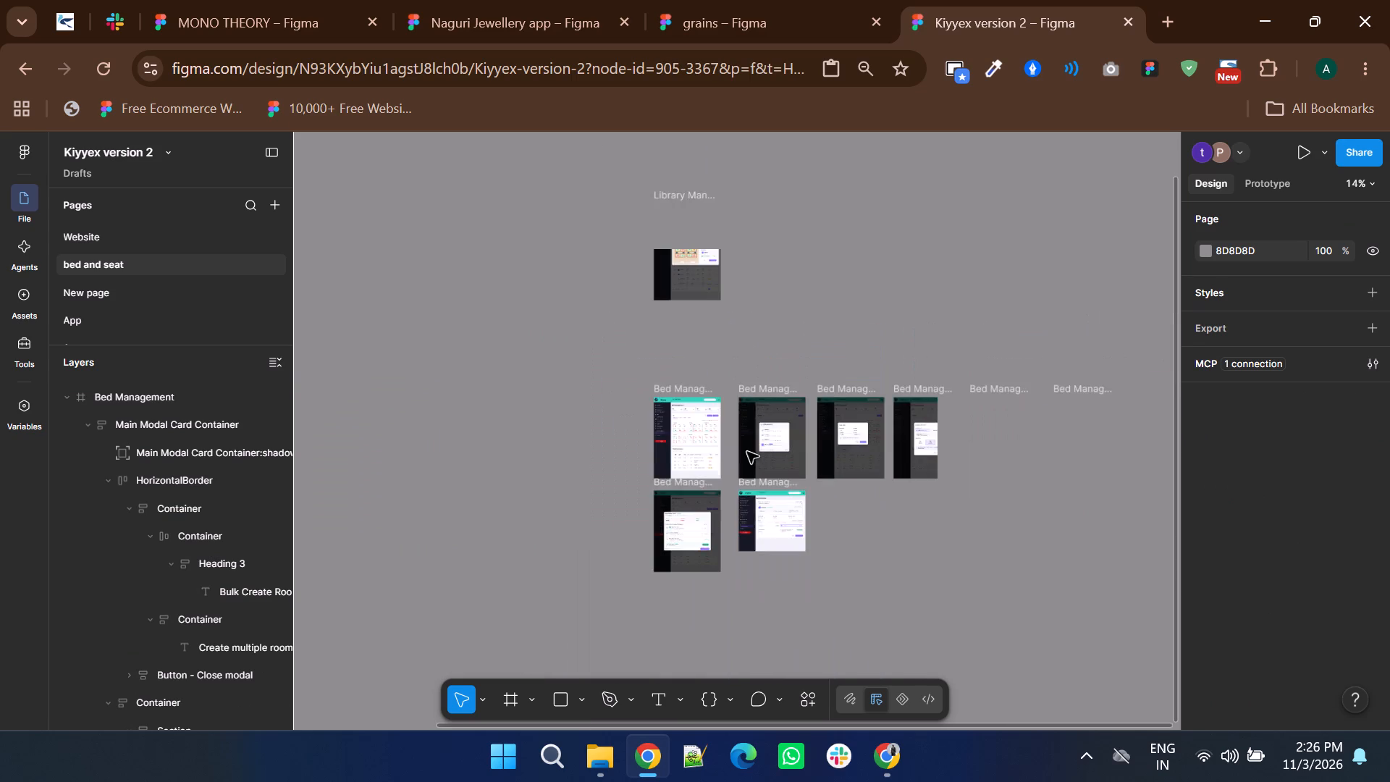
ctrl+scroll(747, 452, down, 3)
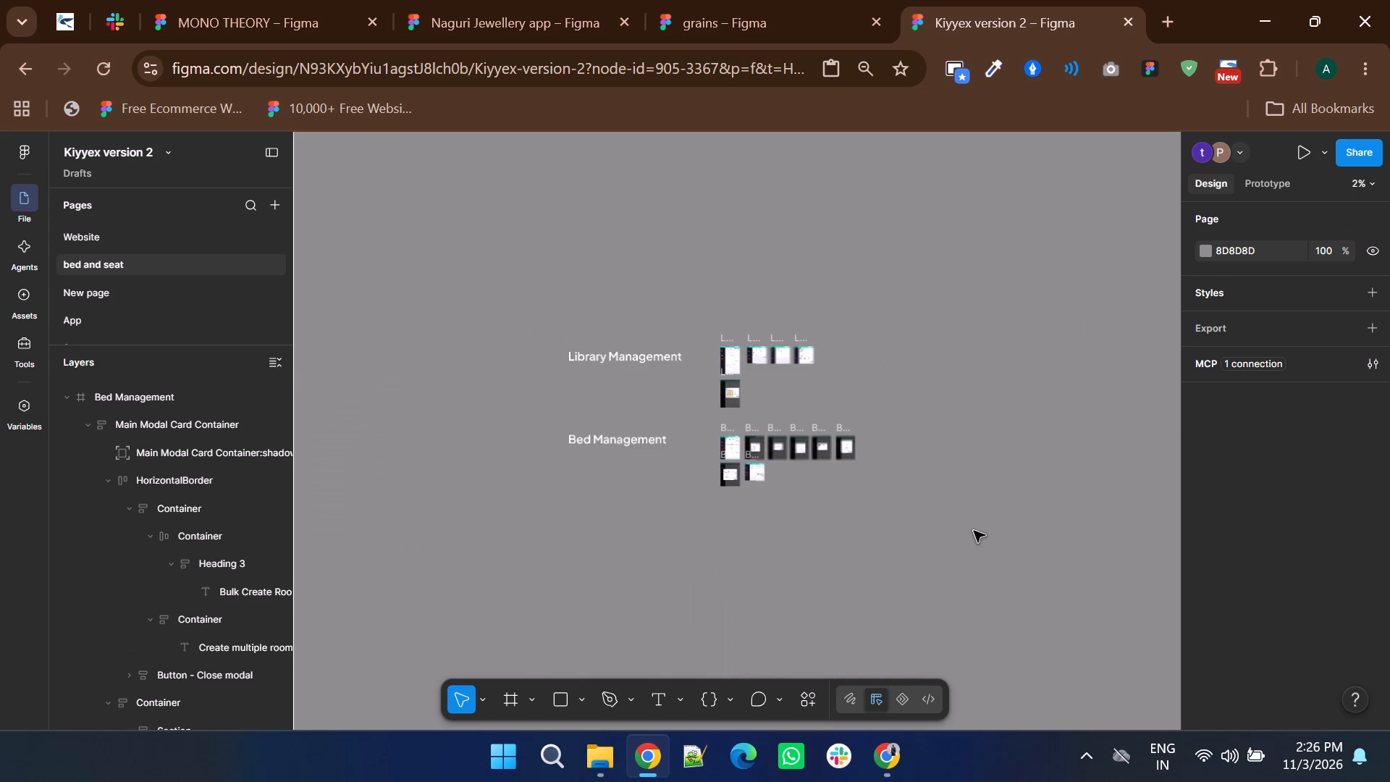
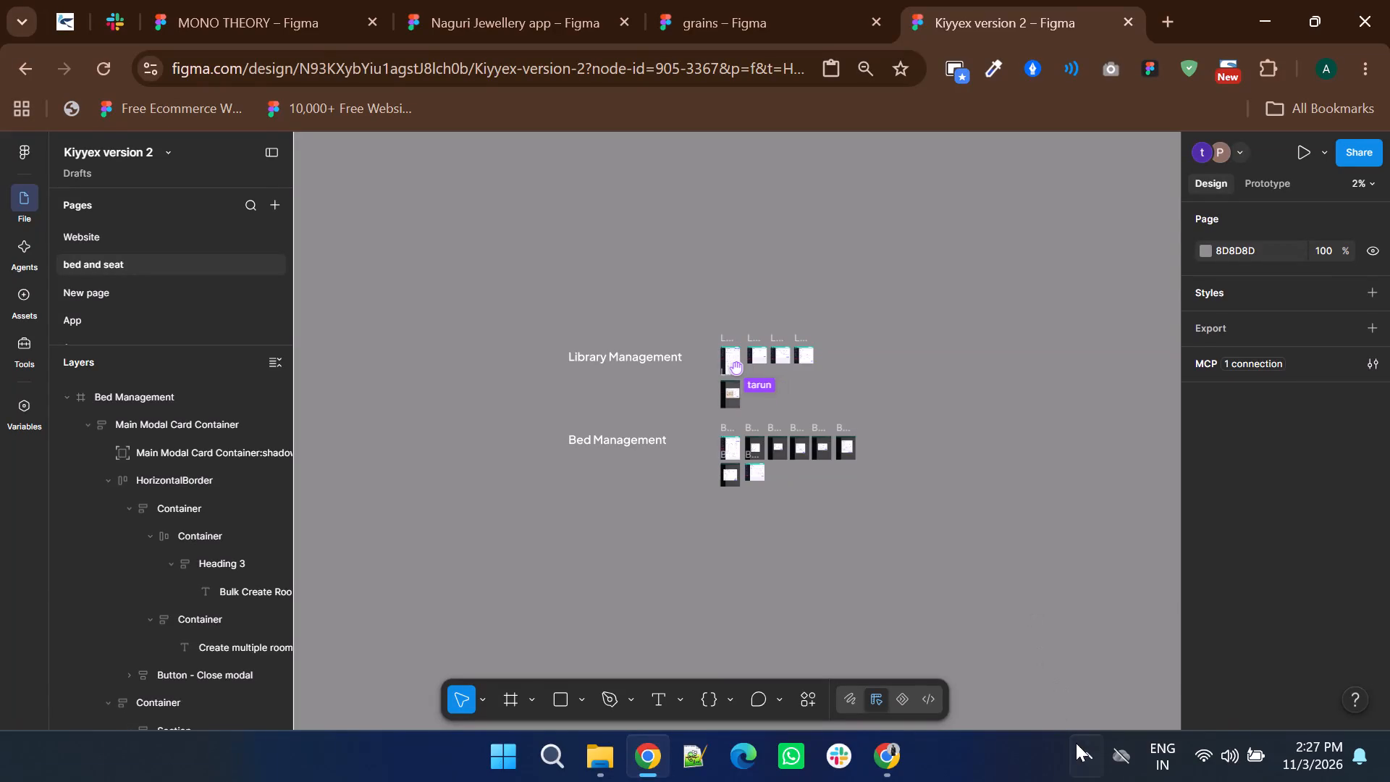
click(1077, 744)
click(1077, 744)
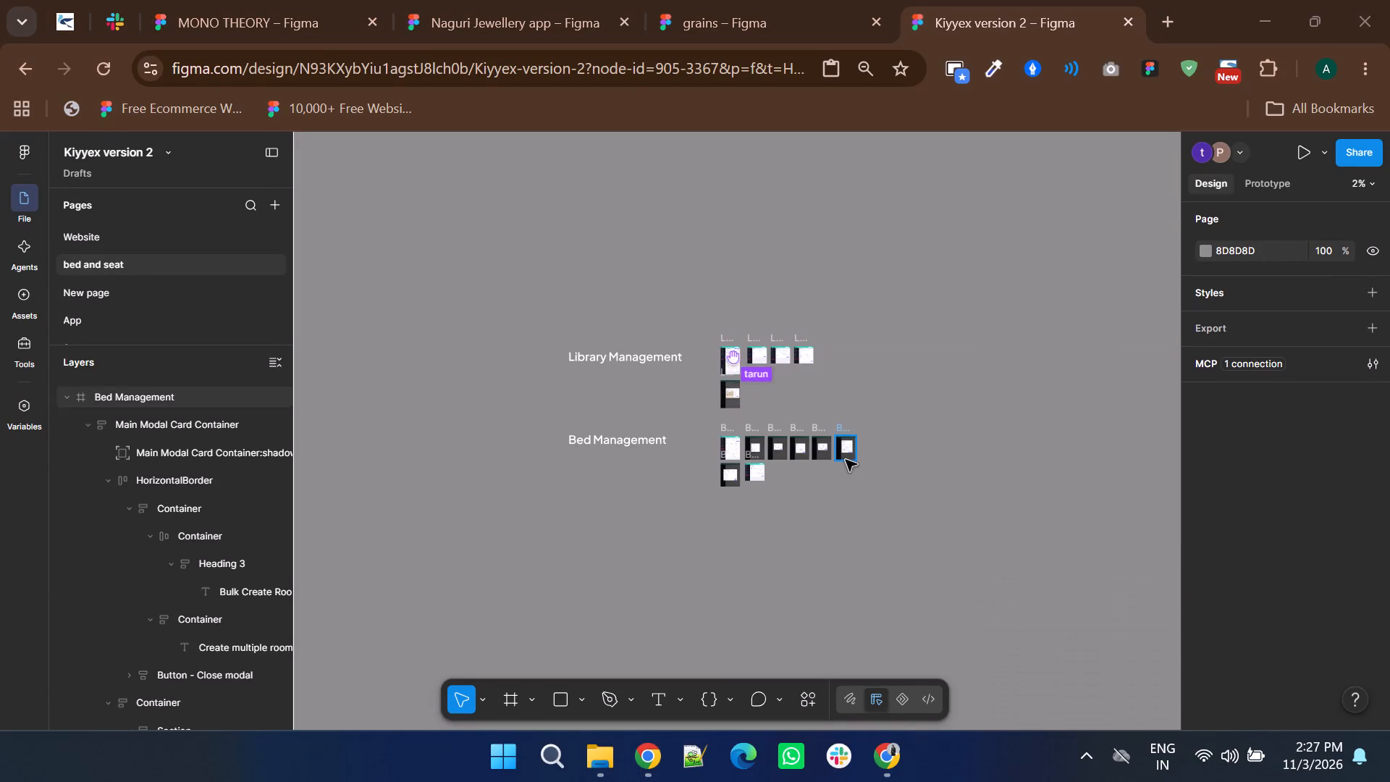
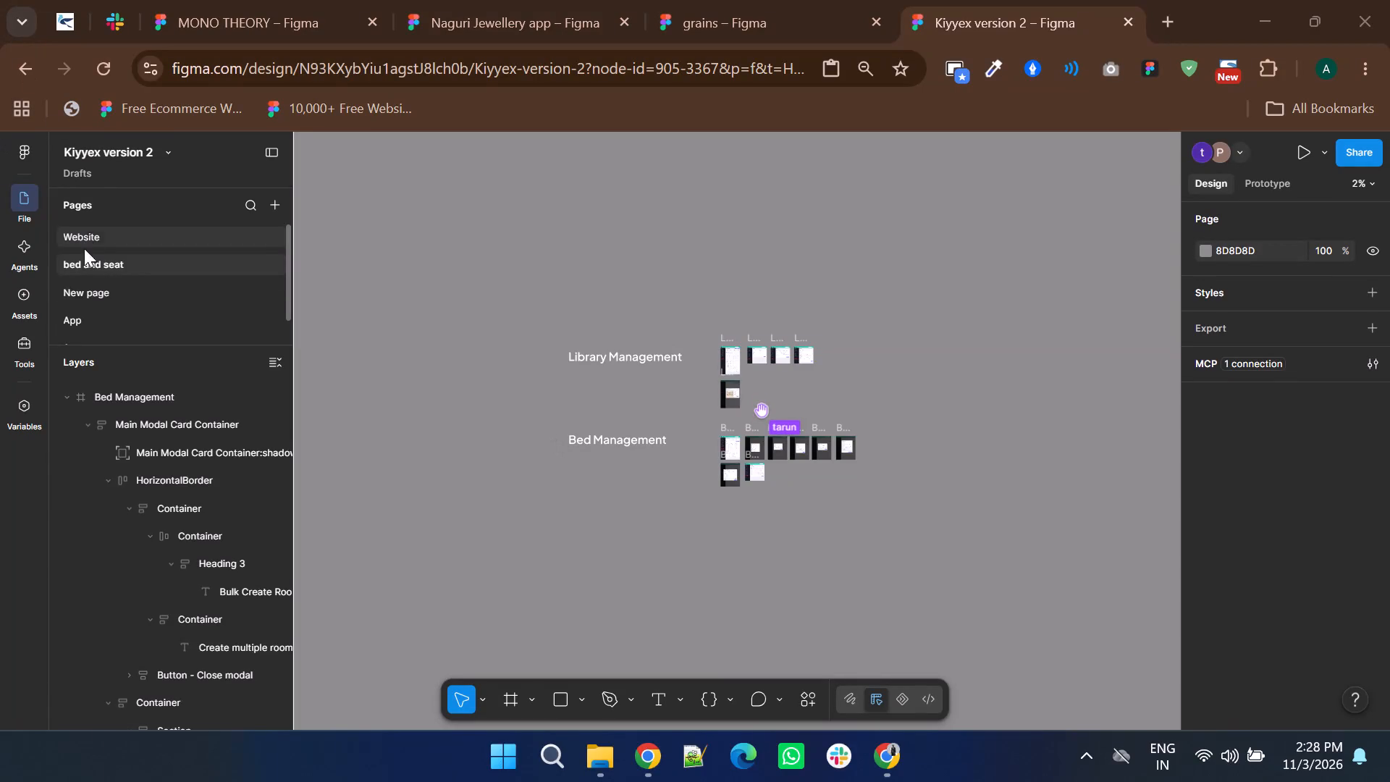
On the App page, move the My Seat and Library phone screens together into the empty space nearer the dashboard infographic.
click(68, 316)
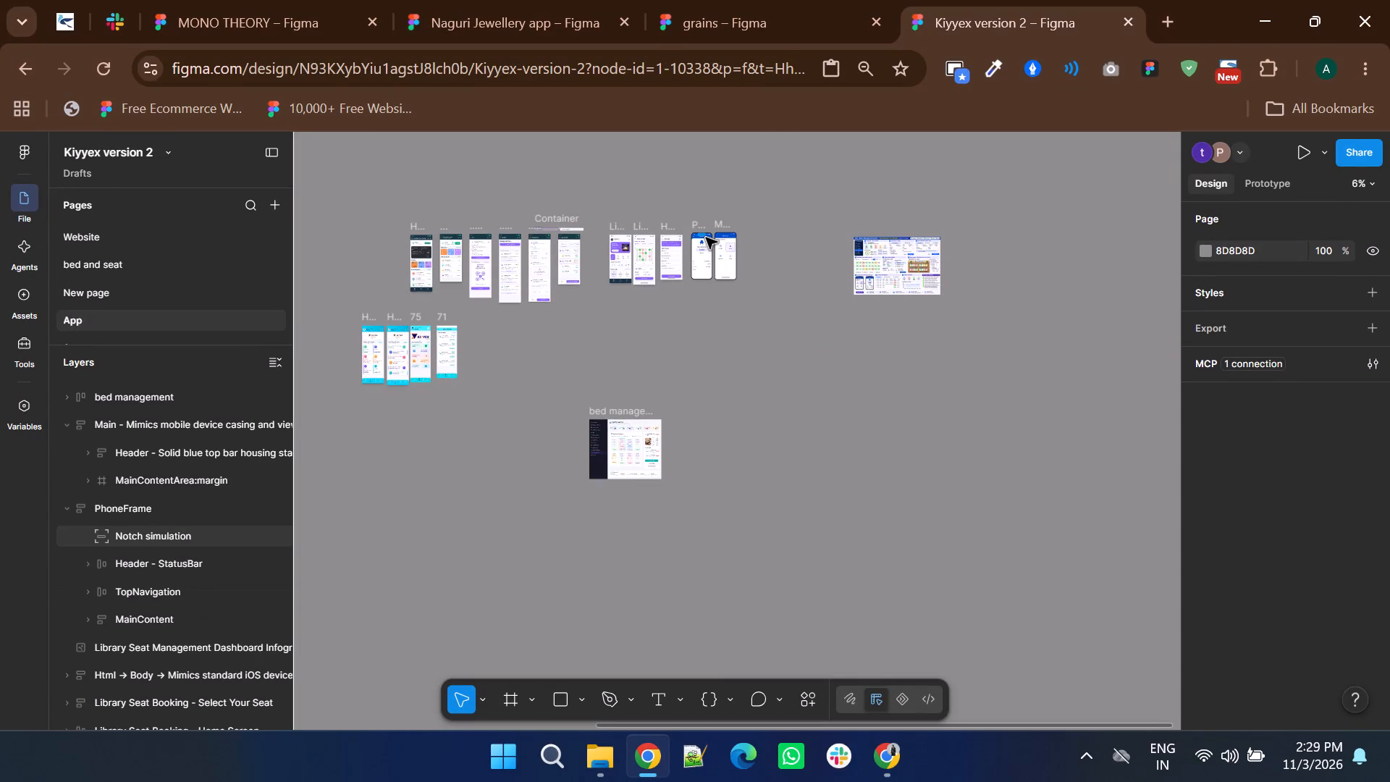
ctrl+scroll(707, 239, up, 6)
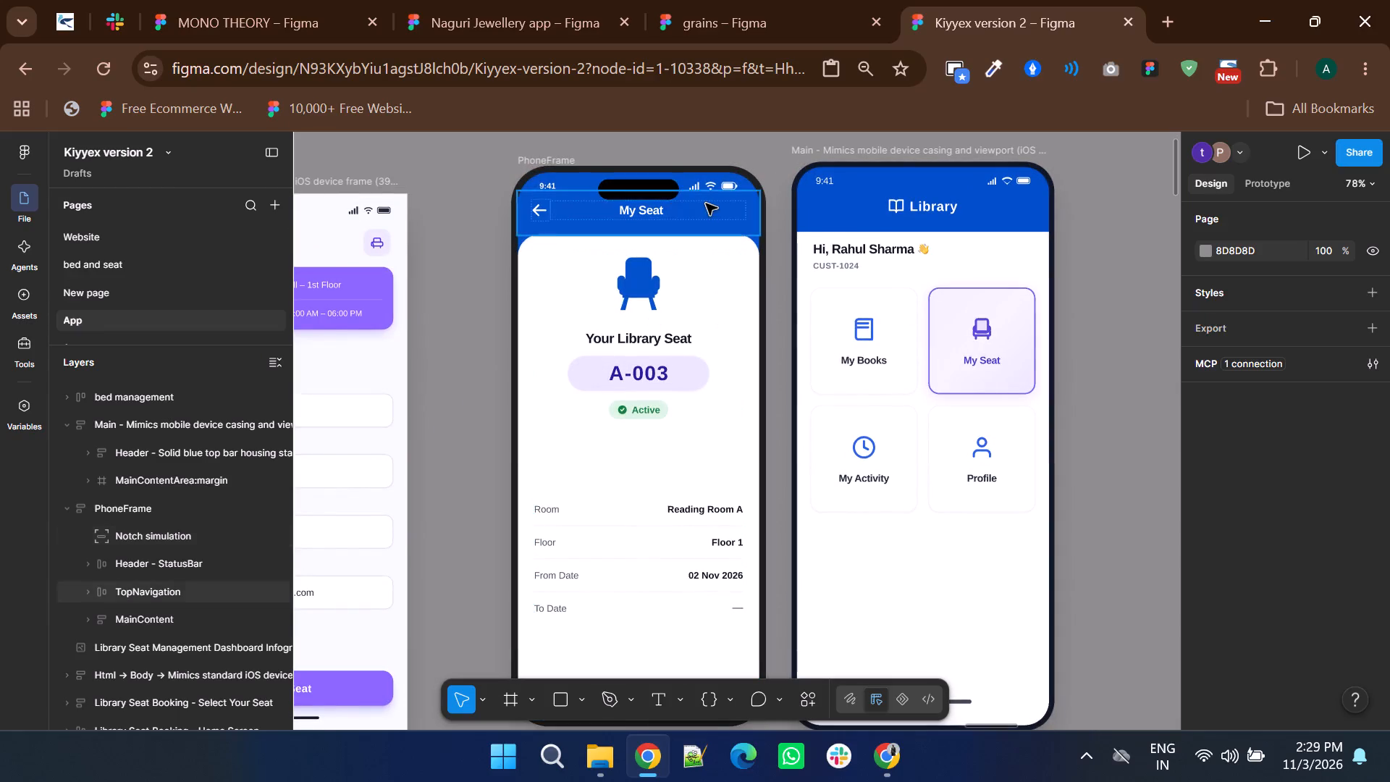
ctrl+scroll(706, 203, down, 4)
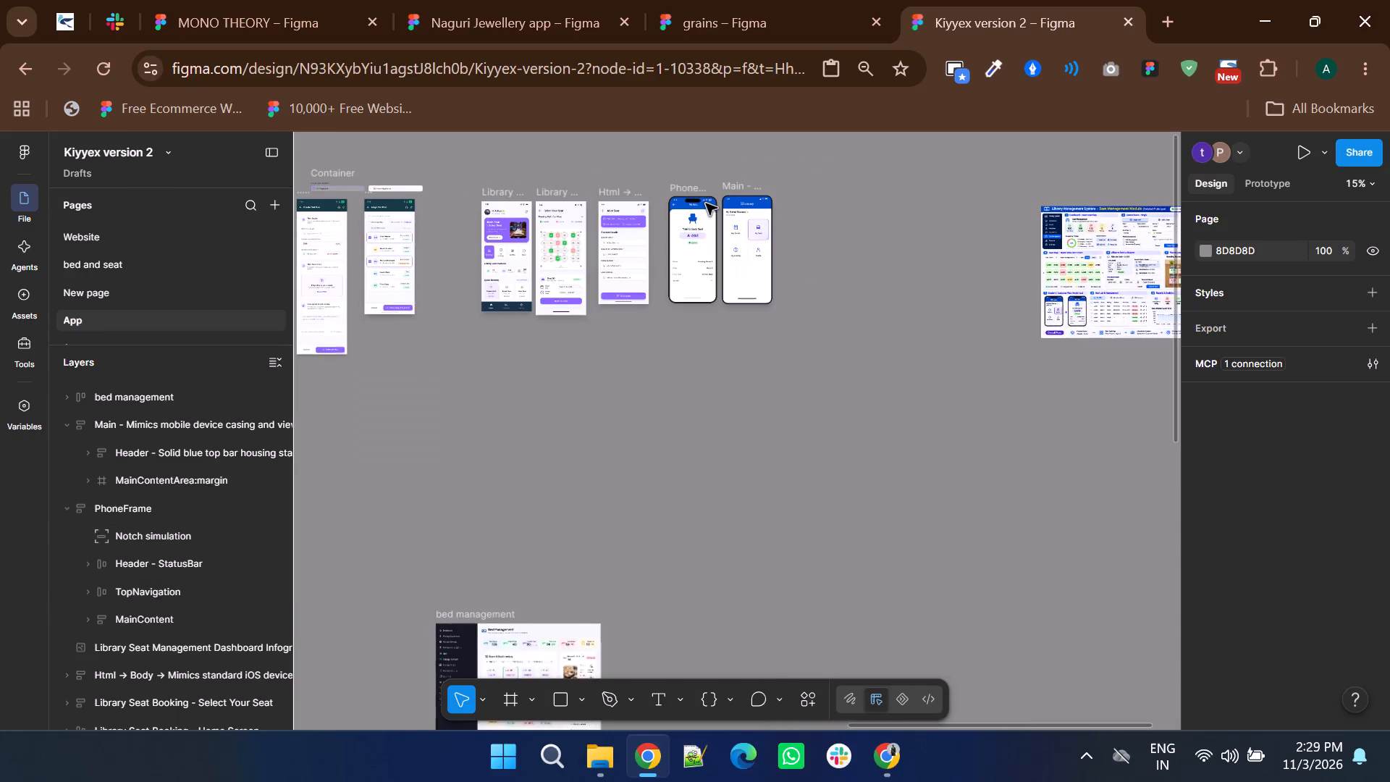
ctrl+scroll(695, 199, up, 4)
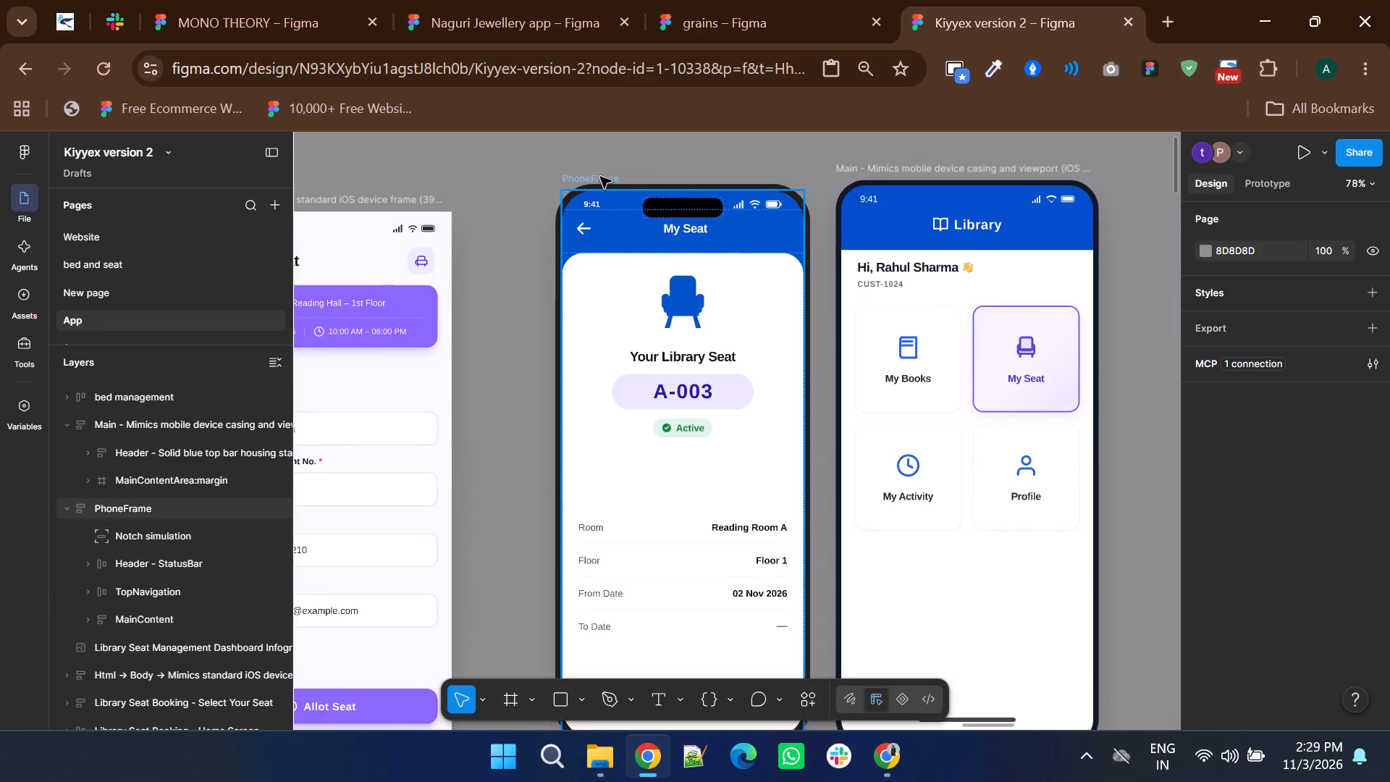
click(599, 177)
ctrl+scroll(682, 241, down, 1)
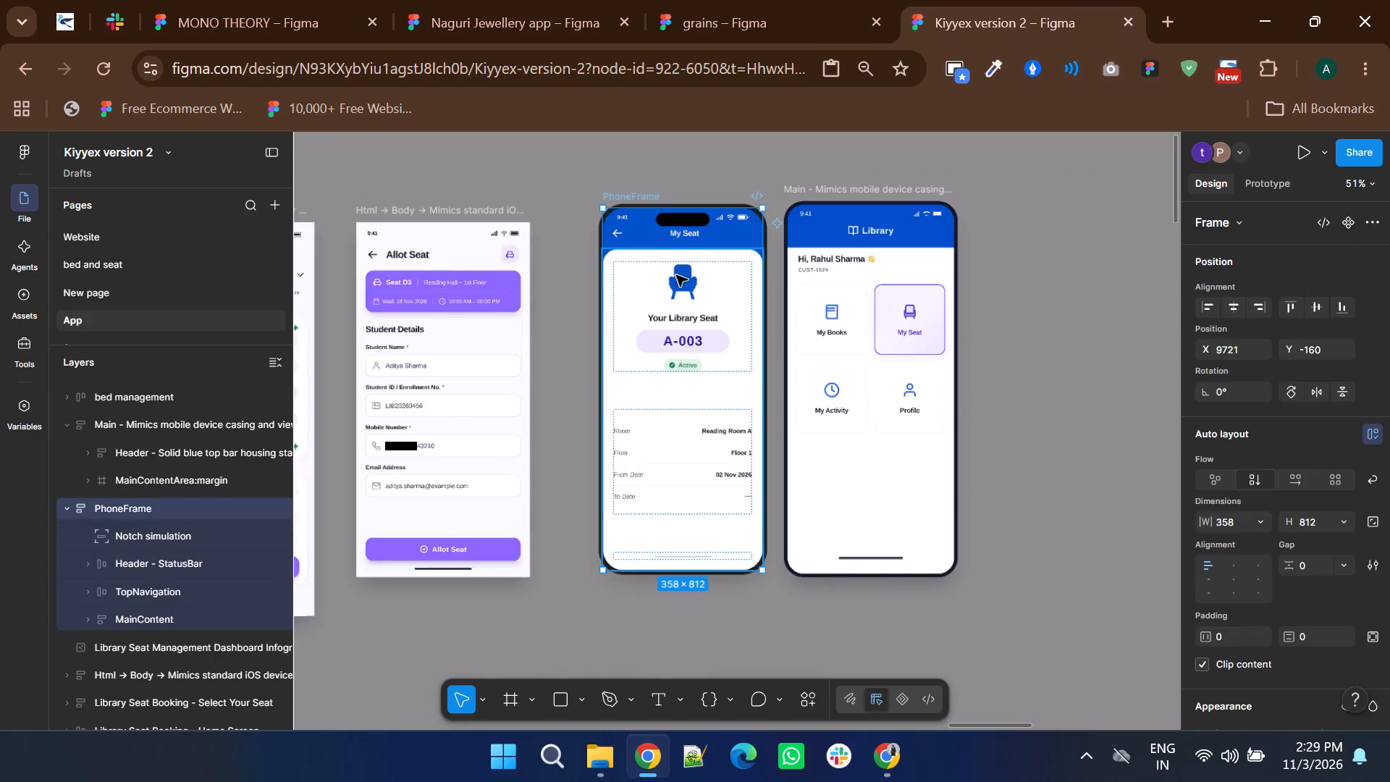
ctrl+scroll(673, 279, down, 1)
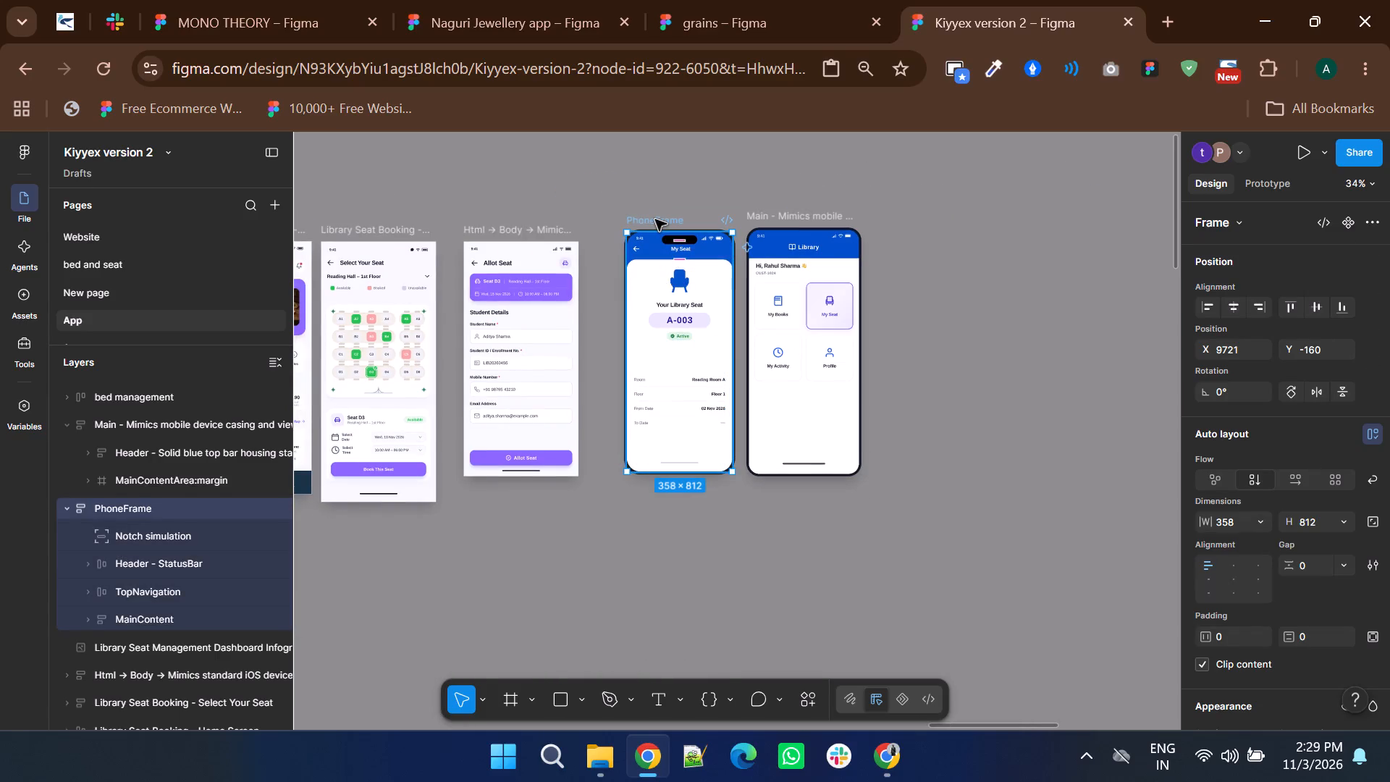
click(655, 219)
shift+click(758, 215)
ctrl+scroll(791, 269, down, 2)
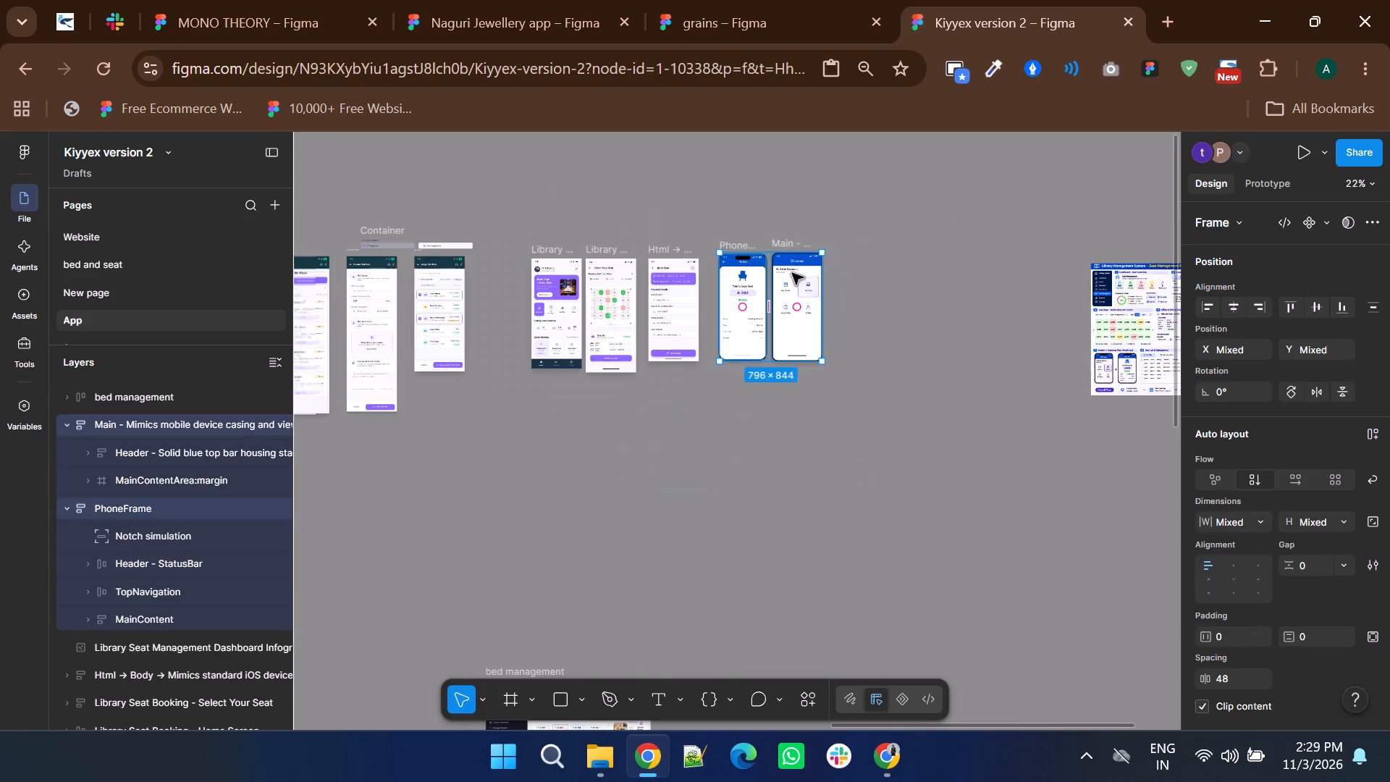
drag(759, 288, 909, 307)
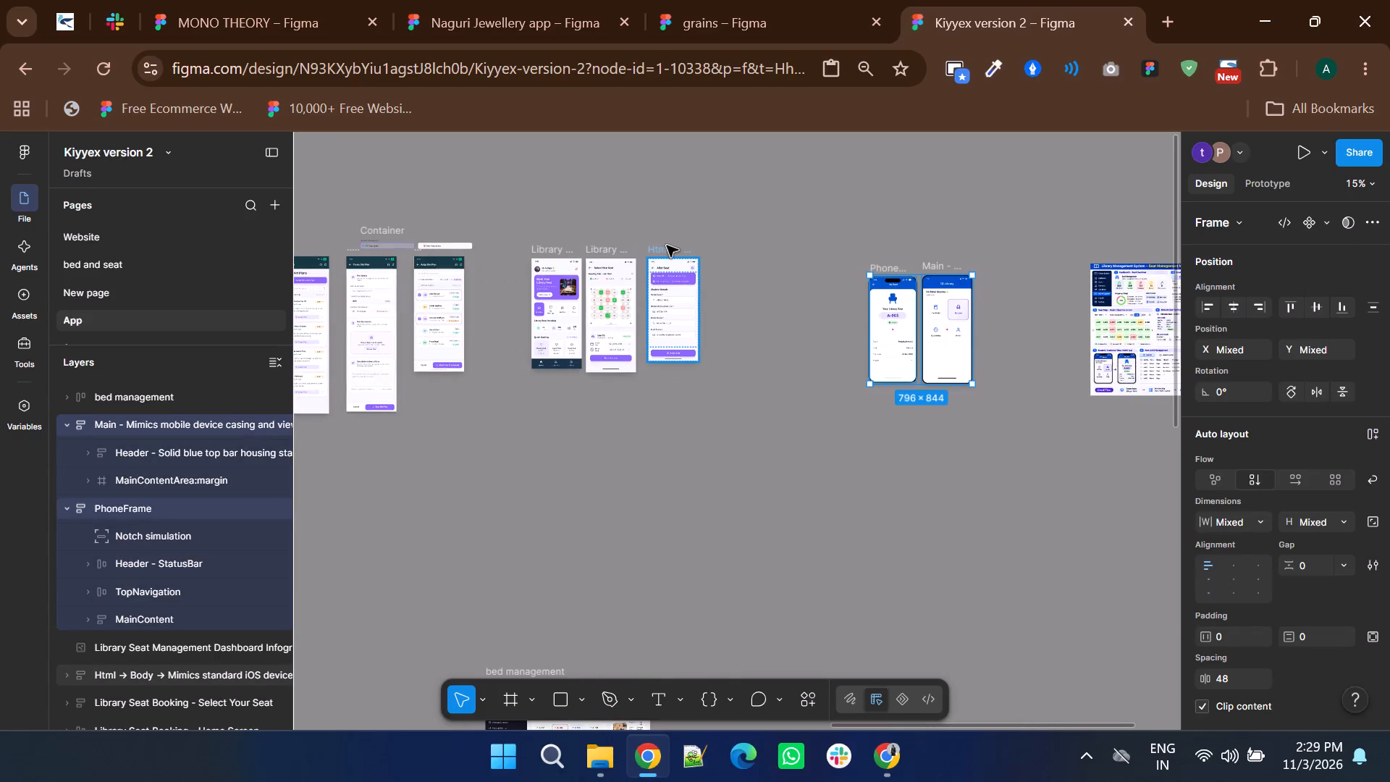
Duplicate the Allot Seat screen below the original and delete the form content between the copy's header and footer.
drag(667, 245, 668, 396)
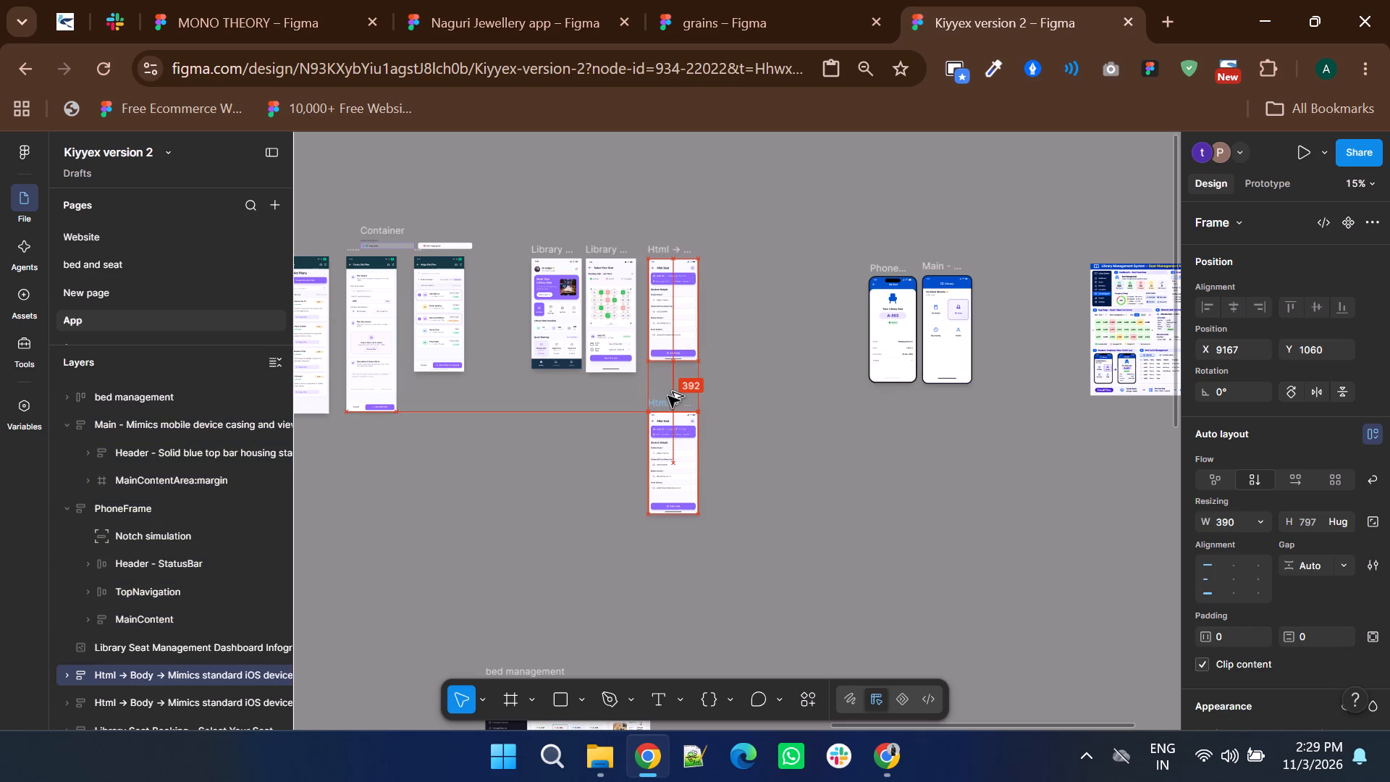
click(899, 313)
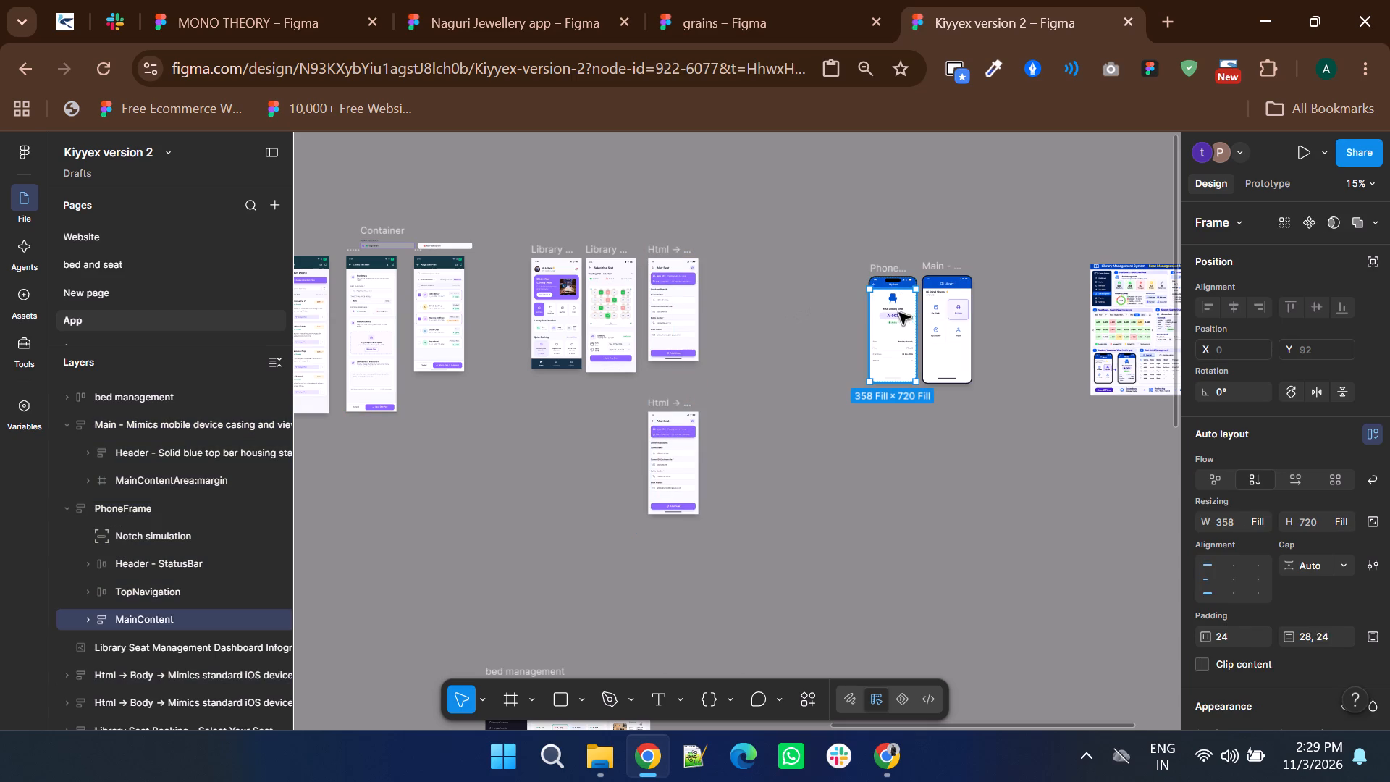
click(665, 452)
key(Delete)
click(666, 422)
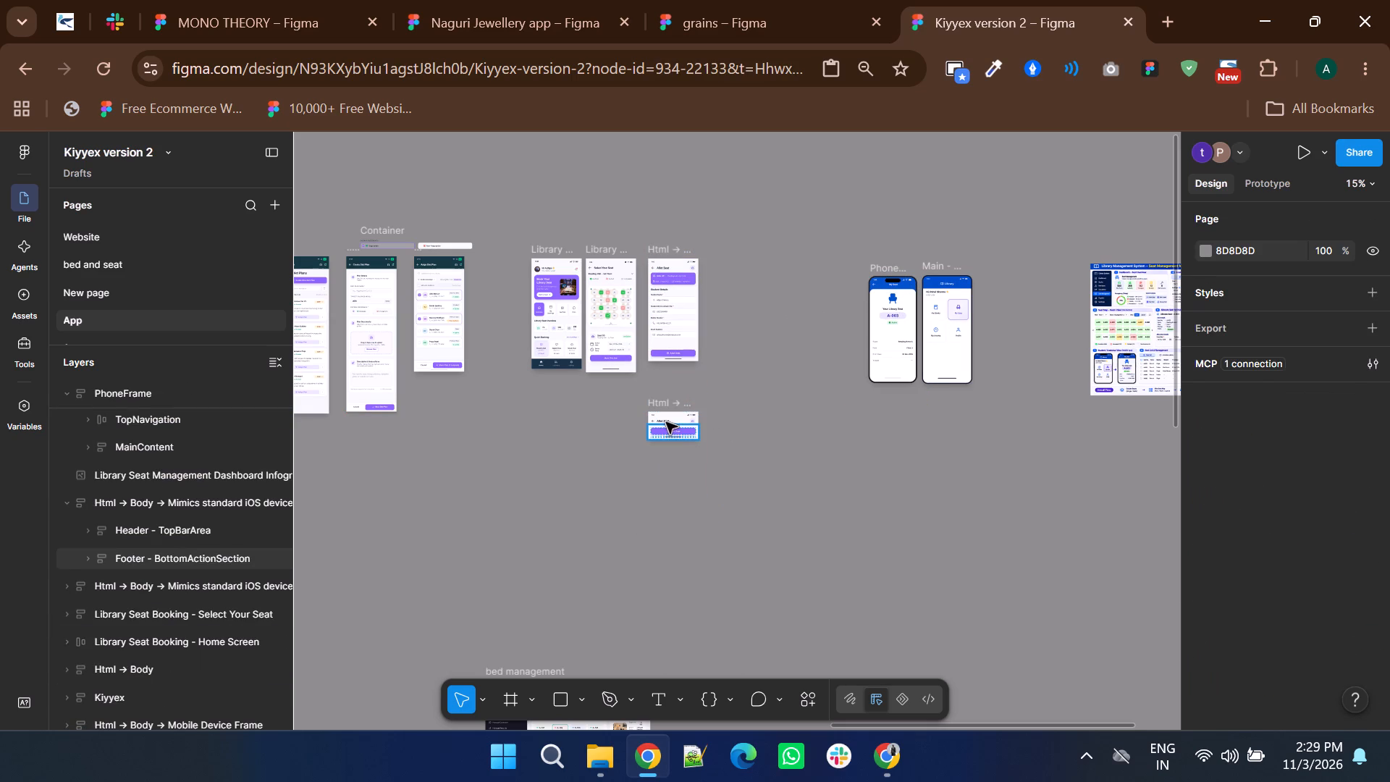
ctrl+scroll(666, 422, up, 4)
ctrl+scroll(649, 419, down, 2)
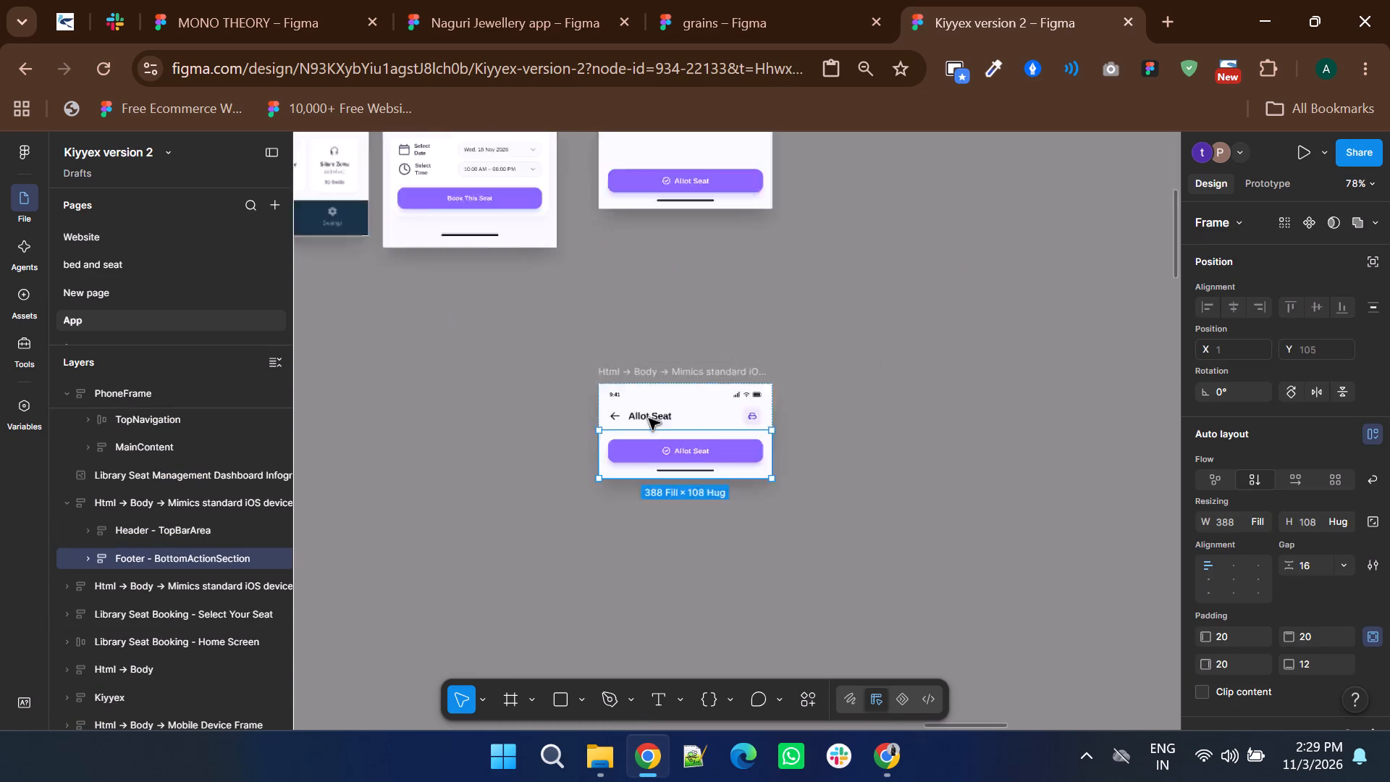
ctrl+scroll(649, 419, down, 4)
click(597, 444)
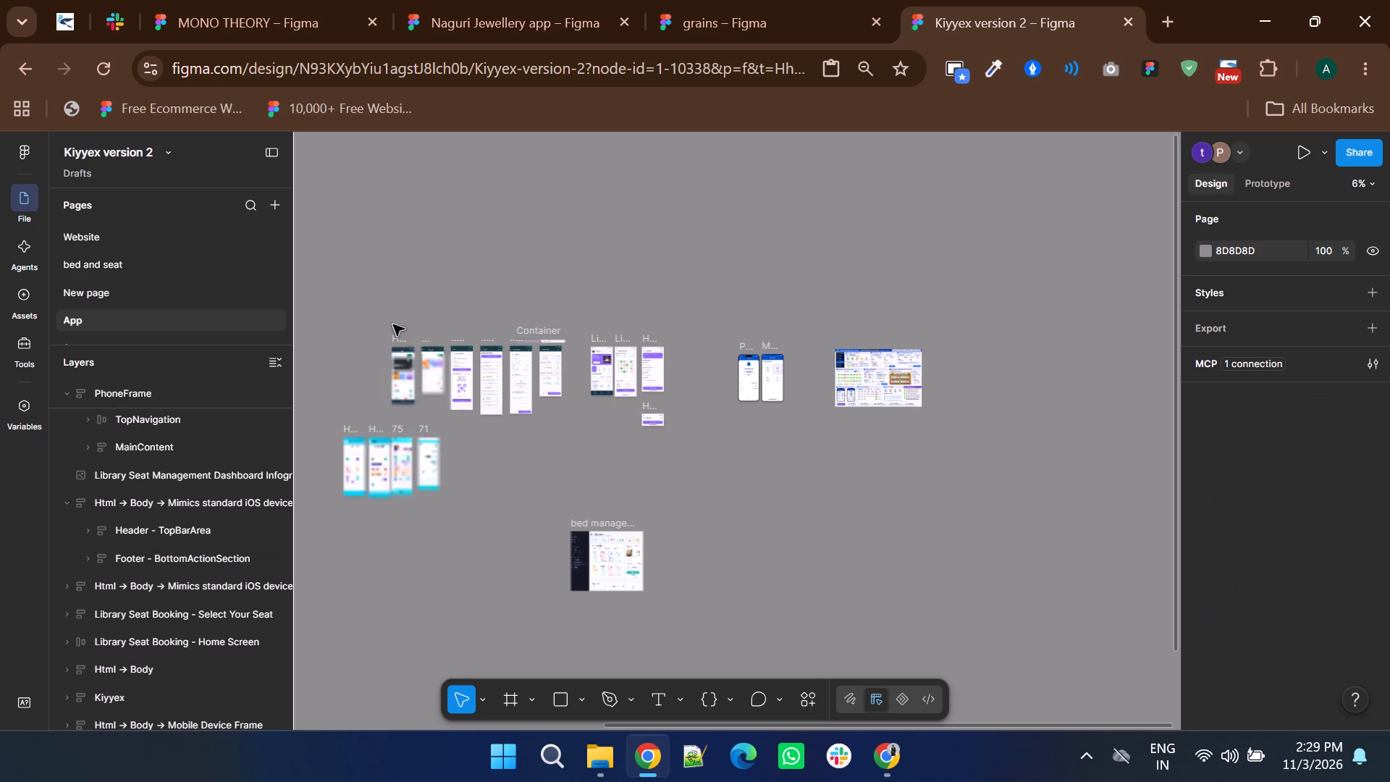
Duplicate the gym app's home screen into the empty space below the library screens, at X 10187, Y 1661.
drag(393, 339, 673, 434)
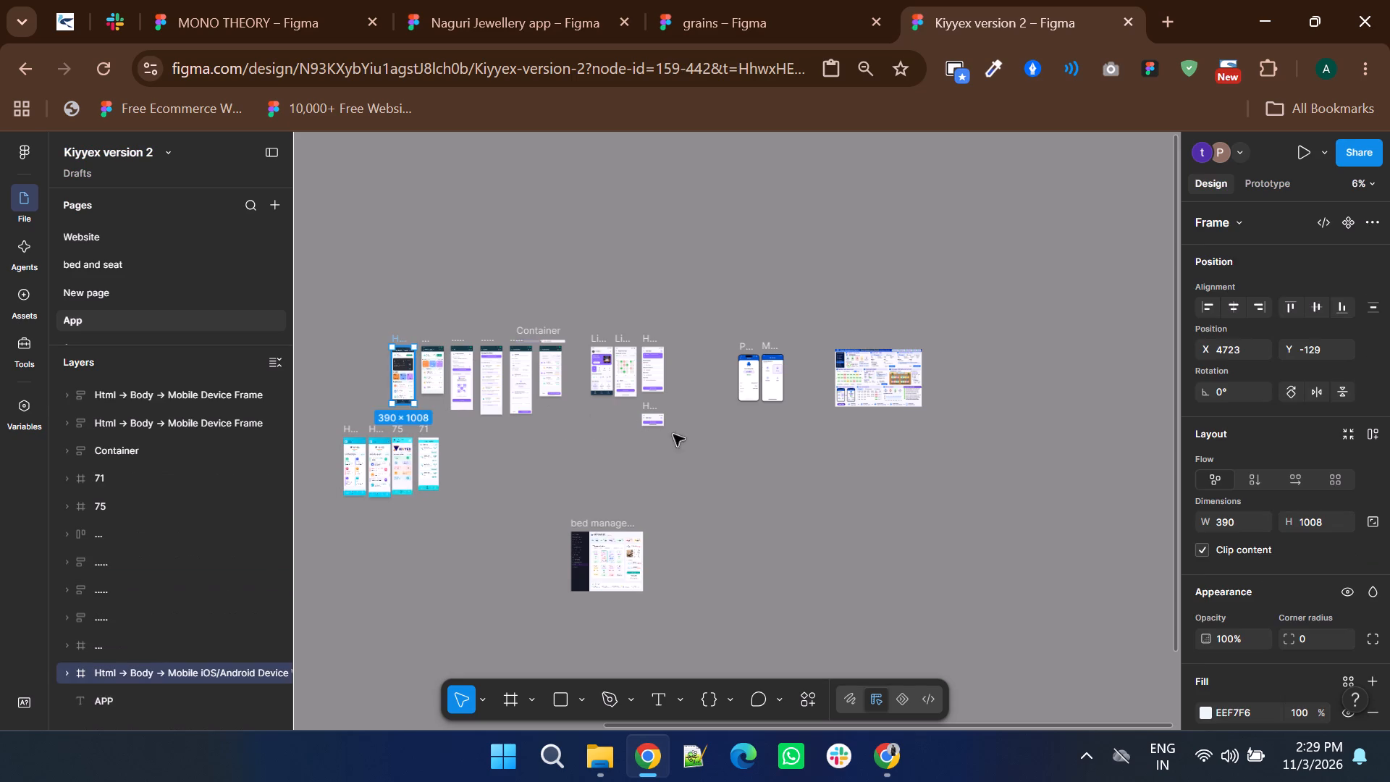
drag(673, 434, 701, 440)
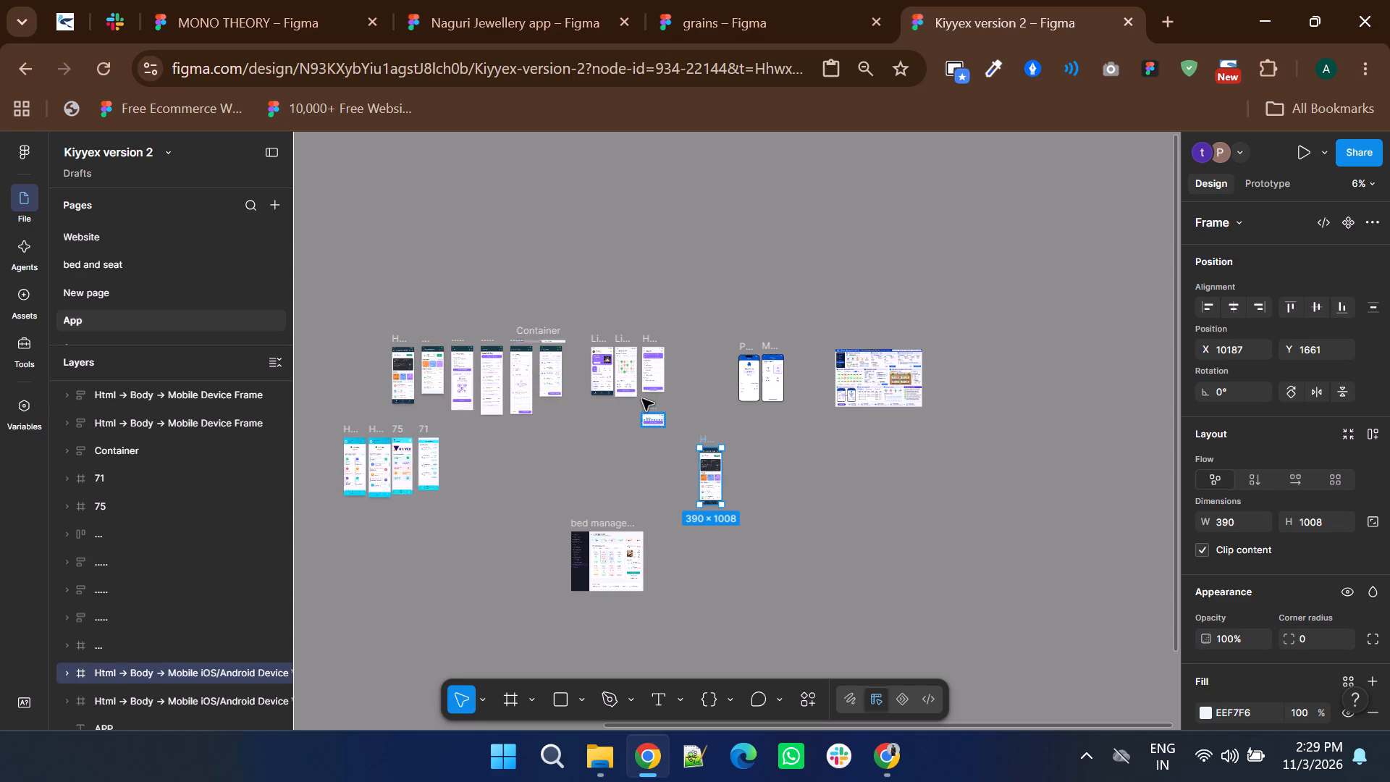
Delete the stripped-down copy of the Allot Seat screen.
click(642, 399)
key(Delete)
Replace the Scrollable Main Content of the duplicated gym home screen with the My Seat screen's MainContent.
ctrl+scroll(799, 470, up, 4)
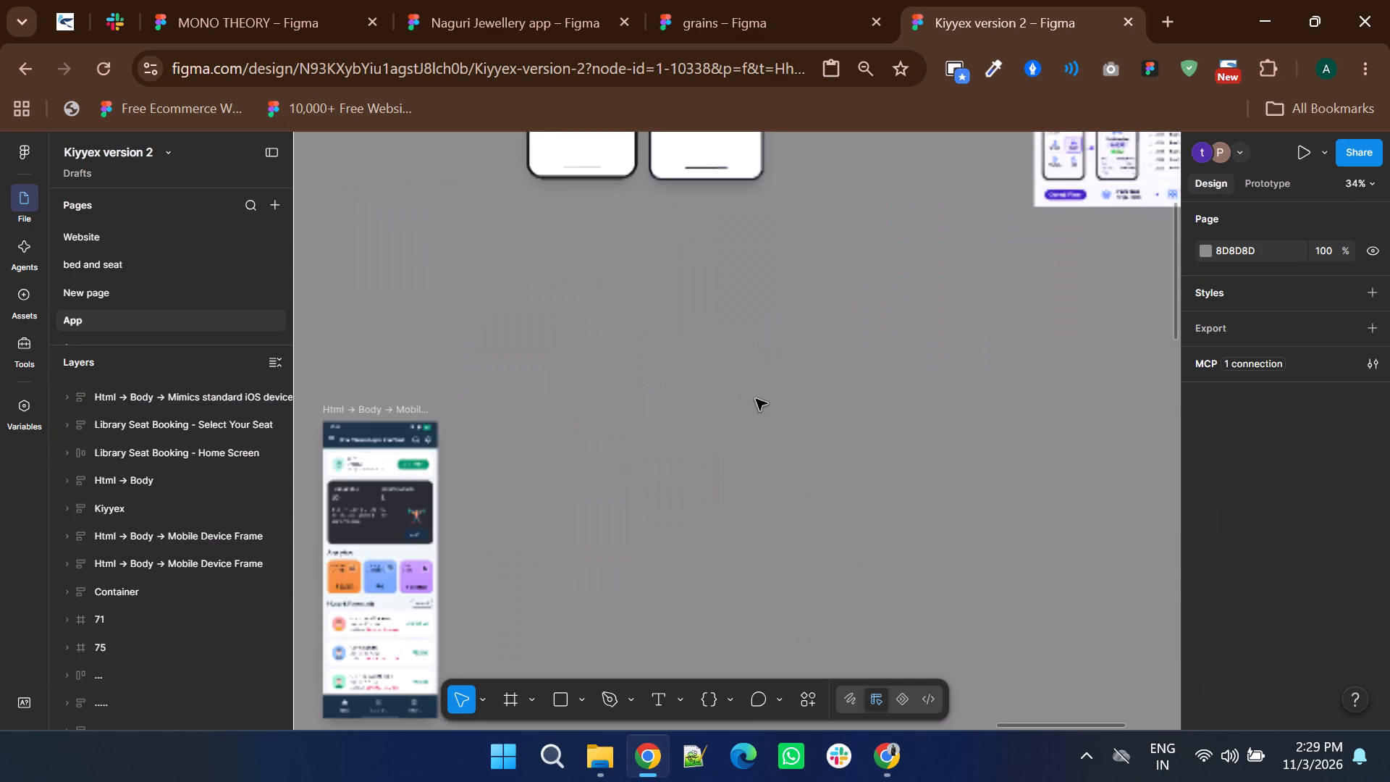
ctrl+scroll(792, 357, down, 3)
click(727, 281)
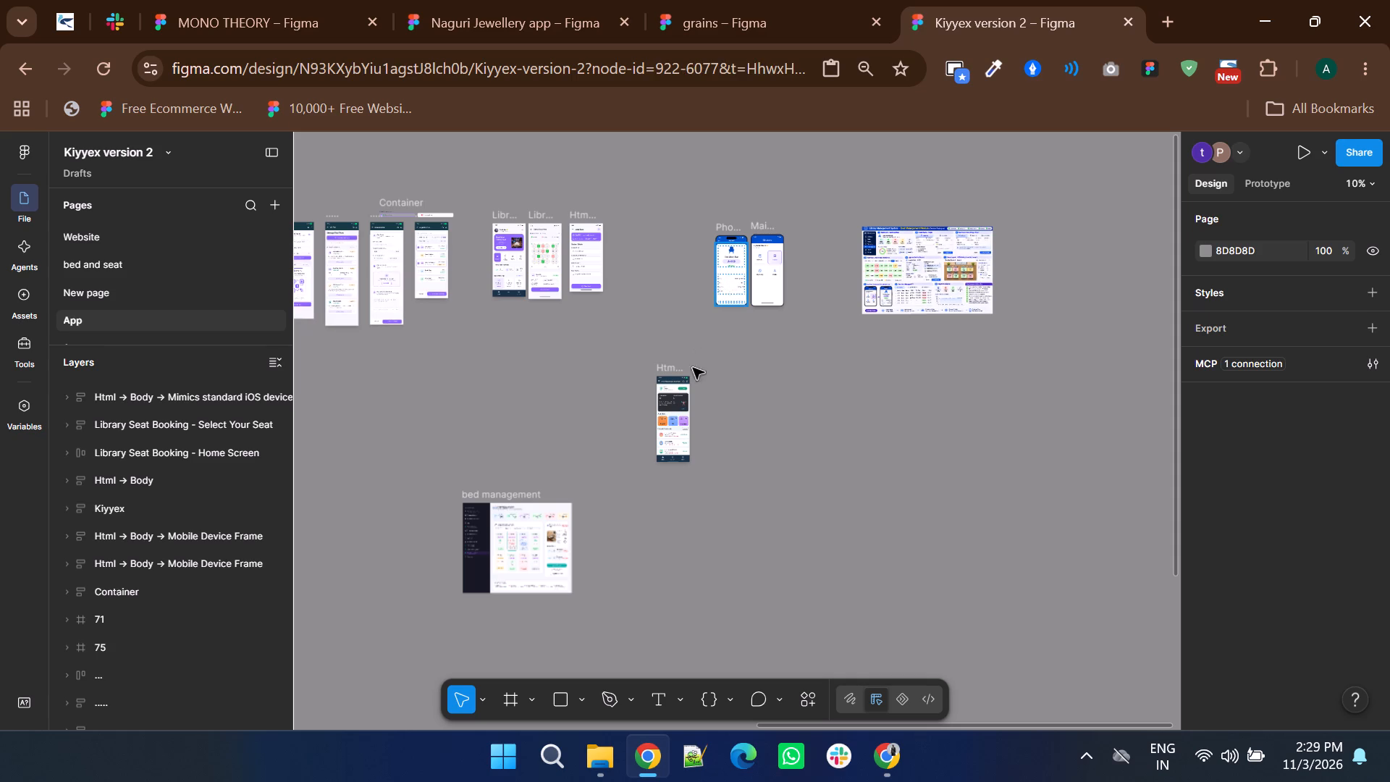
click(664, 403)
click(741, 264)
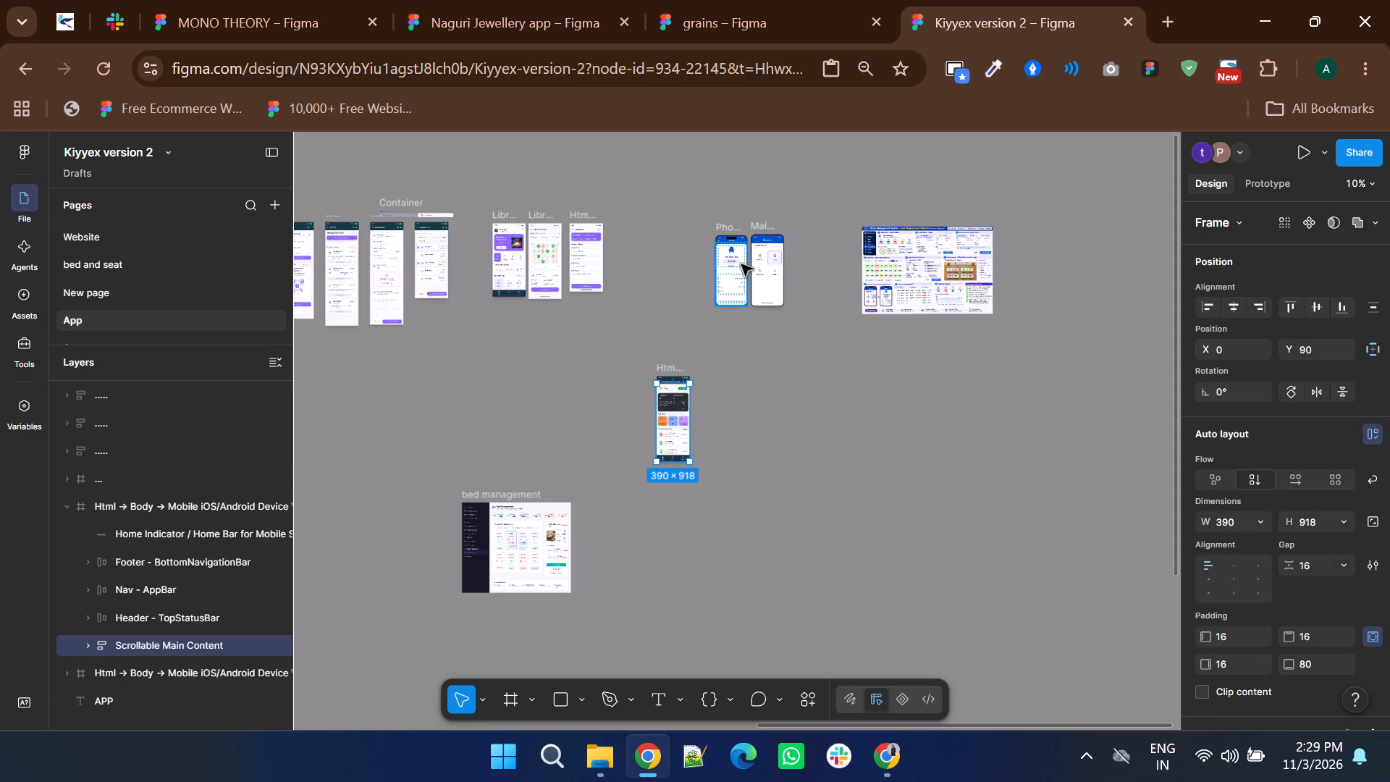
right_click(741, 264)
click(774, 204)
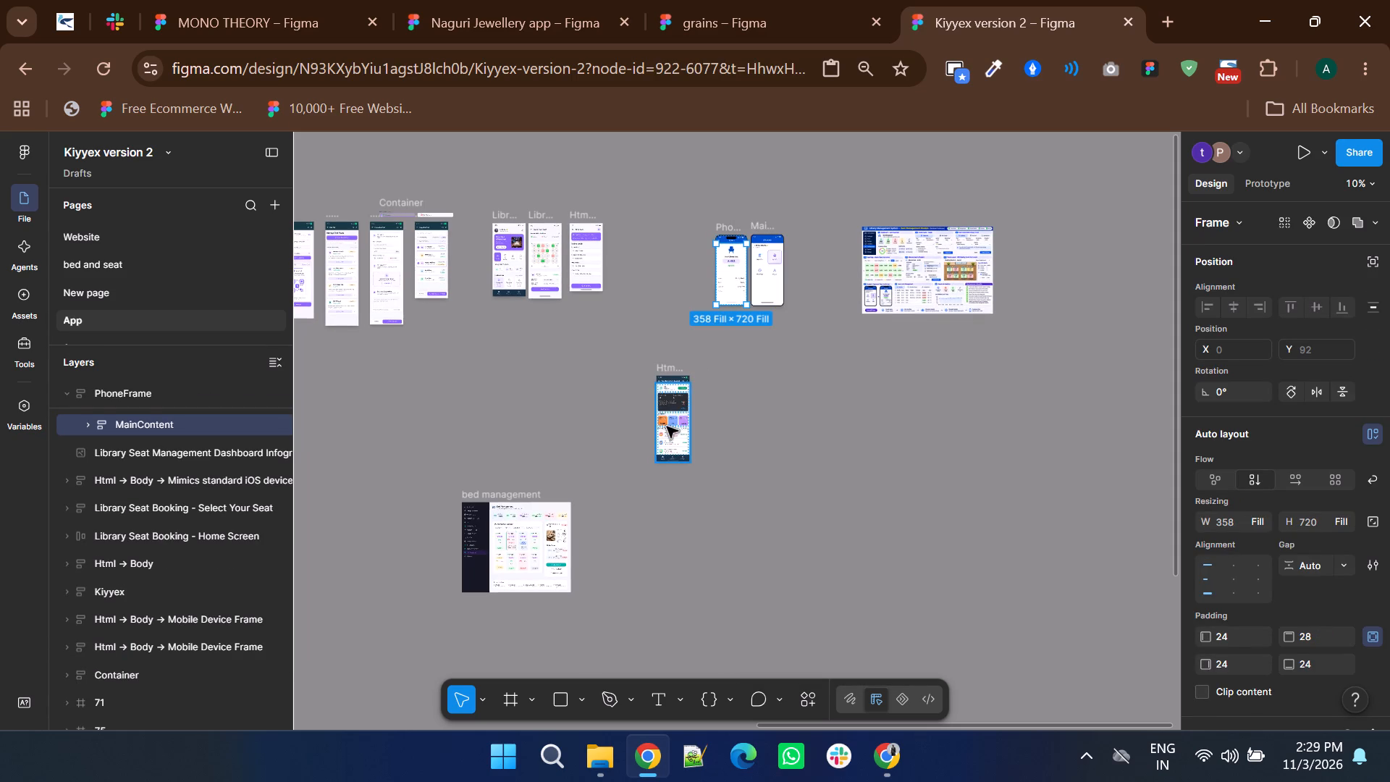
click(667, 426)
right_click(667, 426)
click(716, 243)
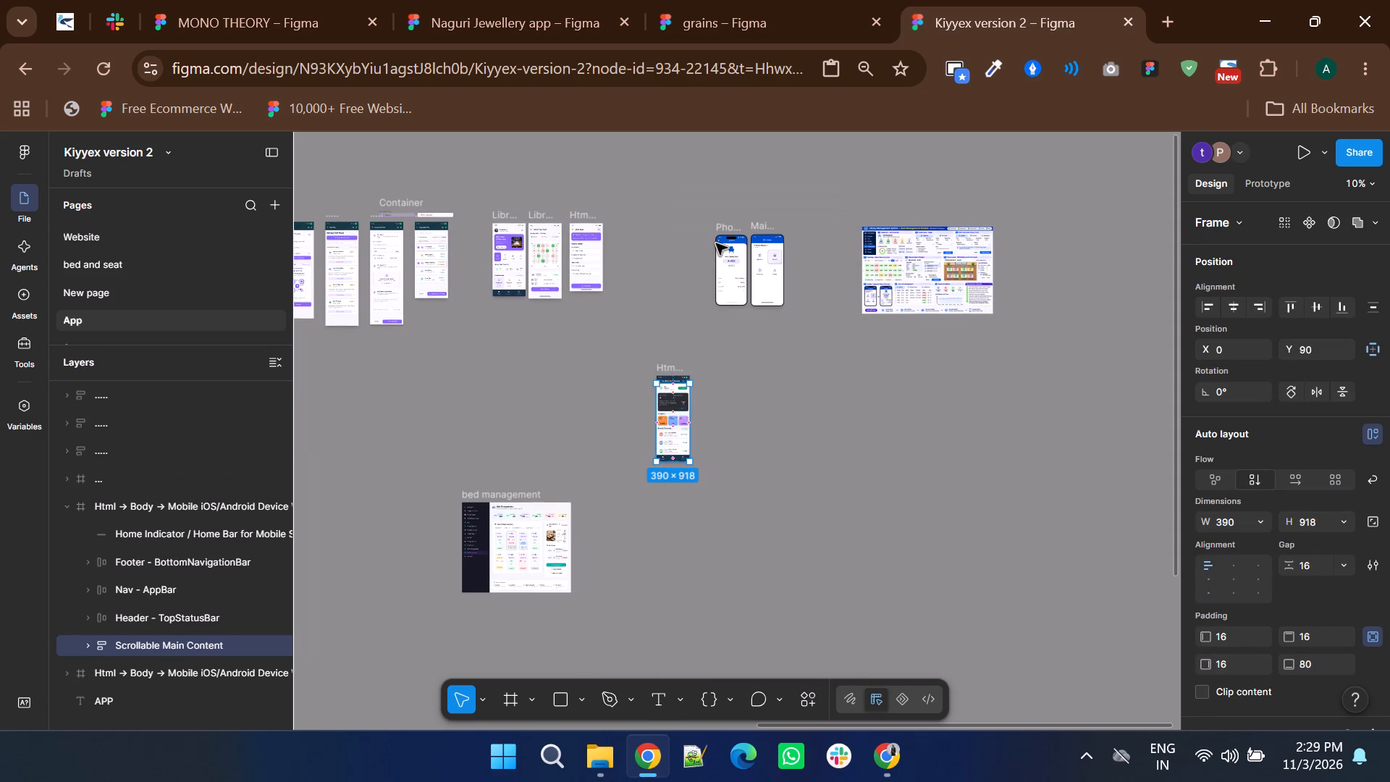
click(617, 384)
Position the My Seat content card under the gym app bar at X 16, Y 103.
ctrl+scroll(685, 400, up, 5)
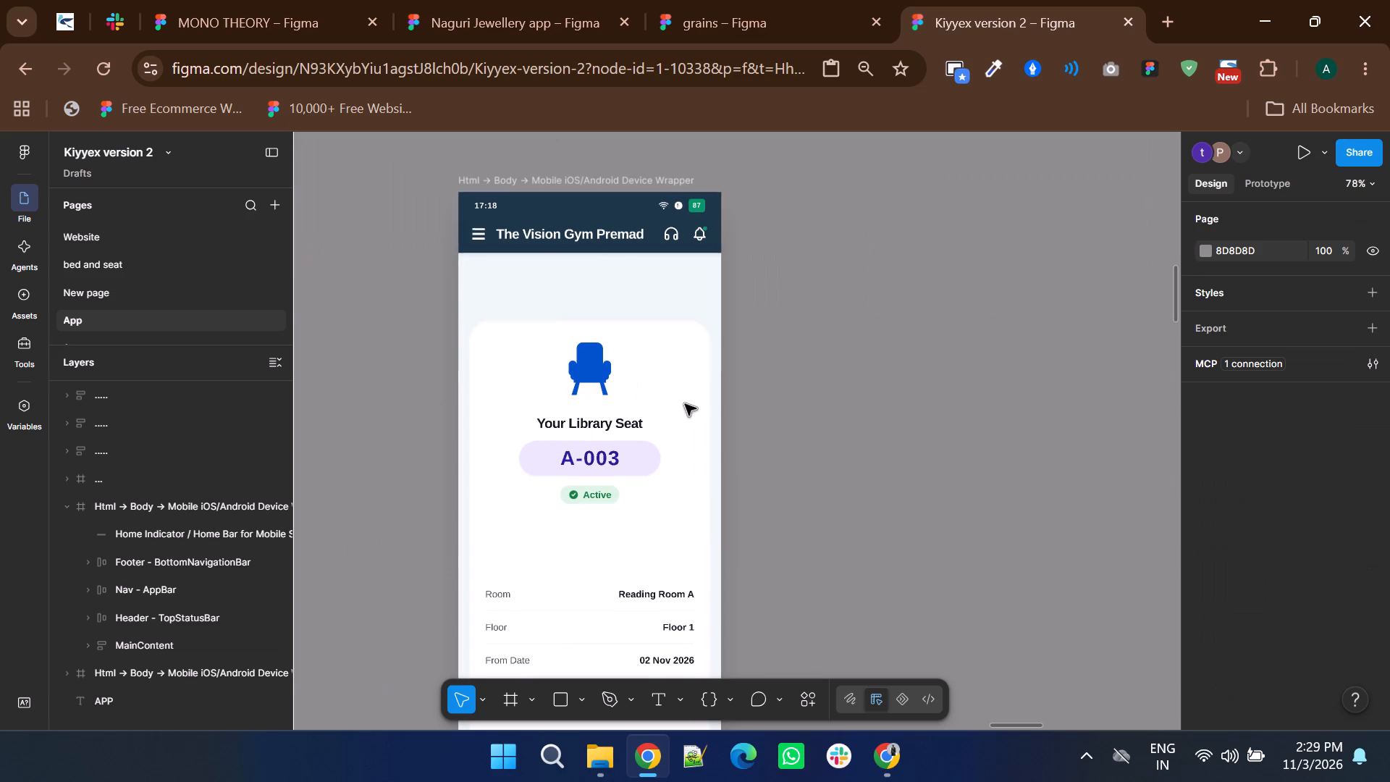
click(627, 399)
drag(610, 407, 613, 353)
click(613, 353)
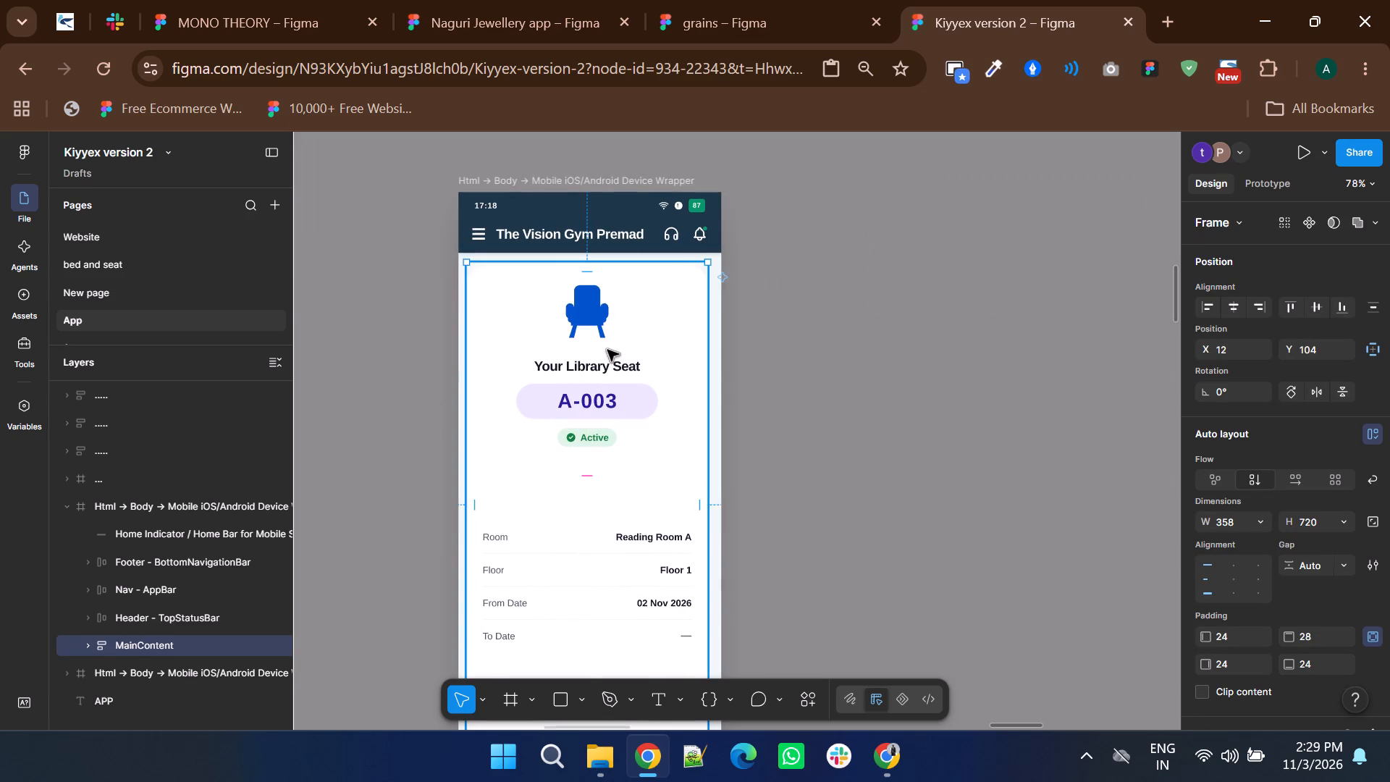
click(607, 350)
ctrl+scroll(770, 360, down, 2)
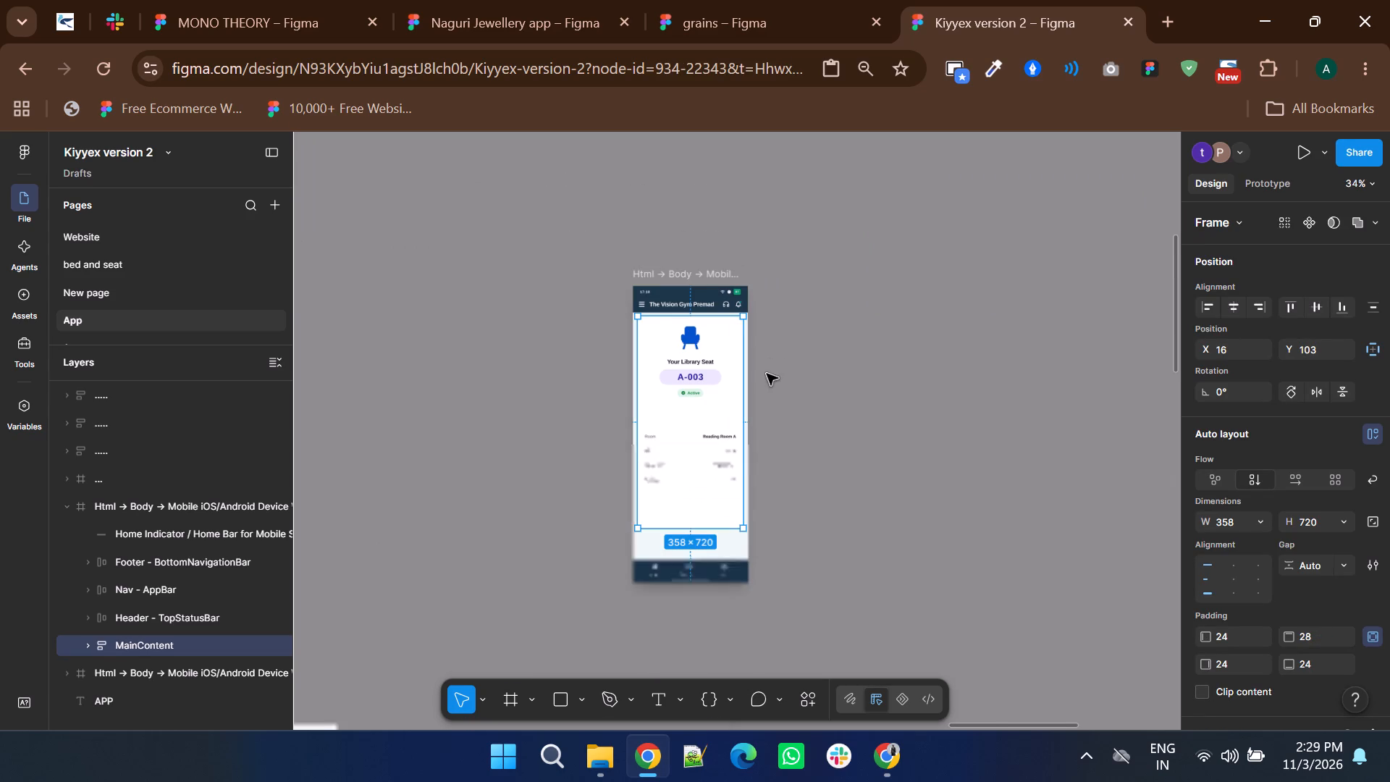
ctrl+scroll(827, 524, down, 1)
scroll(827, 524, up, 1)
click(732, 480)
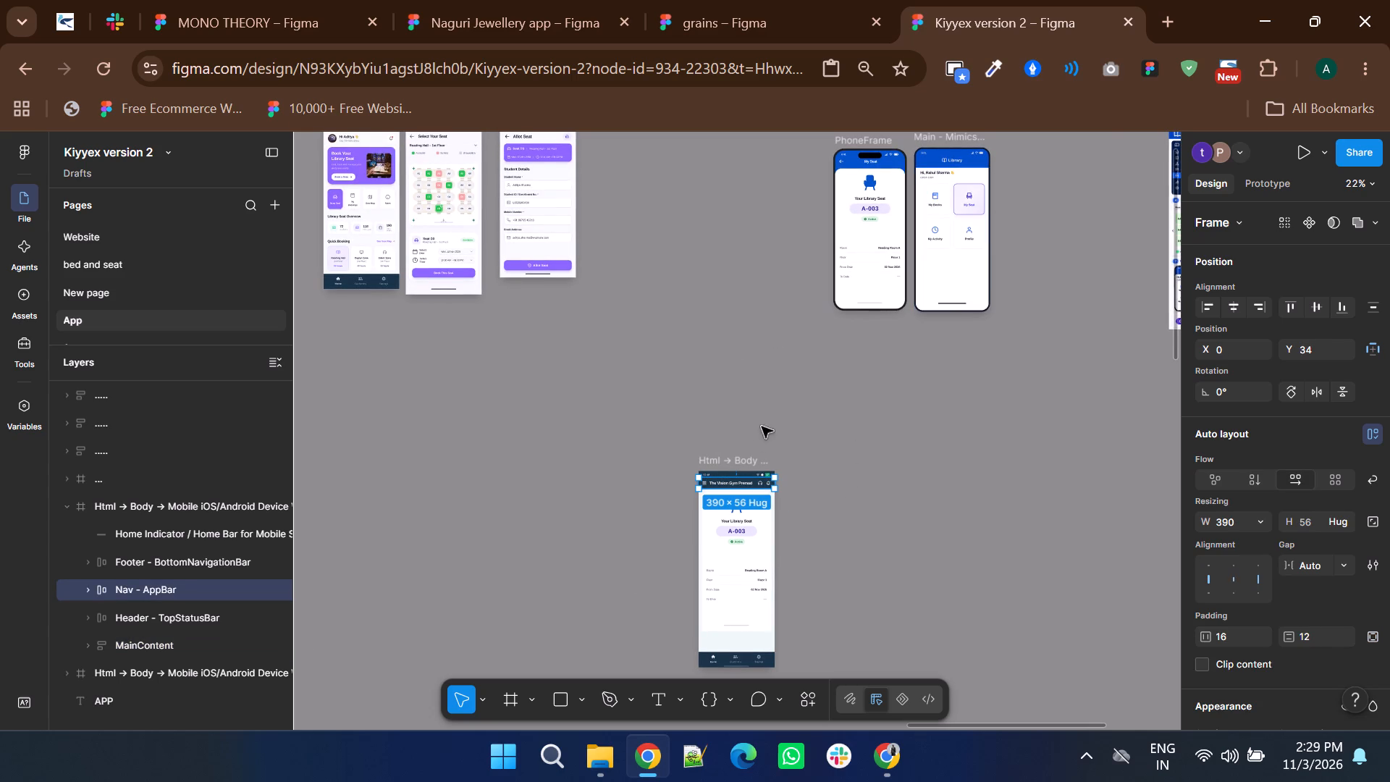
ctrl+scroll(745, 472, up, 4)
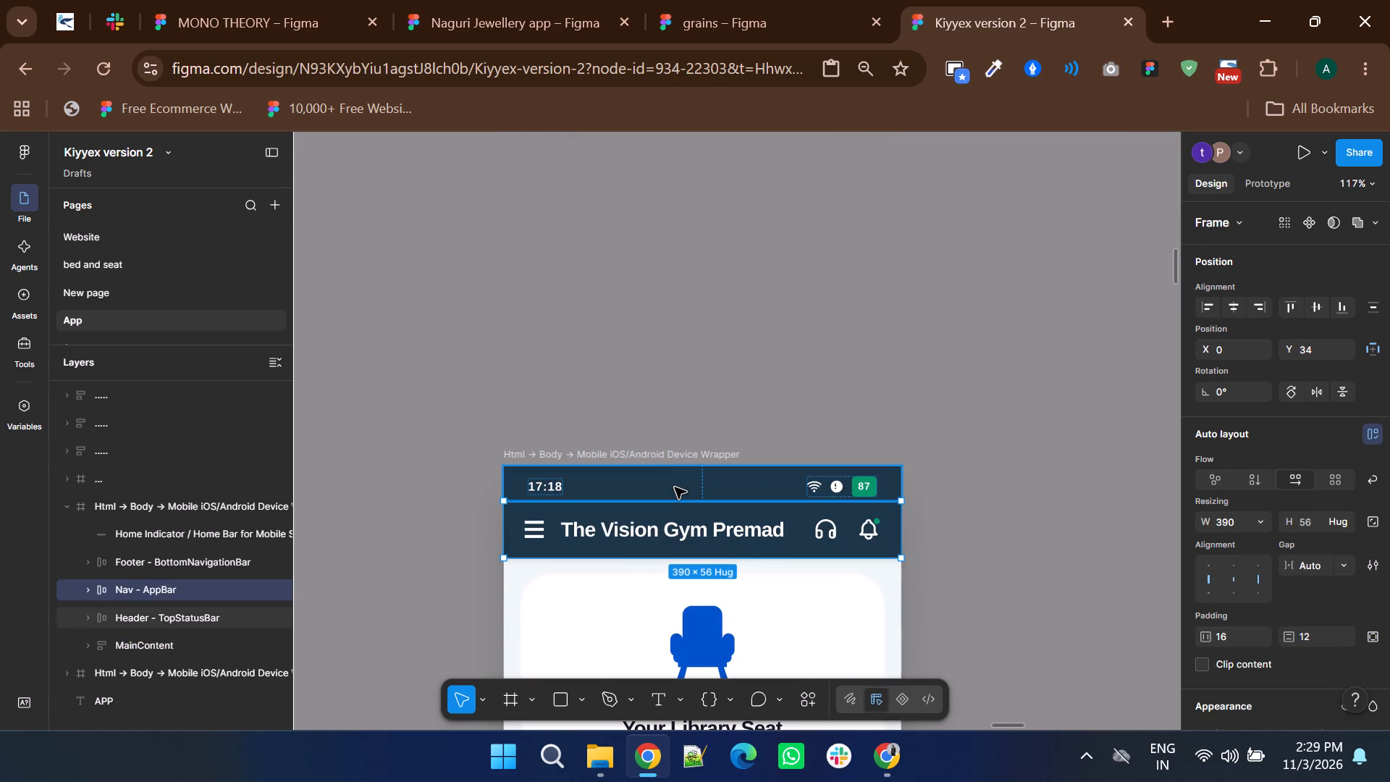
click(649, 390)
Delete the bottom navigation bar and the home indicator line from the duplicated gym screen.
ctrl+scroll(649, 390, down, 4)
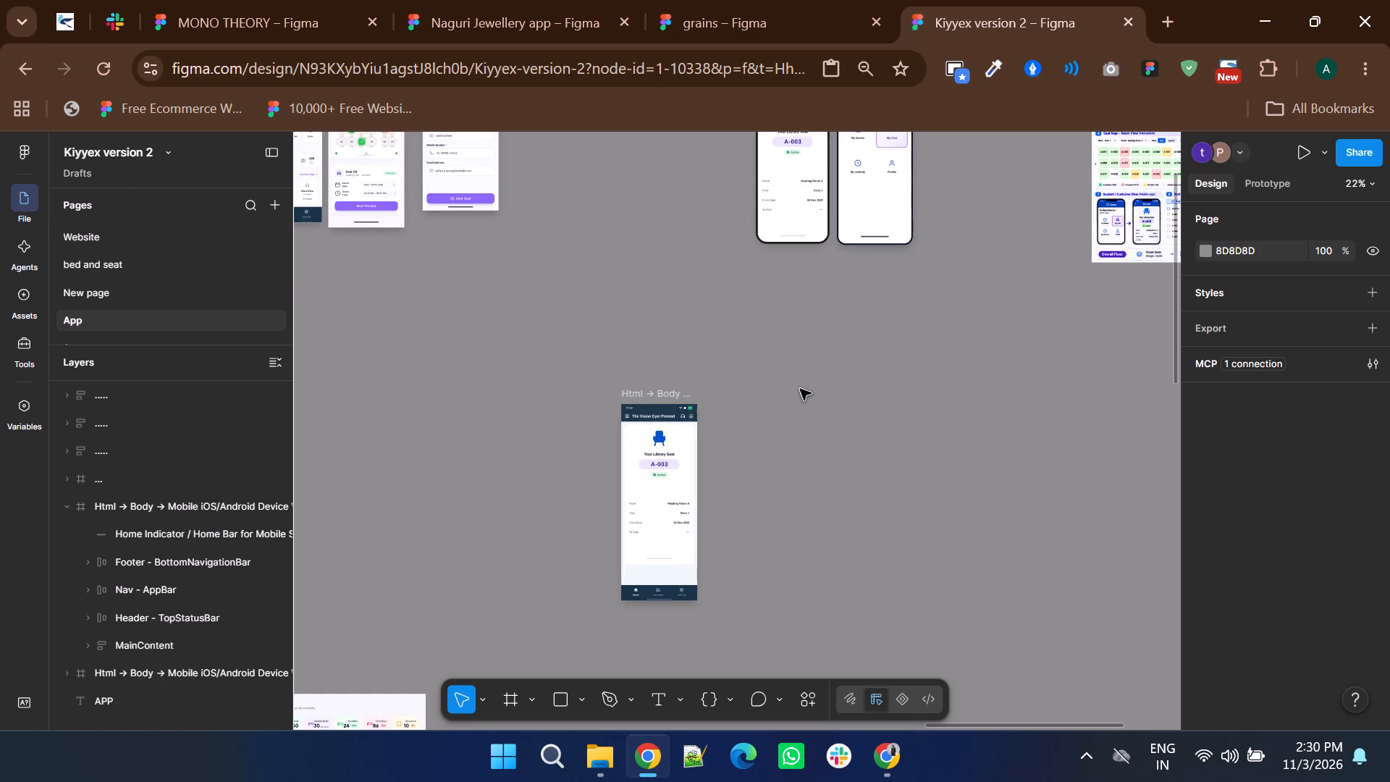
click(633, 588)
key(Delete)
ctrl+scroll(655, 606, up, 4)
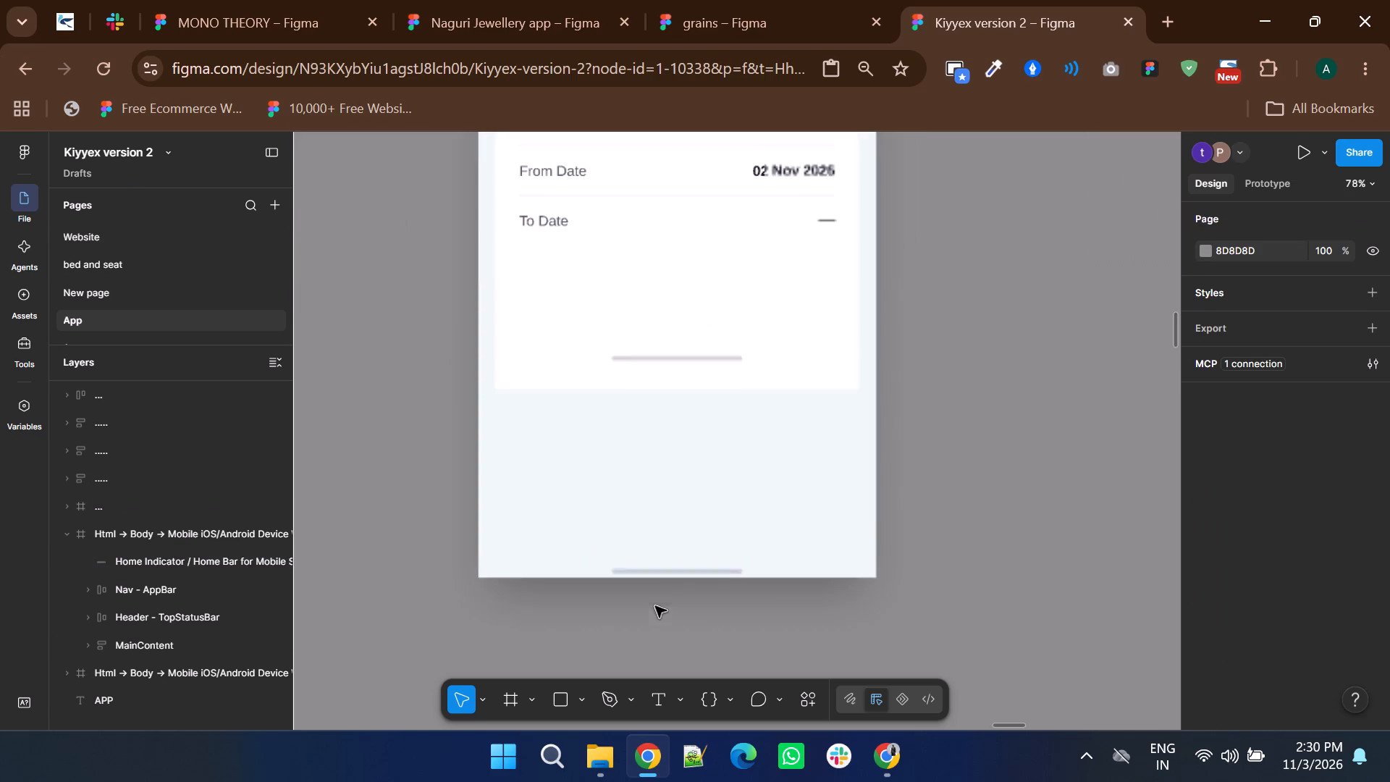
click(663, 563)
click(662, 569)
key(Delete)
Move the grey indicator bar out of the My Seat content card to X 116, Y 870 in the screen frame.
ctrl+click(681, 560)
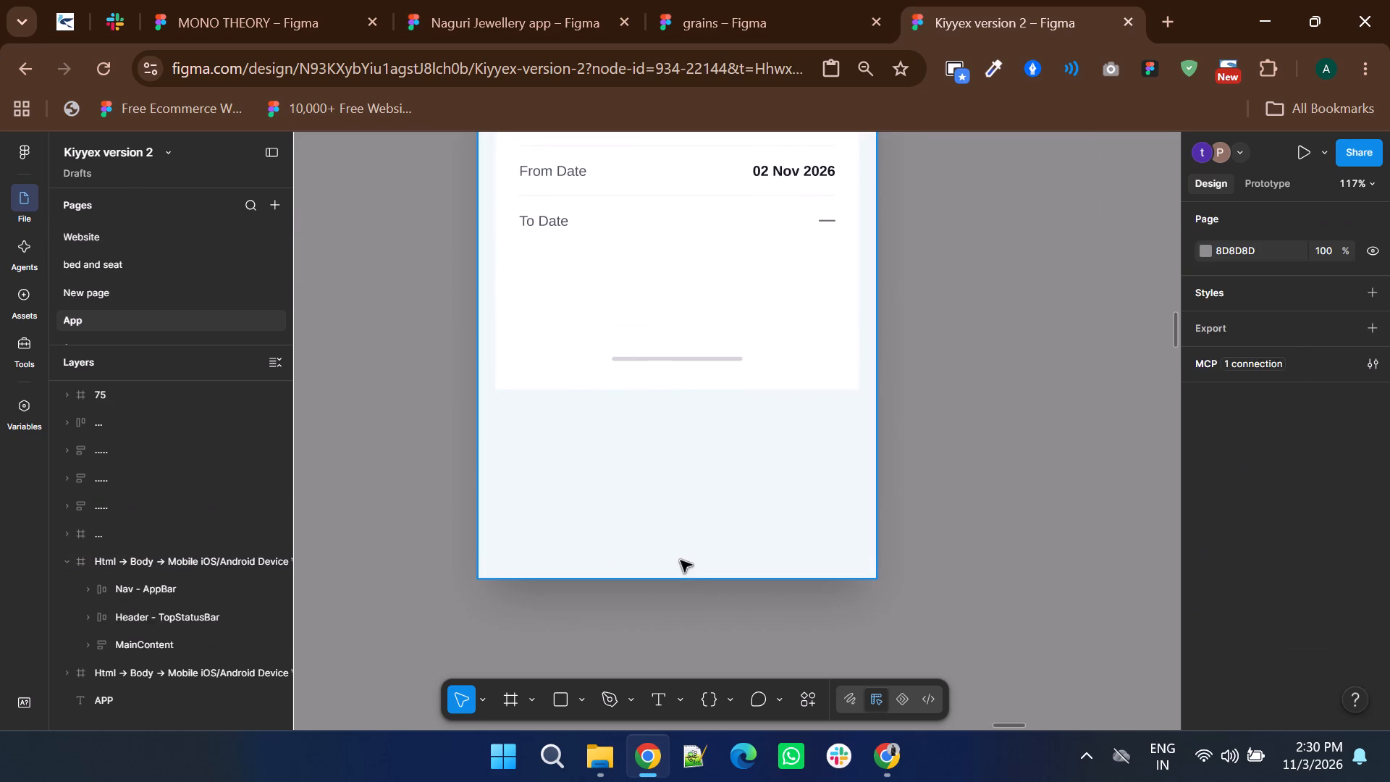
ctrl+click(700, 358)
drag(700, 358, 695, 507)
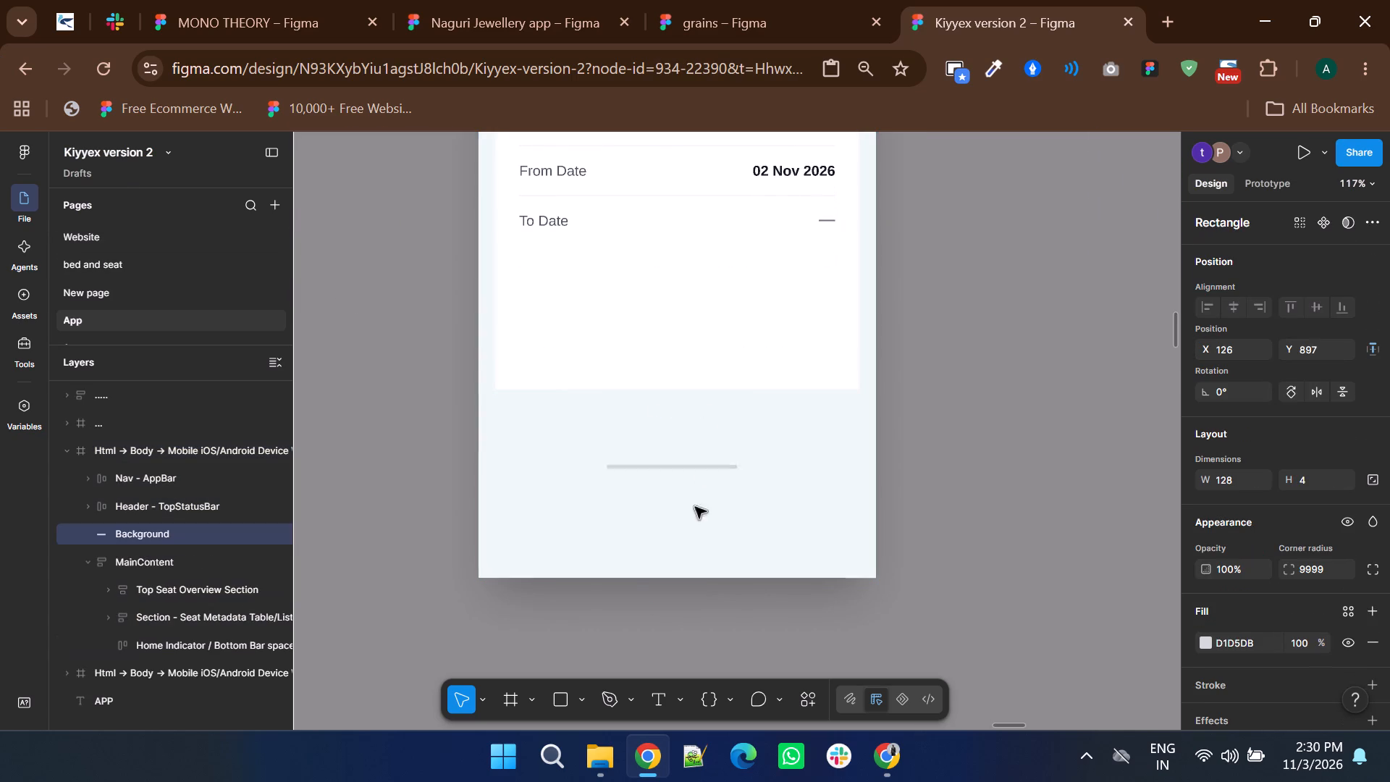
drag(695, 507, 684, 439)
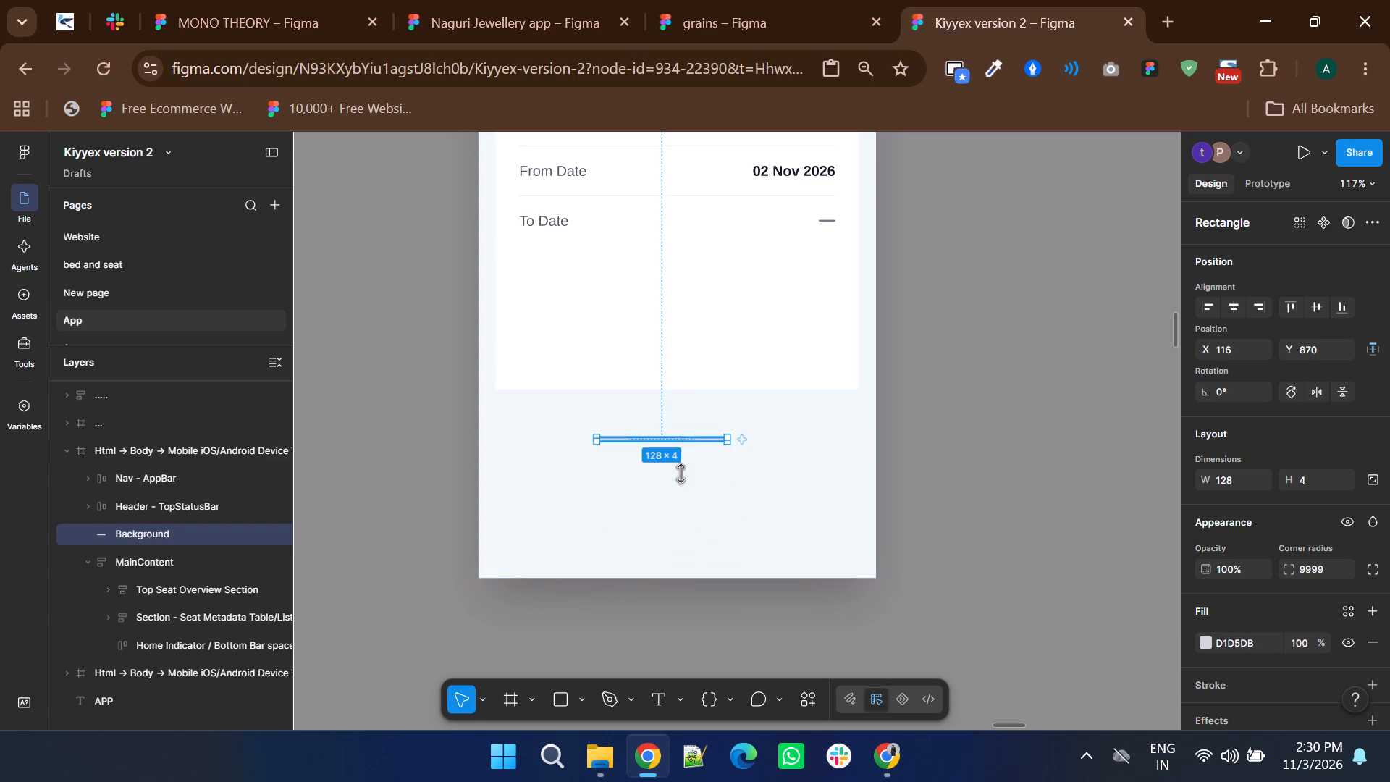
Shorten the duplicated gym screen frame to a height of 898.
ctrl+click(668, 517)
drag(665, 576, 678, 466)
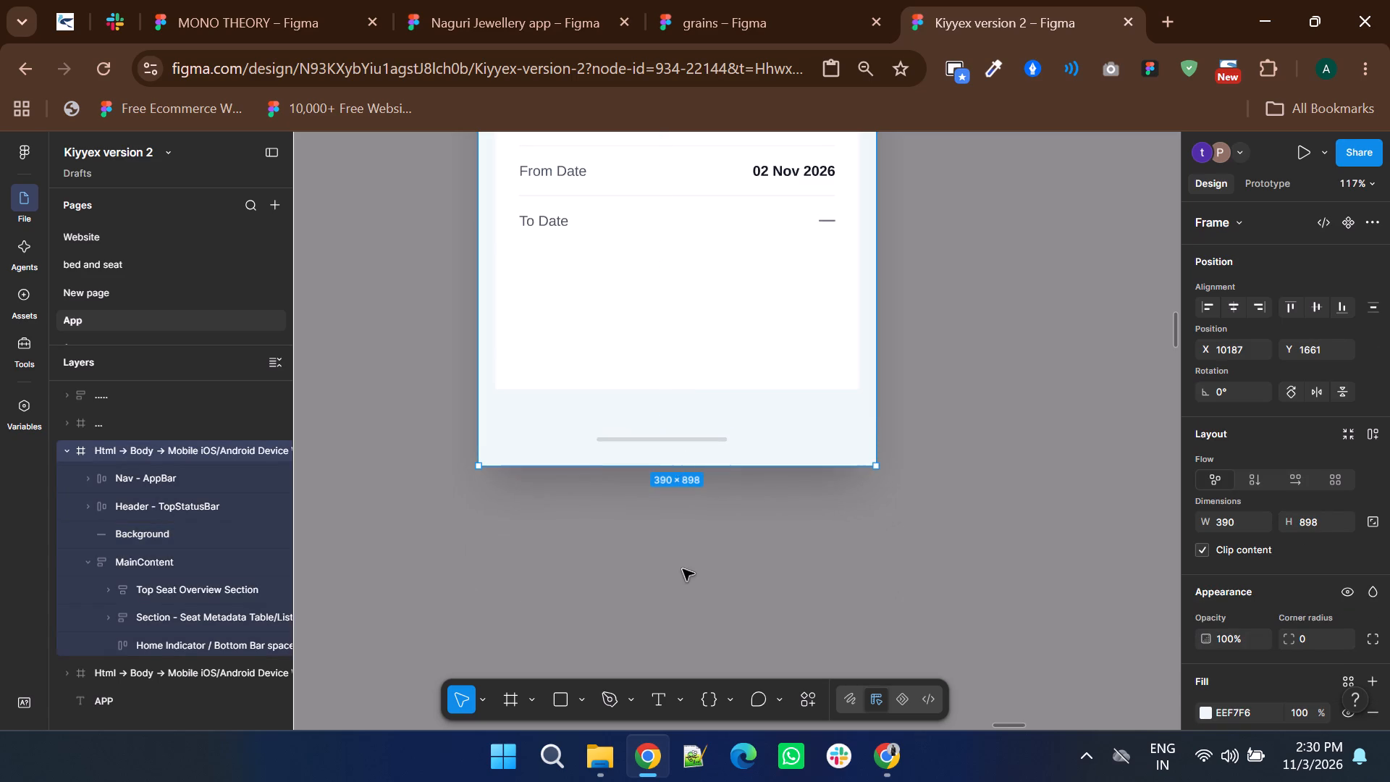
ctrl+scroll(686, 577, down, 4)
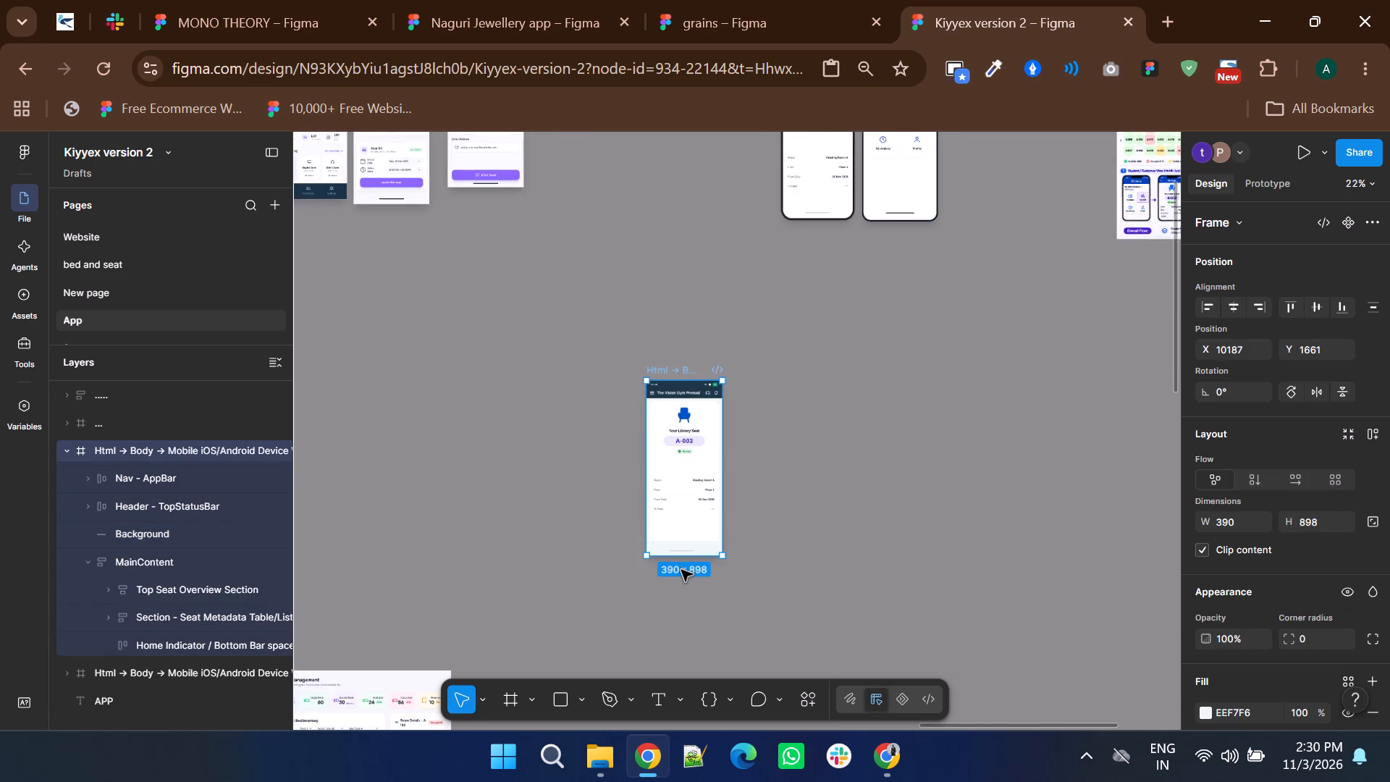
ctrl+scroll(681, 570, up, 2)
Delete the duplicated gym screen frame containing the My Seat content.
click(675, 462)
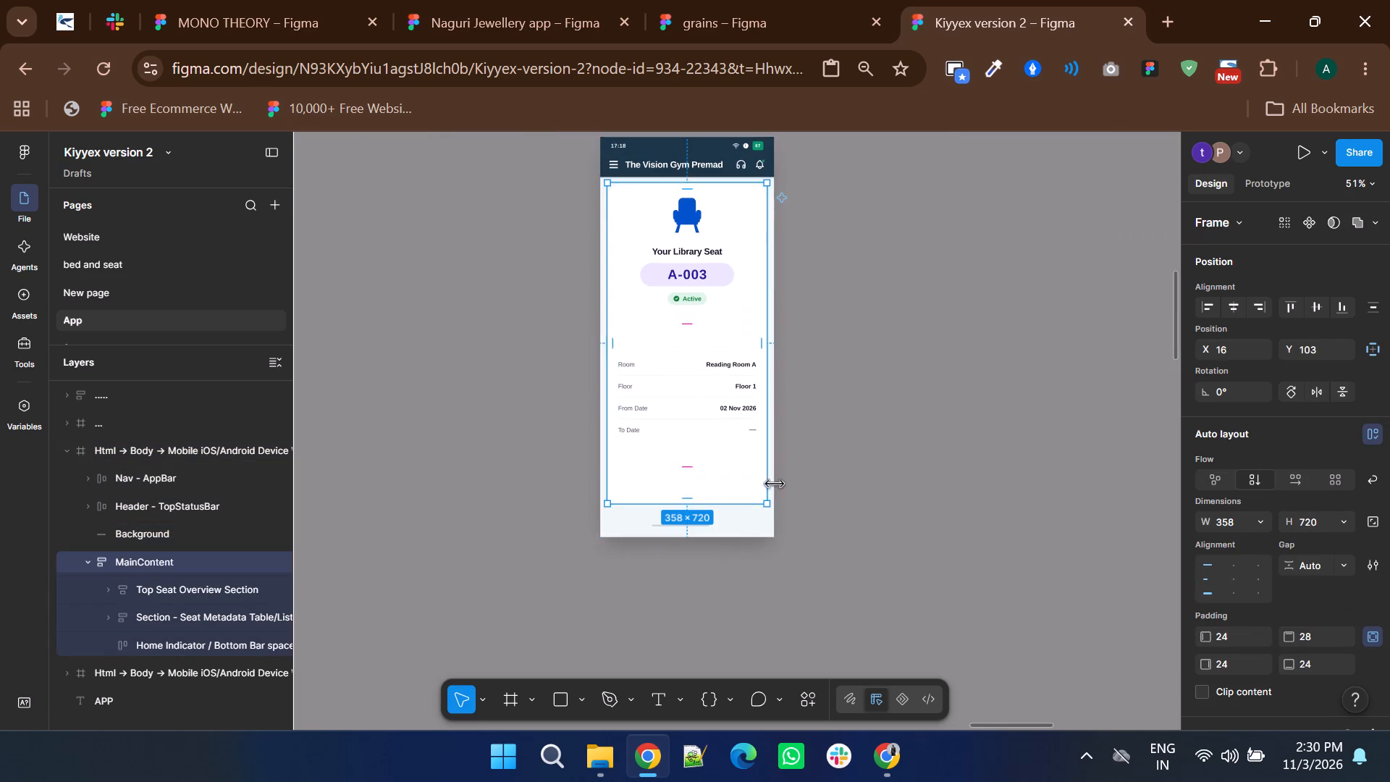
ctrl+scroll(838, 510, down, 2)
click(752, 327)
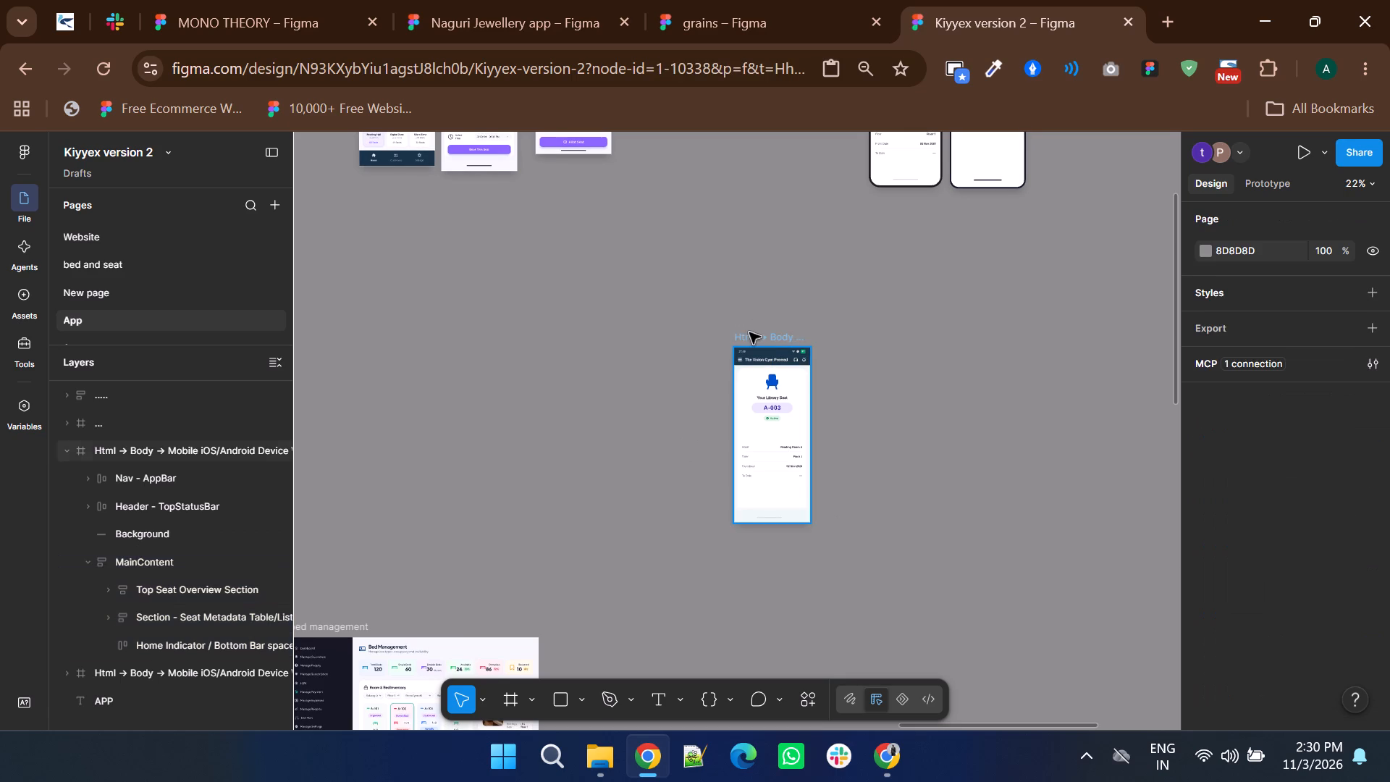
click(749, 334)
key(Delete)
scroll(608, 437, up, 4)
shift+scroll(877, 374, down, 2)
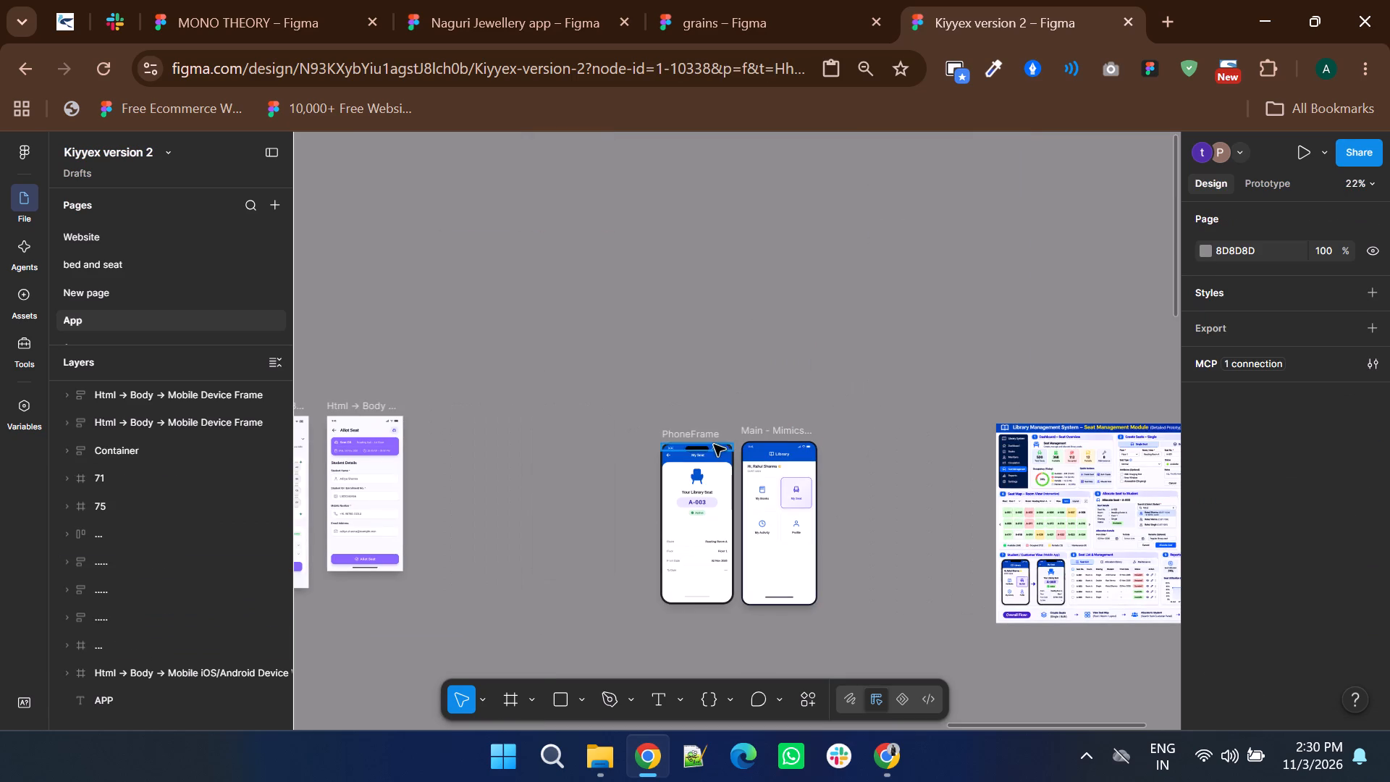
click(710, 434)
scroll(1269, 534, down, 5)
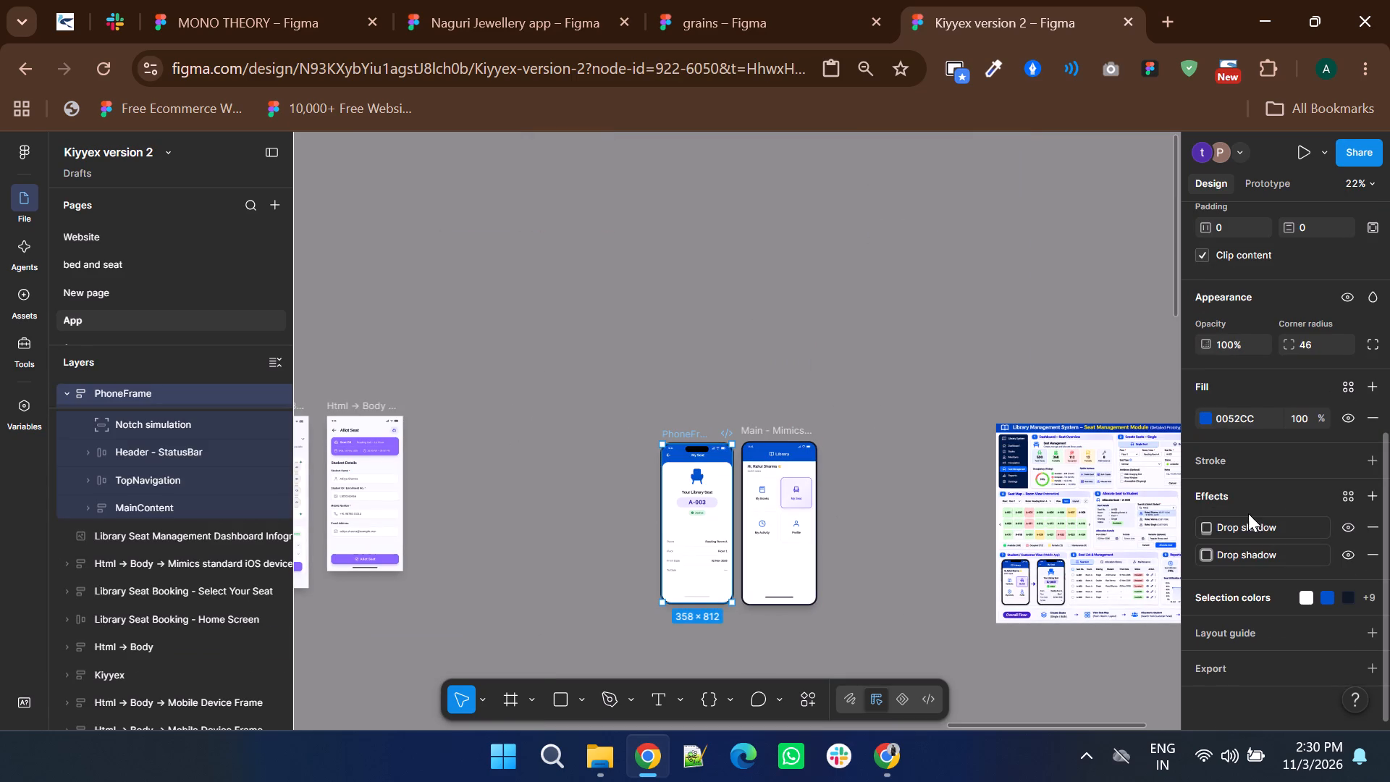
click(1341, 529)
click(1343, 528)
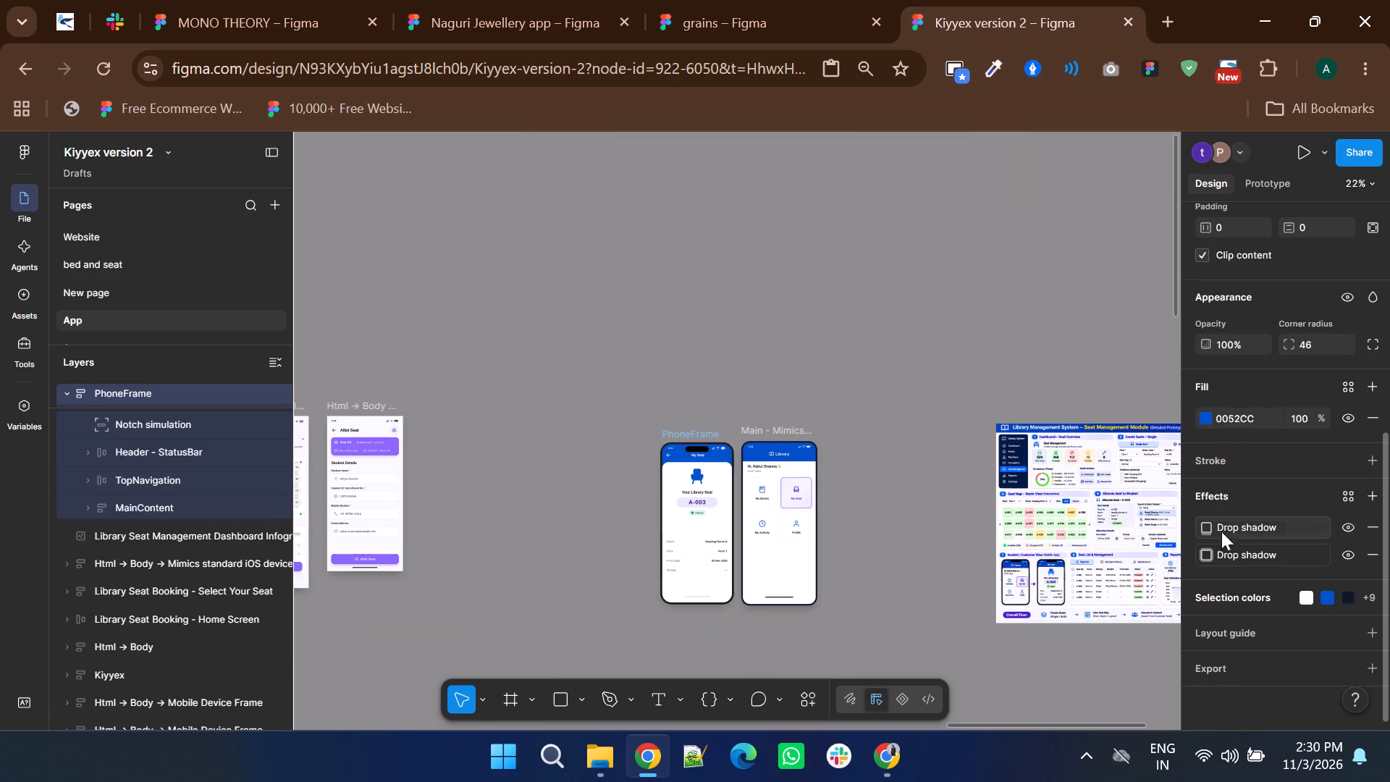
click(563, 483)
Duplicate the Allot Seat screen and place the copy level with the original at X 9786, Y -129.
shift+scroll(567, 482, up, 2)
ctrl+scroll(780, 474, up, 1)
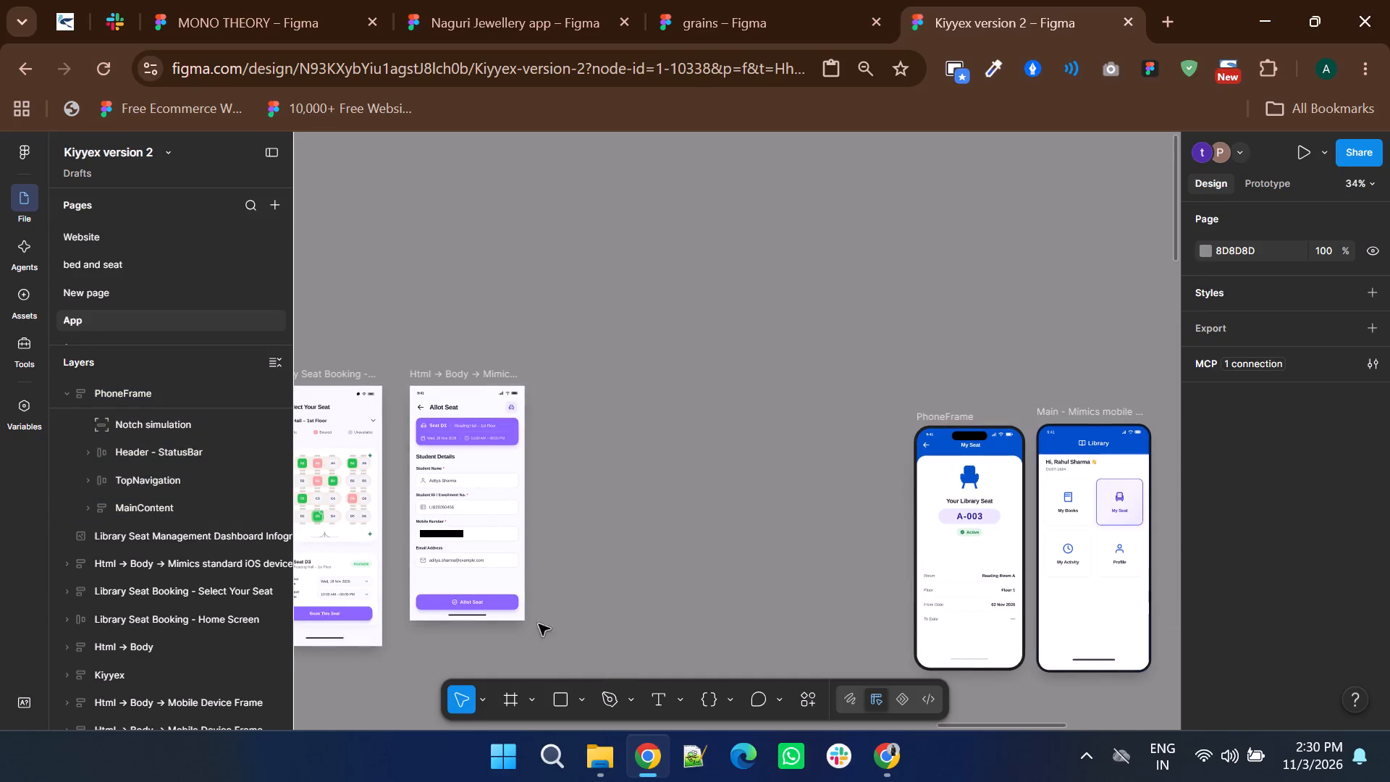
drag(425, 370, 555, 376)
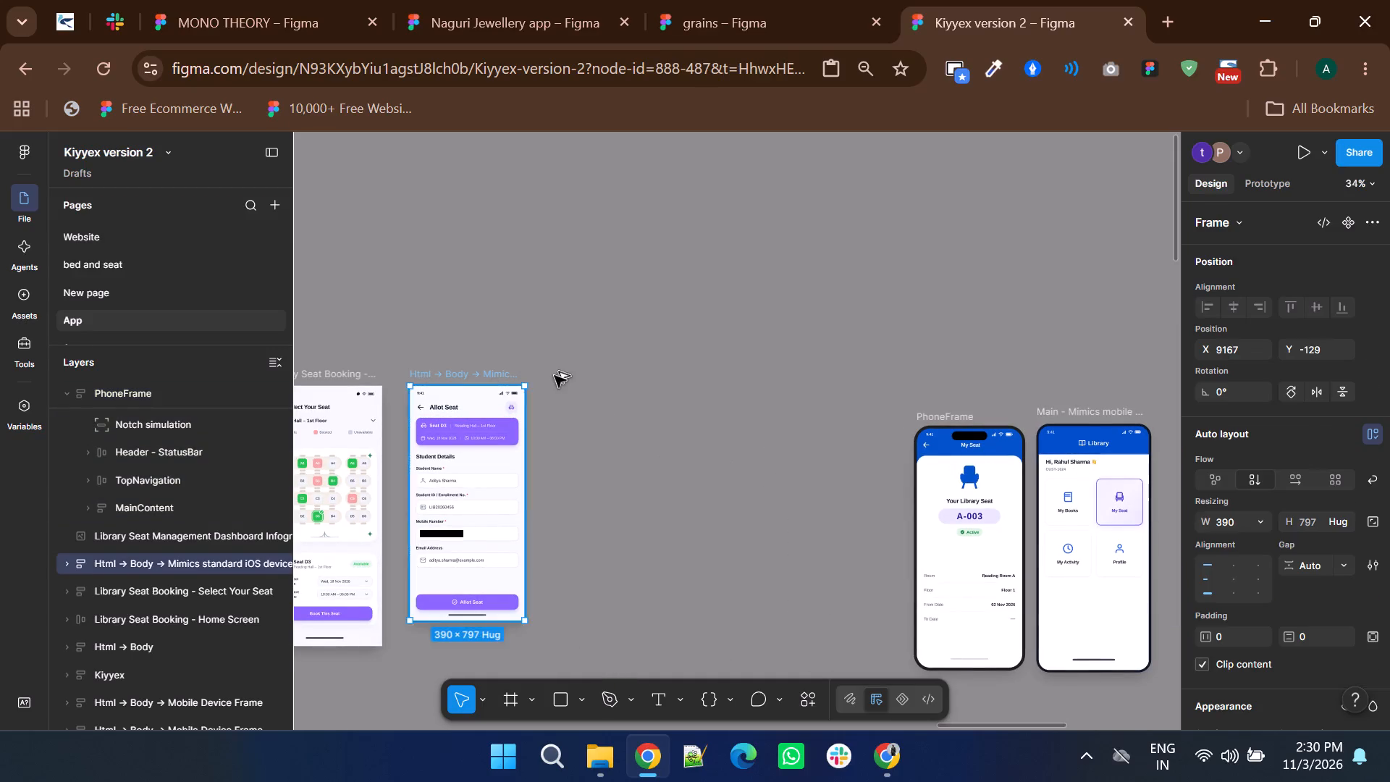
drag(555, 376, 616, 383)
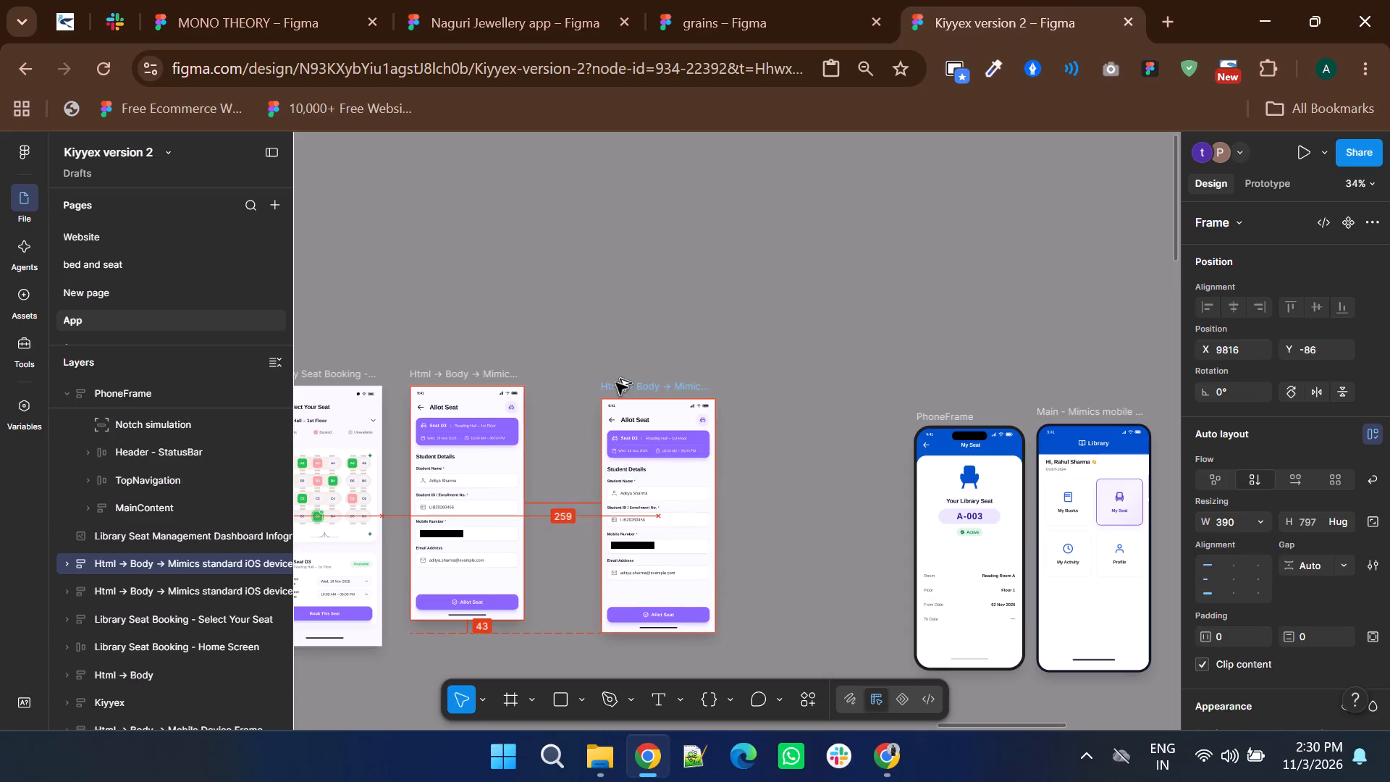
drag(616, 383, 610, 373)
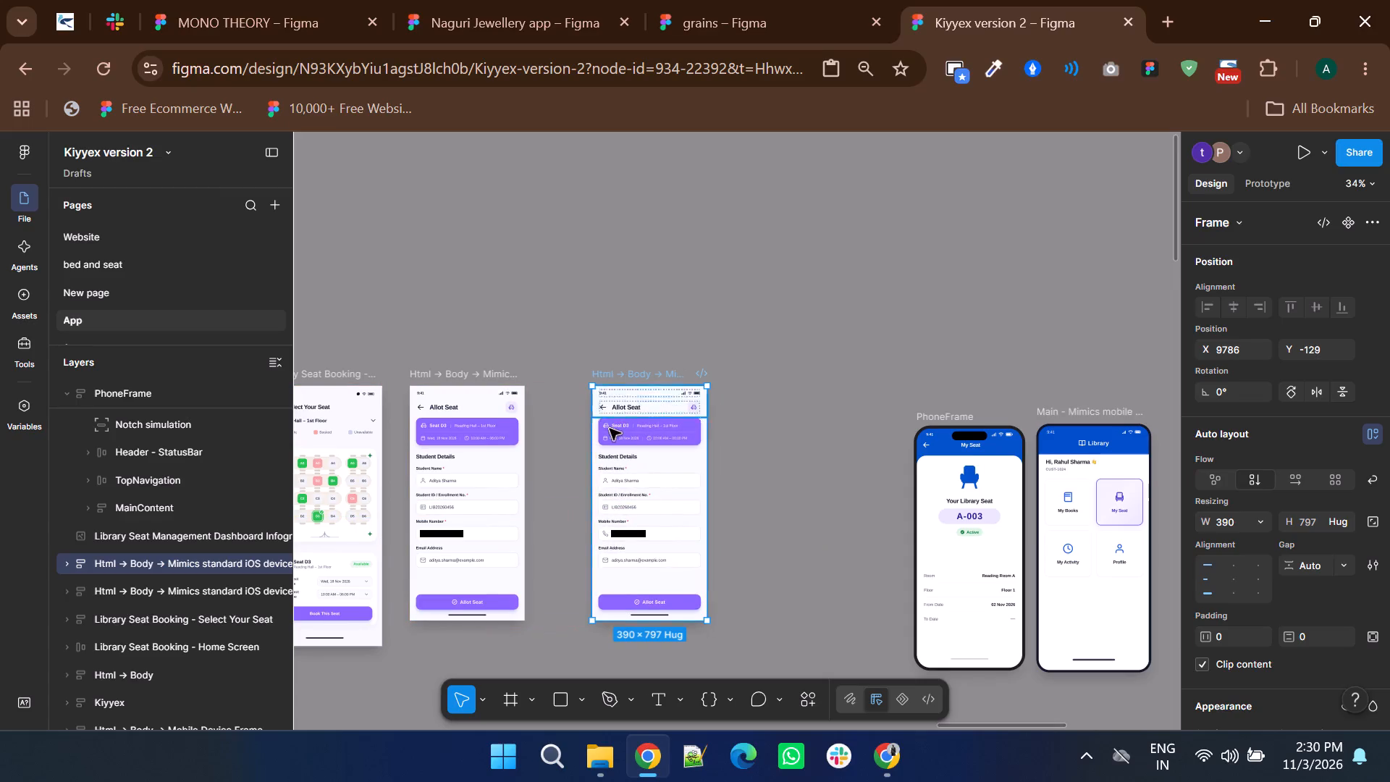
Replace the missing Liberation Sans font with Inter on the duplicated screen's Allot Seat heading.
ctrl+double_click(631, 403)
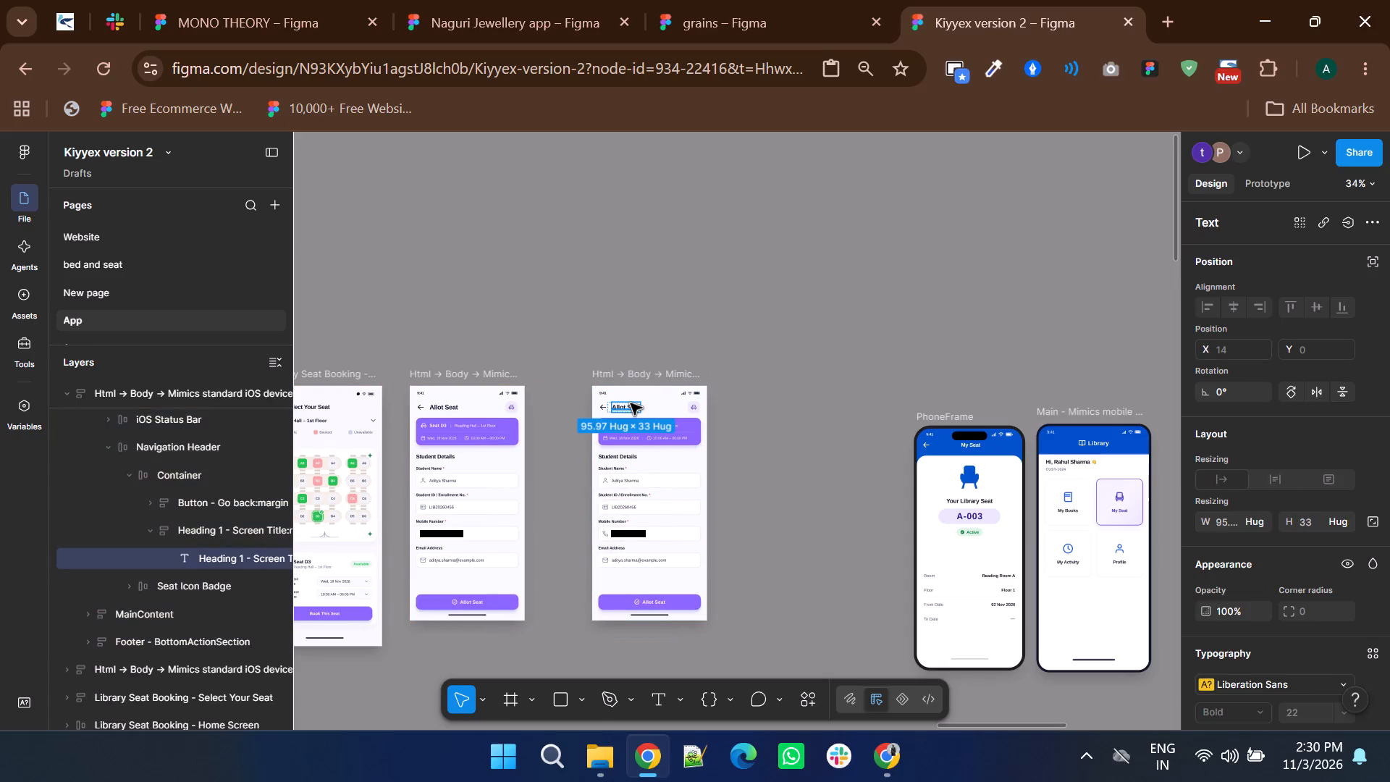
double_click(631, 403)
double_click(631, 408)
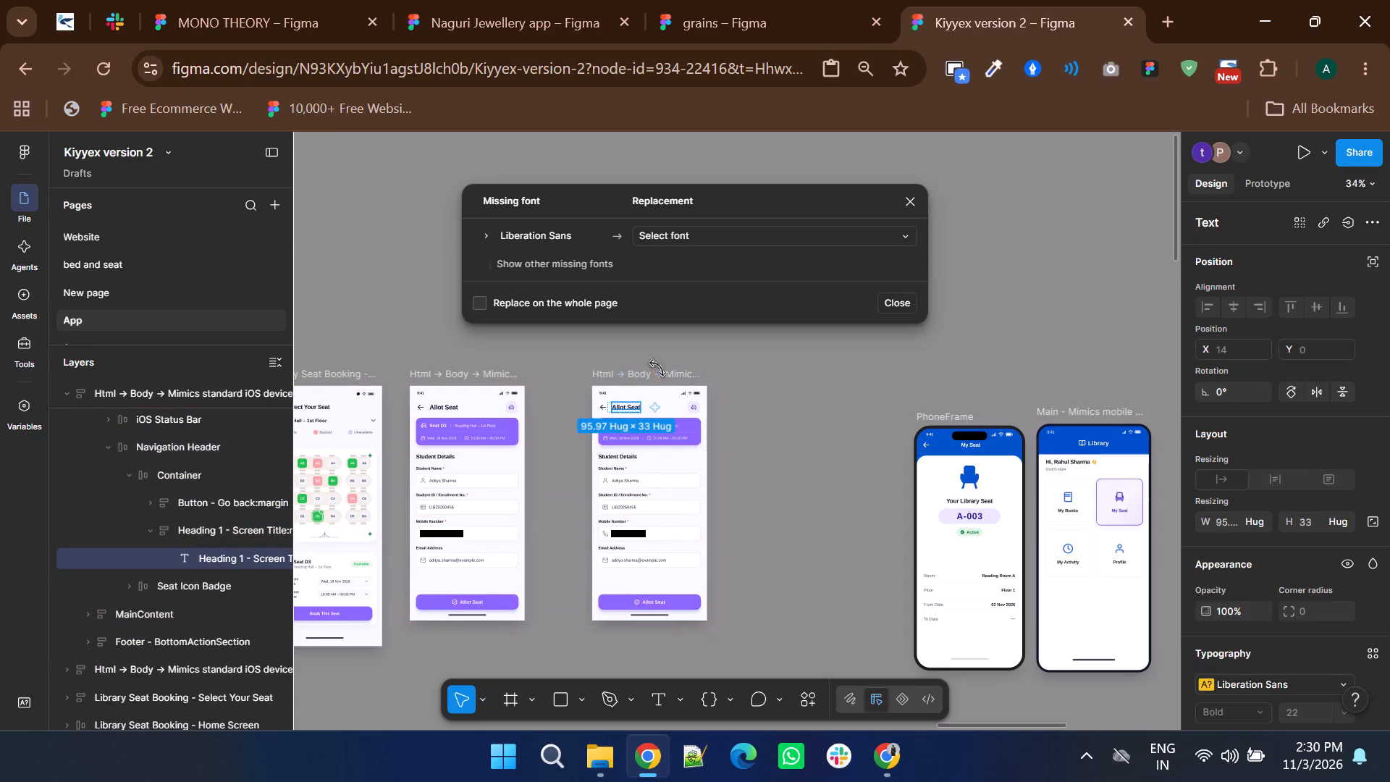
click(725, 224)
click(686, 350)
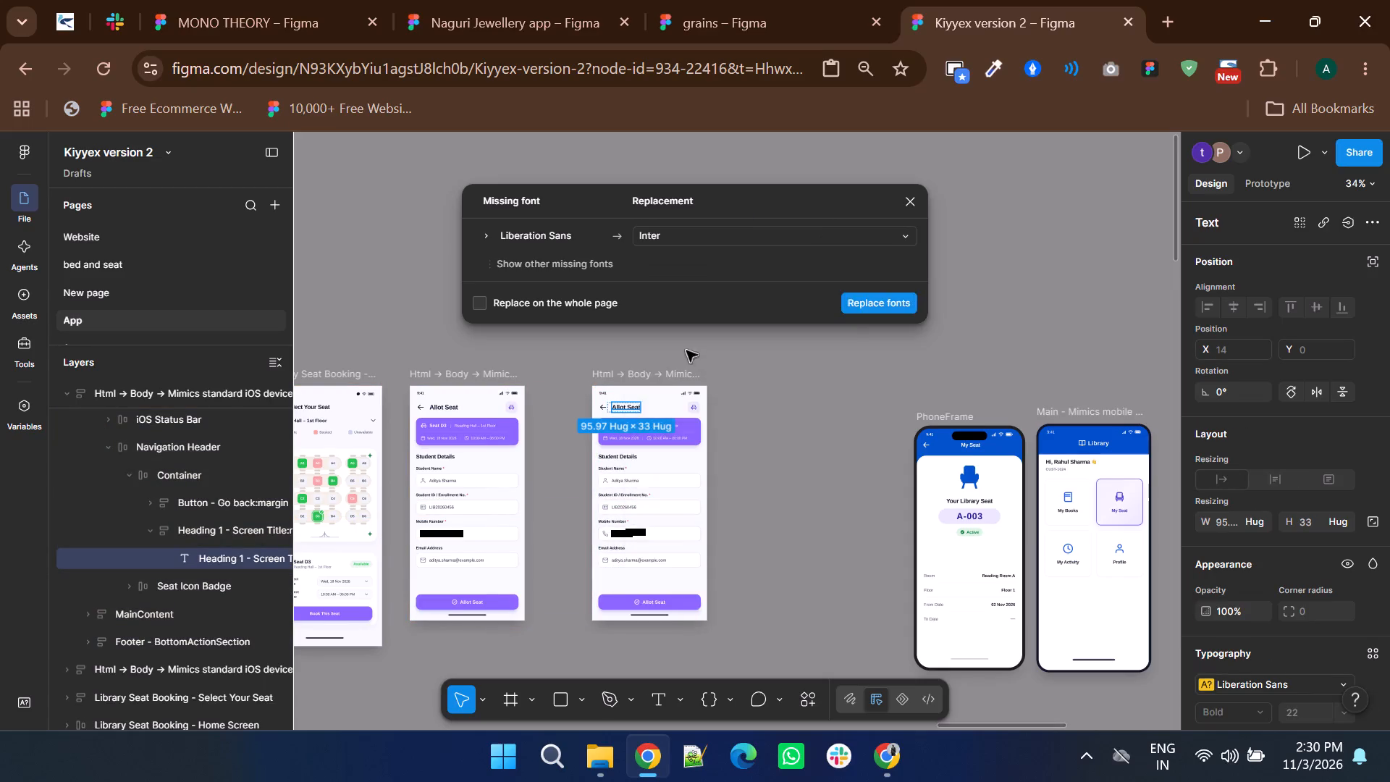
click(887, 247)
click(868, 295)
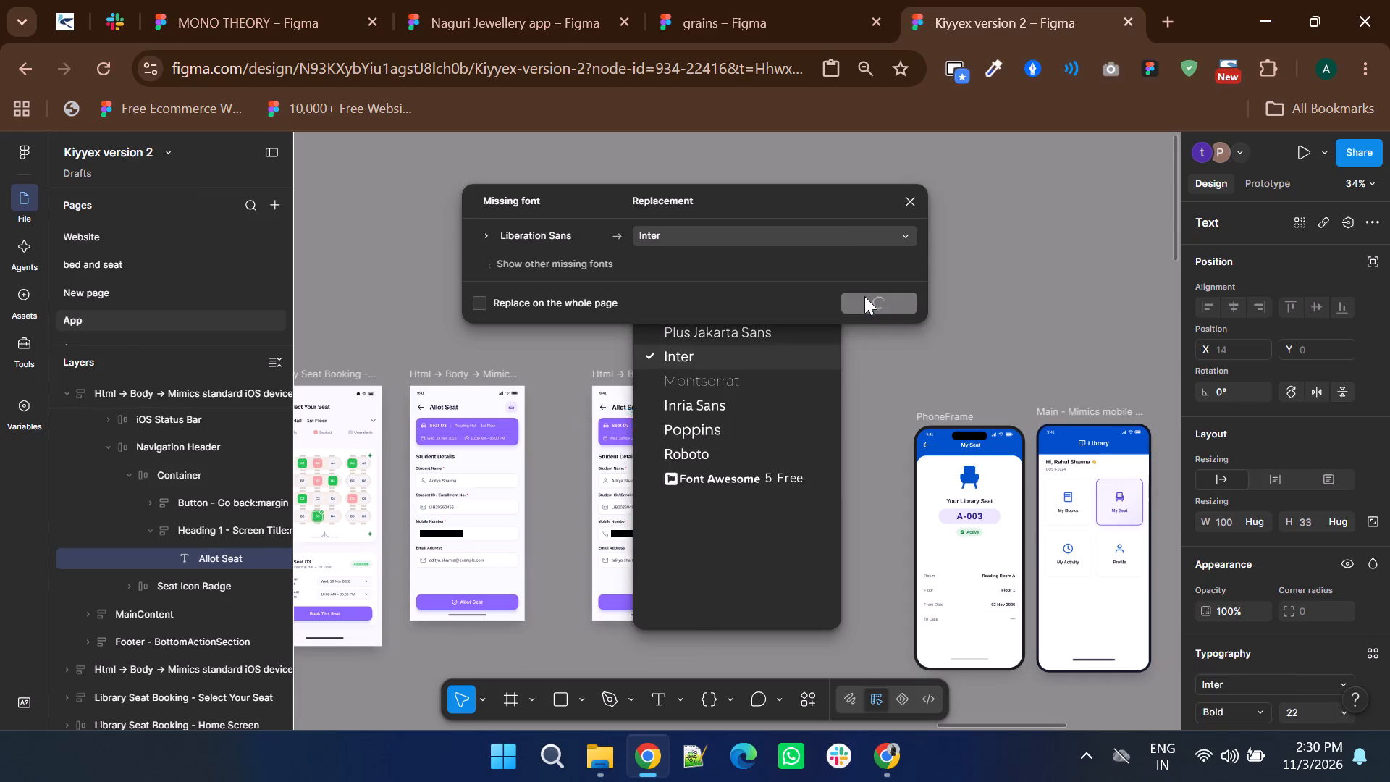
Change the duplicated screen's heading text to "My Seat".
double_click(628, 408)
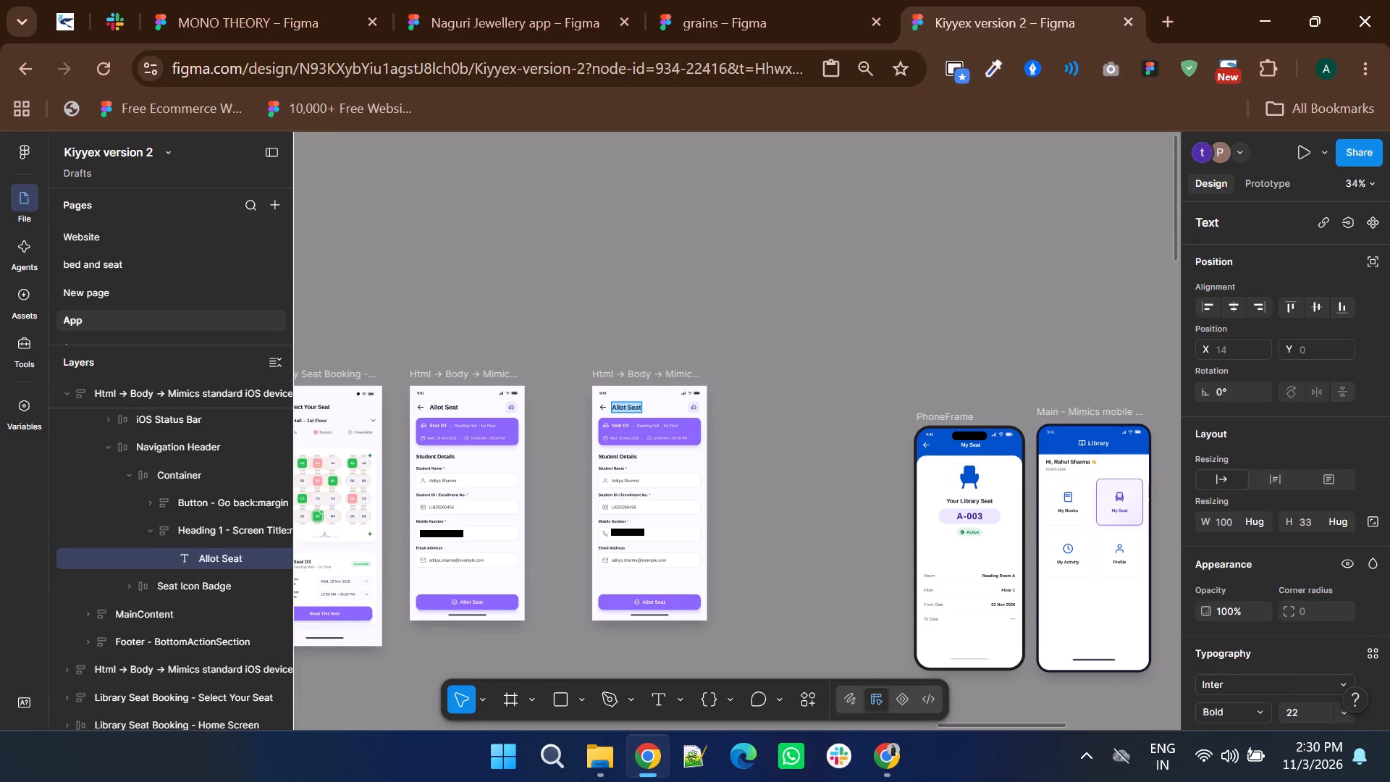
text(My Seat)
double_click(593, 300)
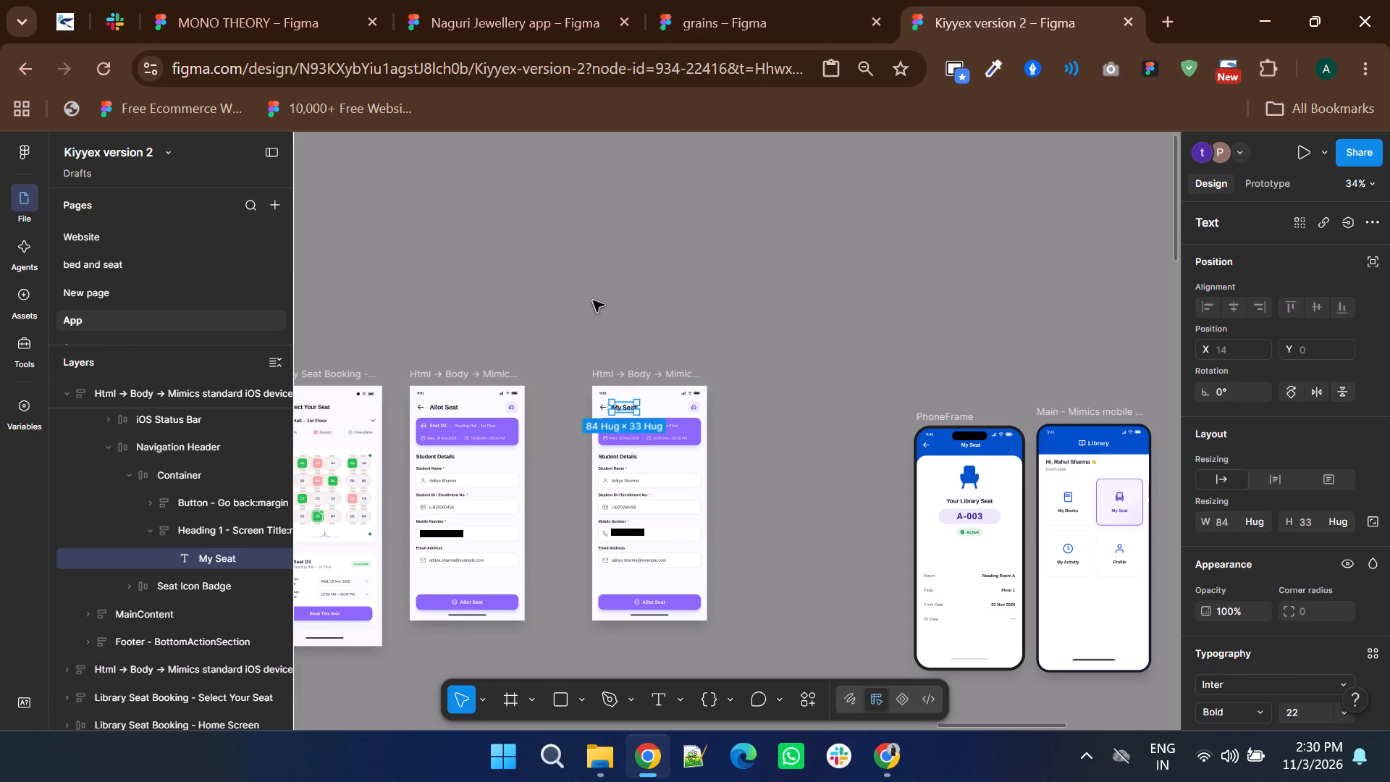
Replace the form content of the new My Seat screen with a copy of PhoneFrame's MainContent seat details.
click(951, 503)
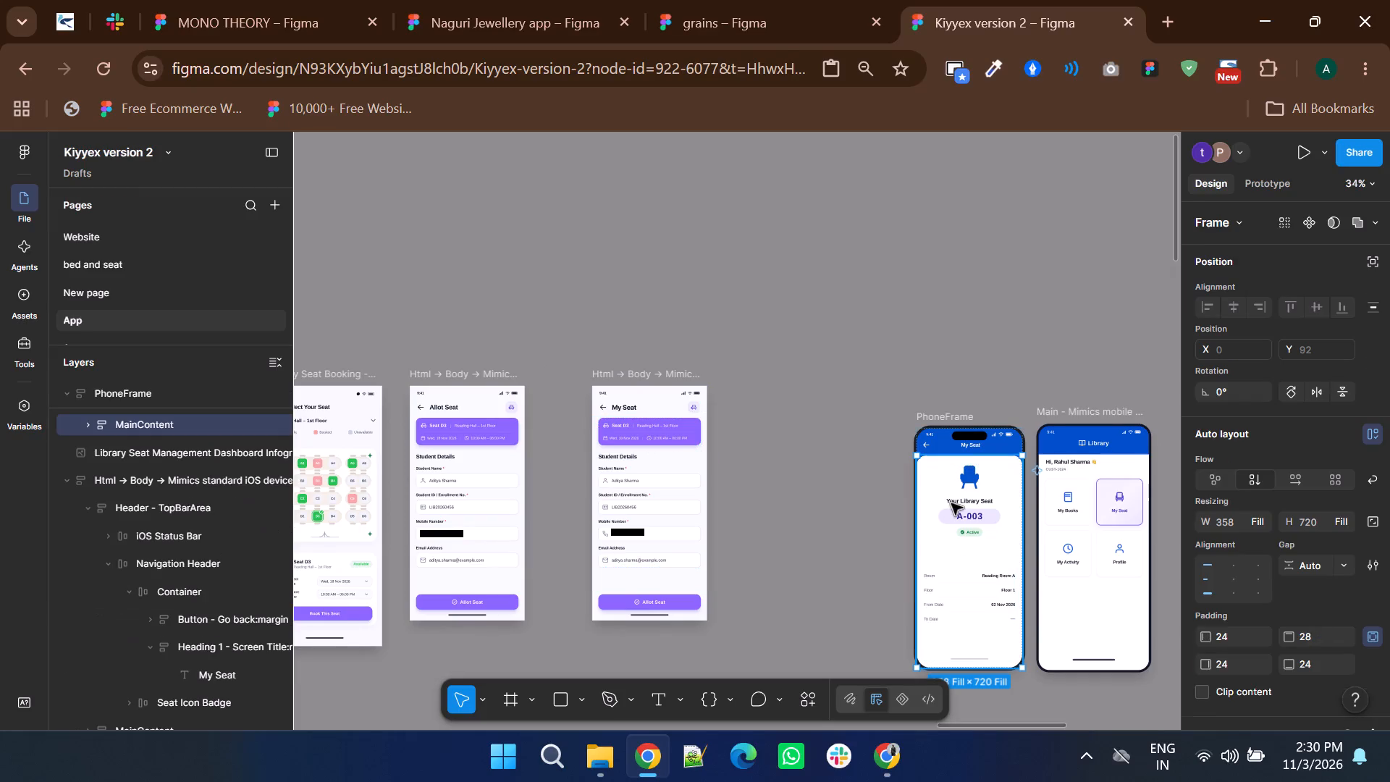
right_click(951, 503)
click(991, 213)
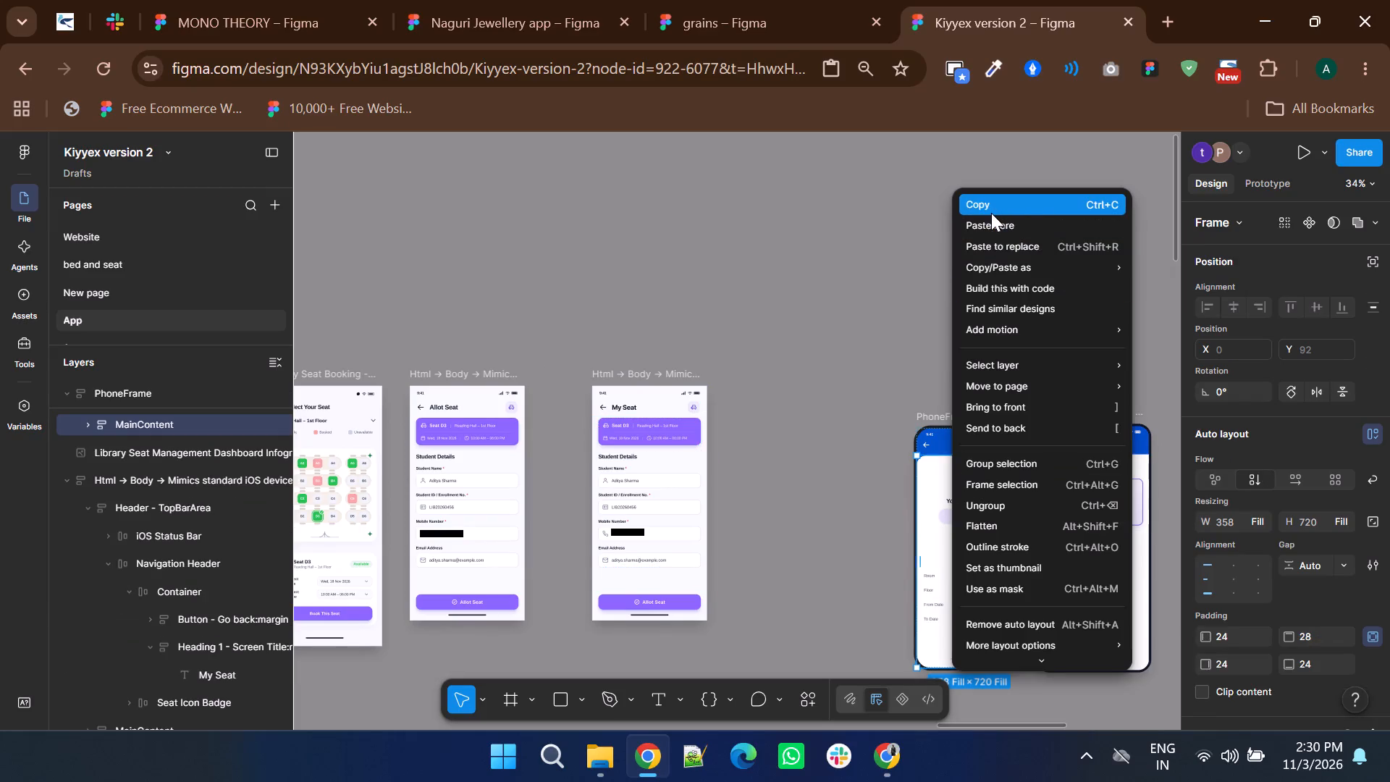
click(653, 457)
right_click(653, 457)
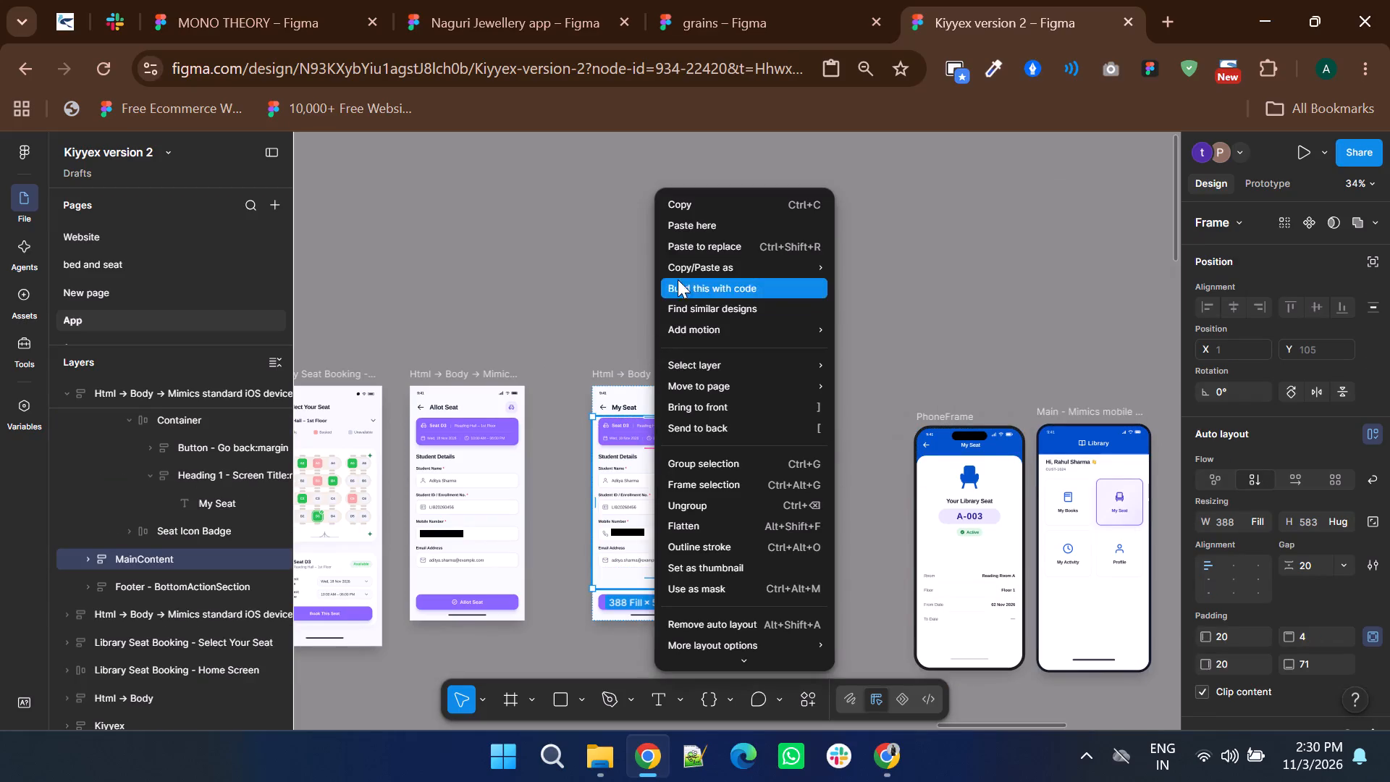
click(688, 251)
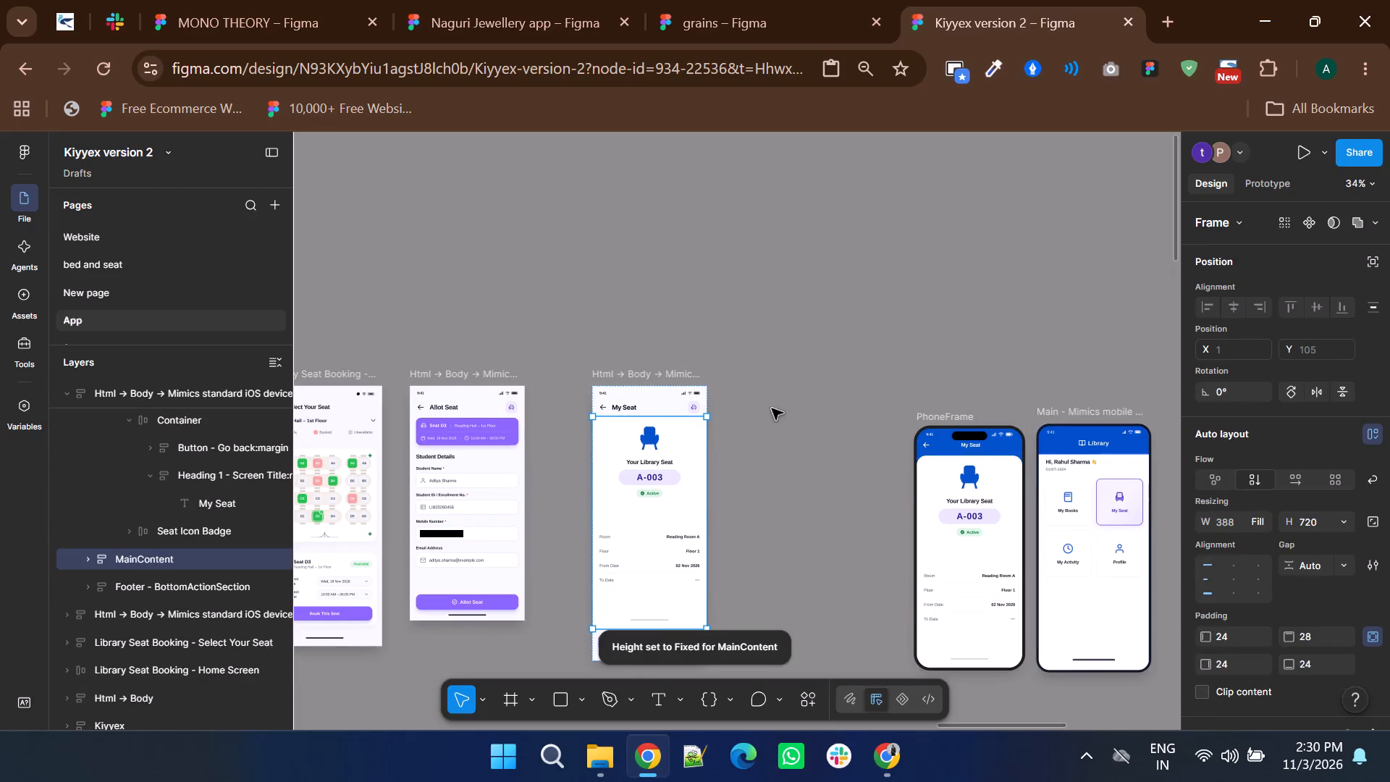
click(772, 408)
Delete the footer with the Allot Seat button from the new My Seat screen.
ctrl+scroll(772, 408, down, 1)
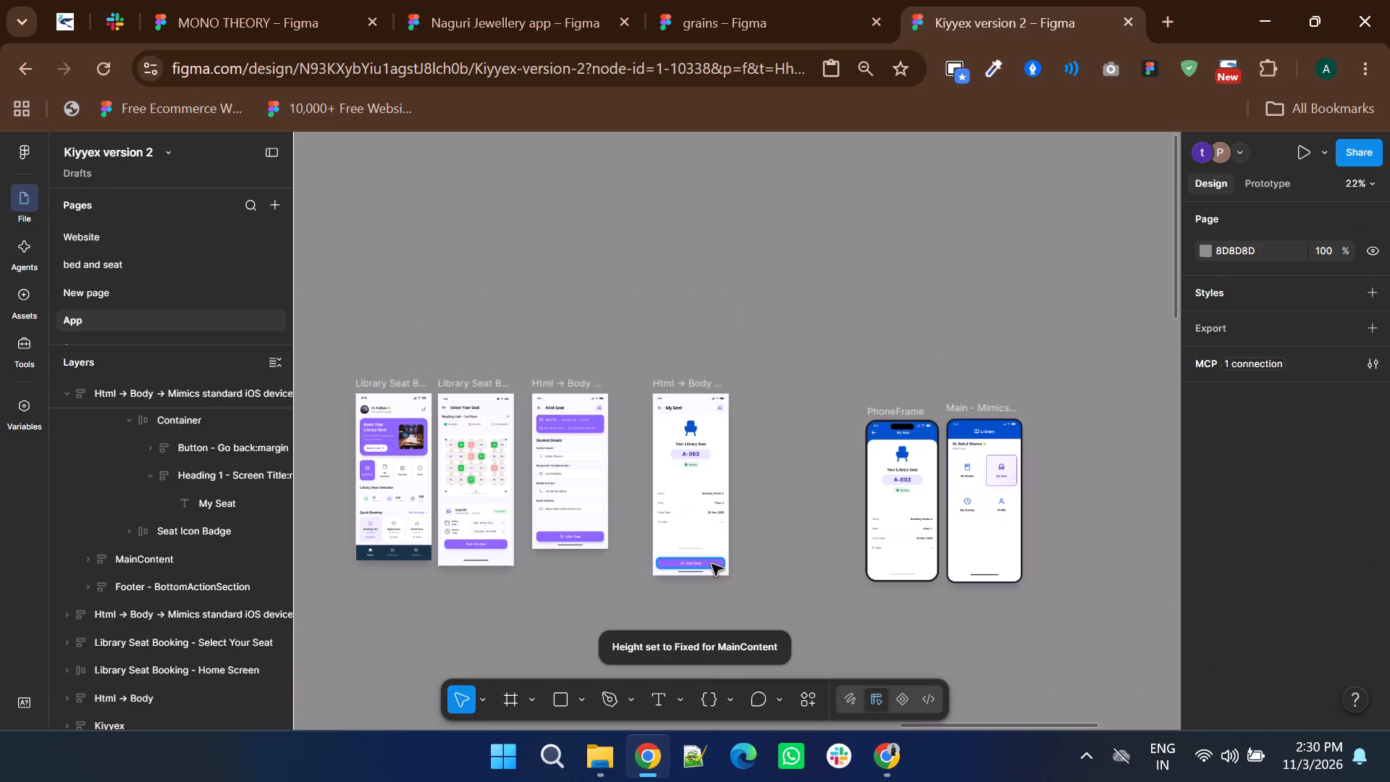
ctrl+scroll(712, 564, up, 3)
click(676, 560)
key(Delete)
Hide the inner shadow and the white FFFFFF fill of the MainContent frame in the new My Seat screen.
ctrl+scroll(631, 553, down, 2)
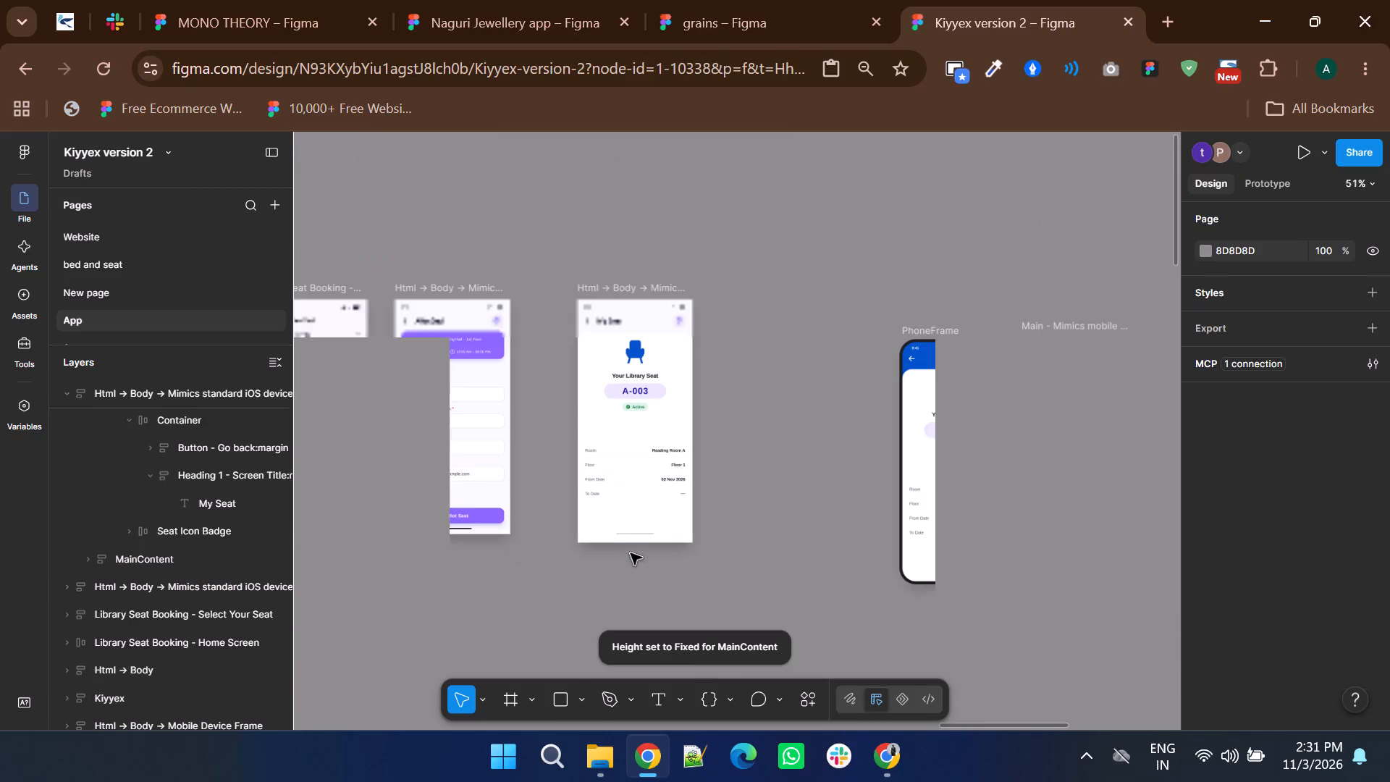
ctrl+scroll(655, 234, up, 3)
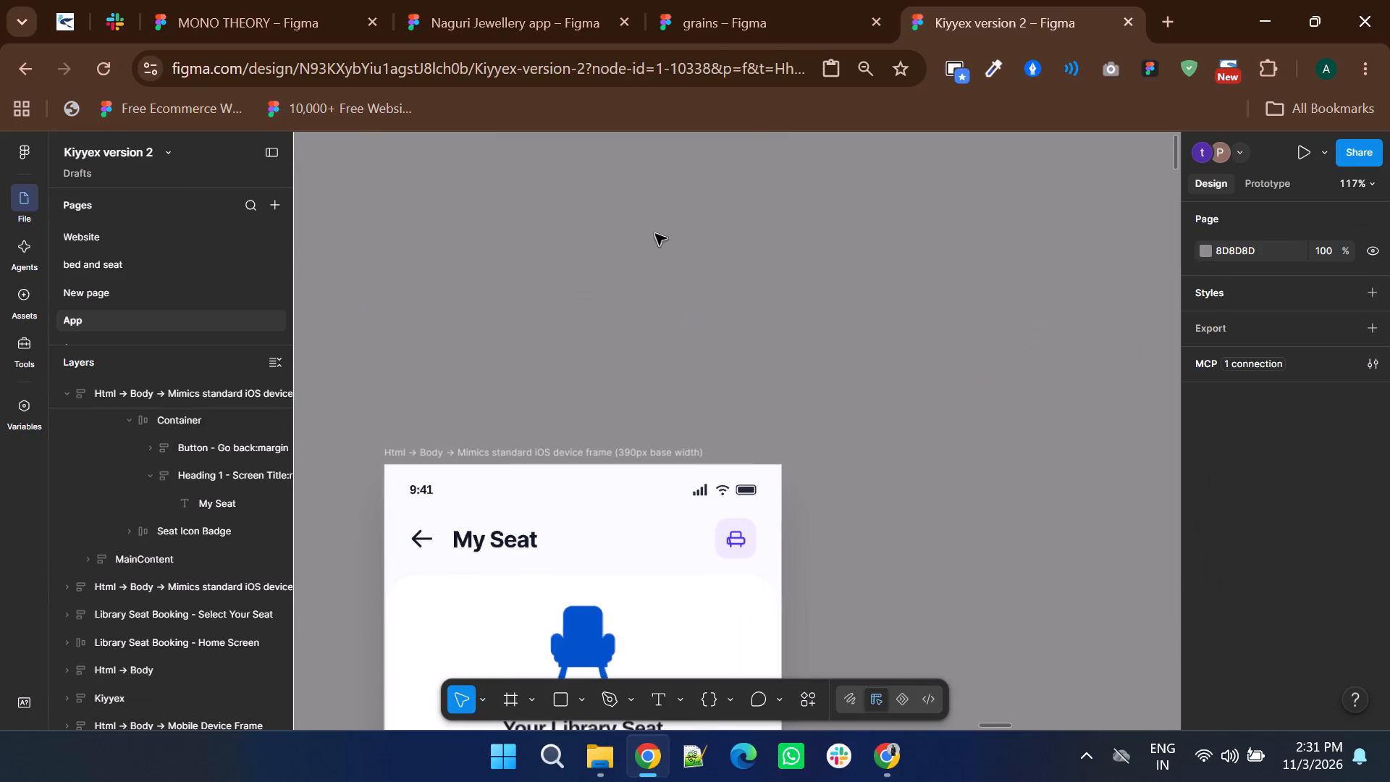
scroll(655, 234, down, 1)
ctrl+scroll(687, 275, down, 1)
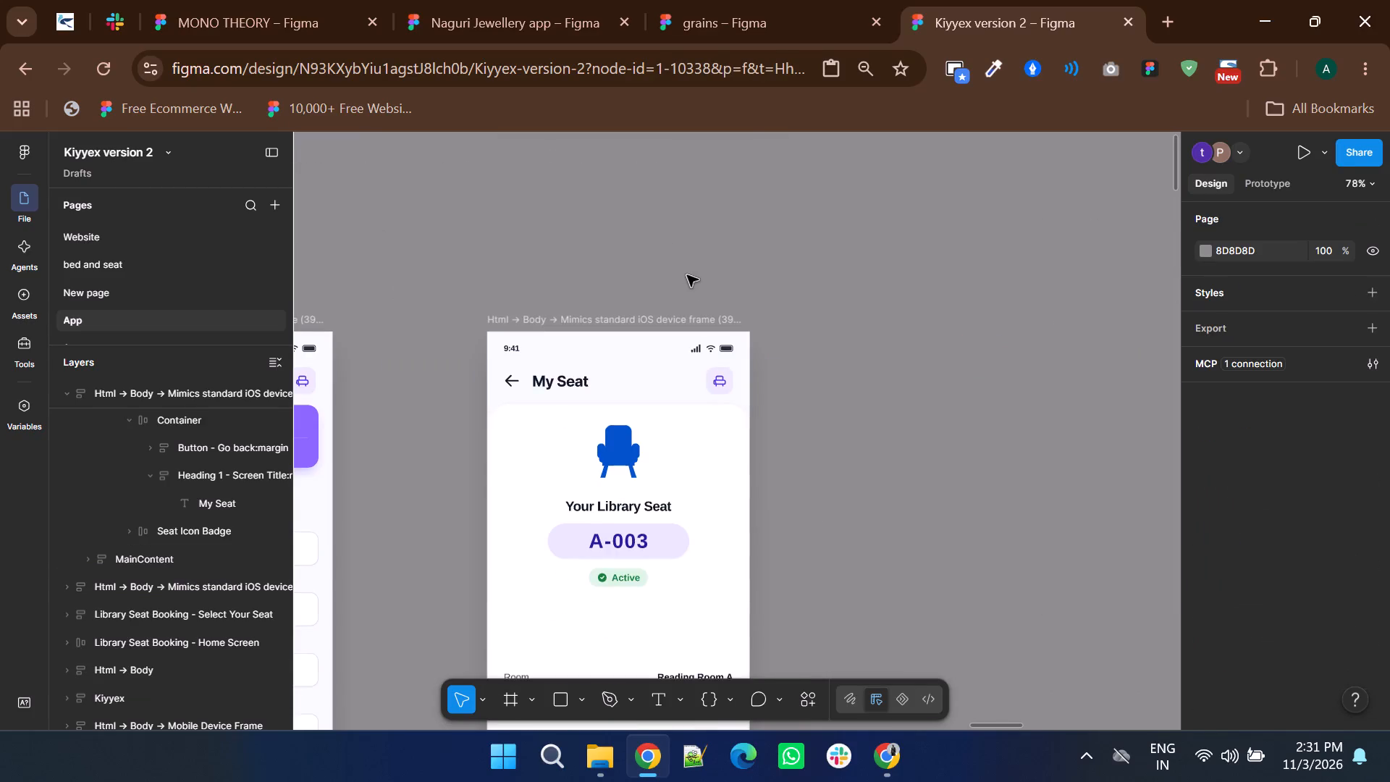
ctrl+scroll(687, 275, down, 1)
click(708, 400)
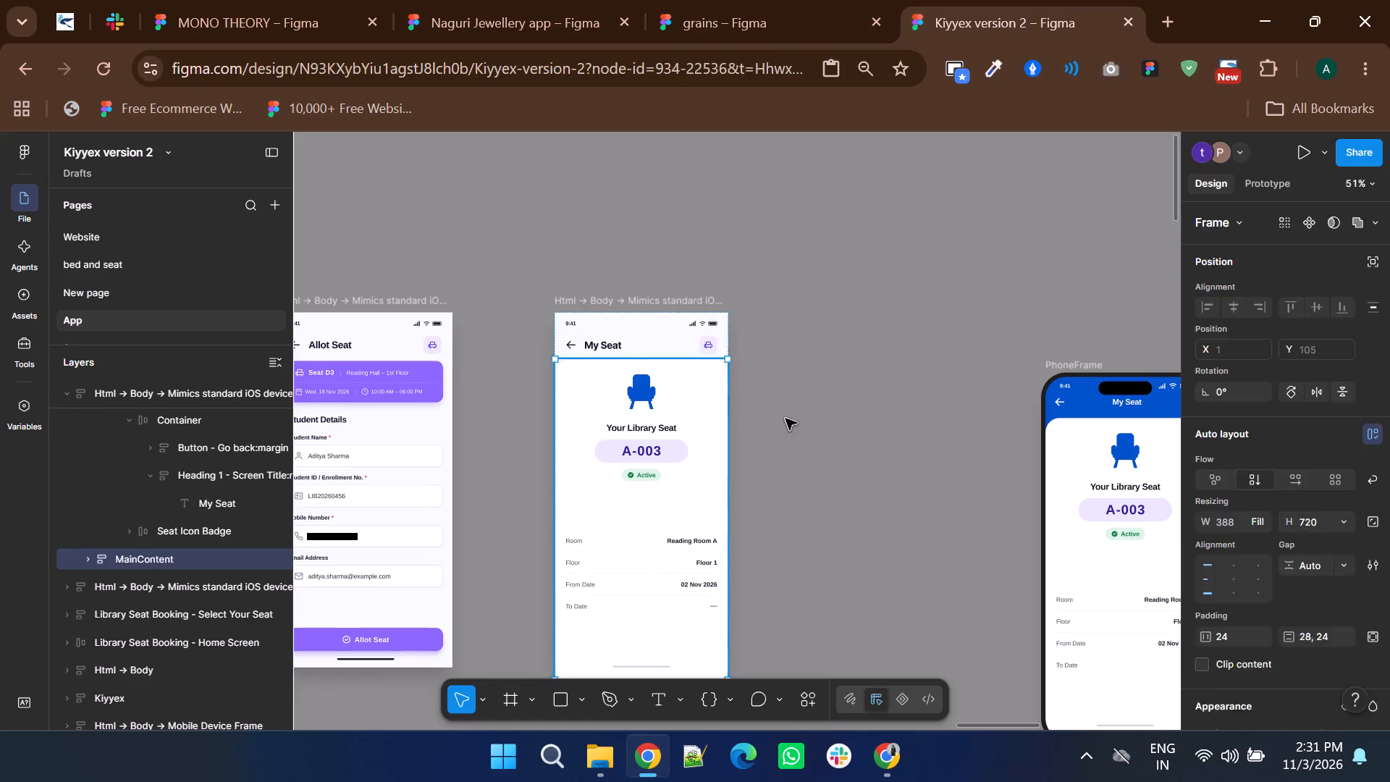
scroll(1289, 462, down, 4)
click(1344, 556)
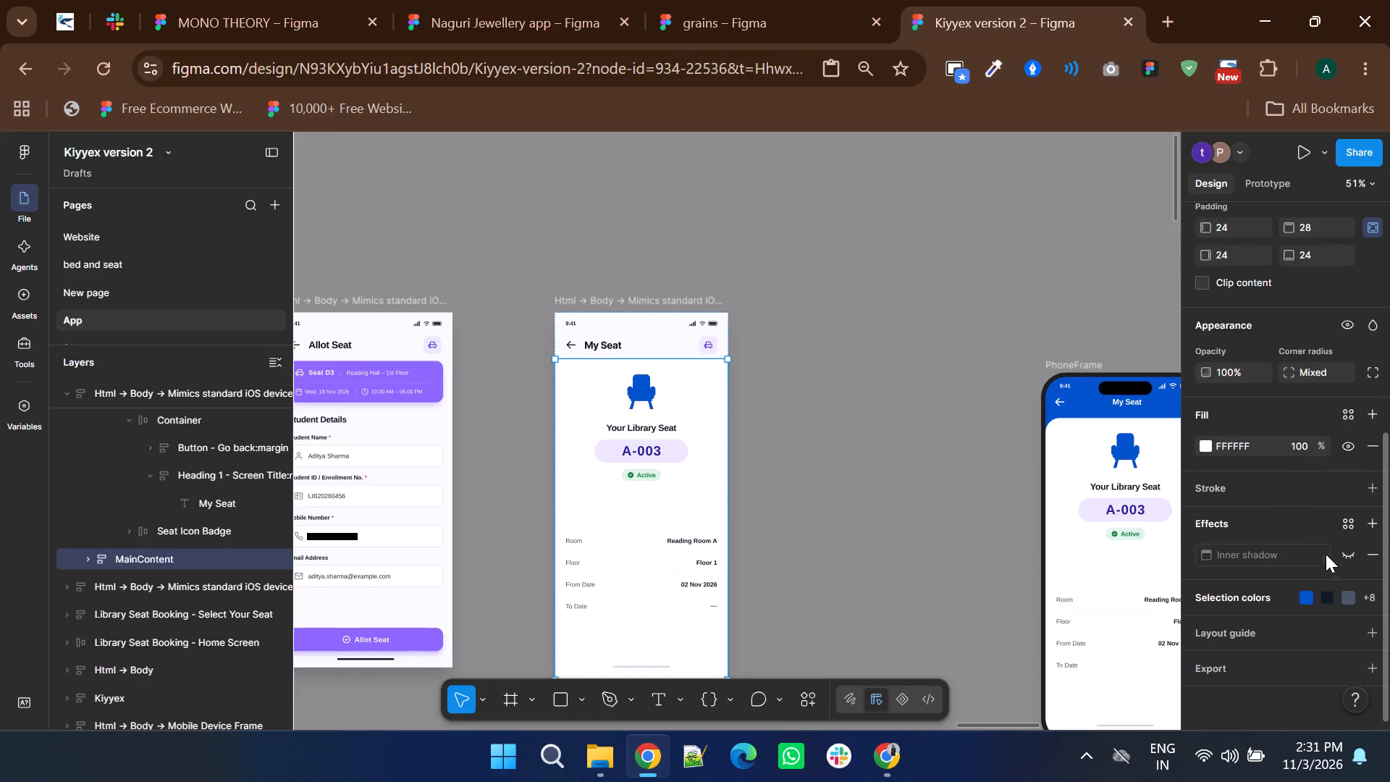
click(685, 387)
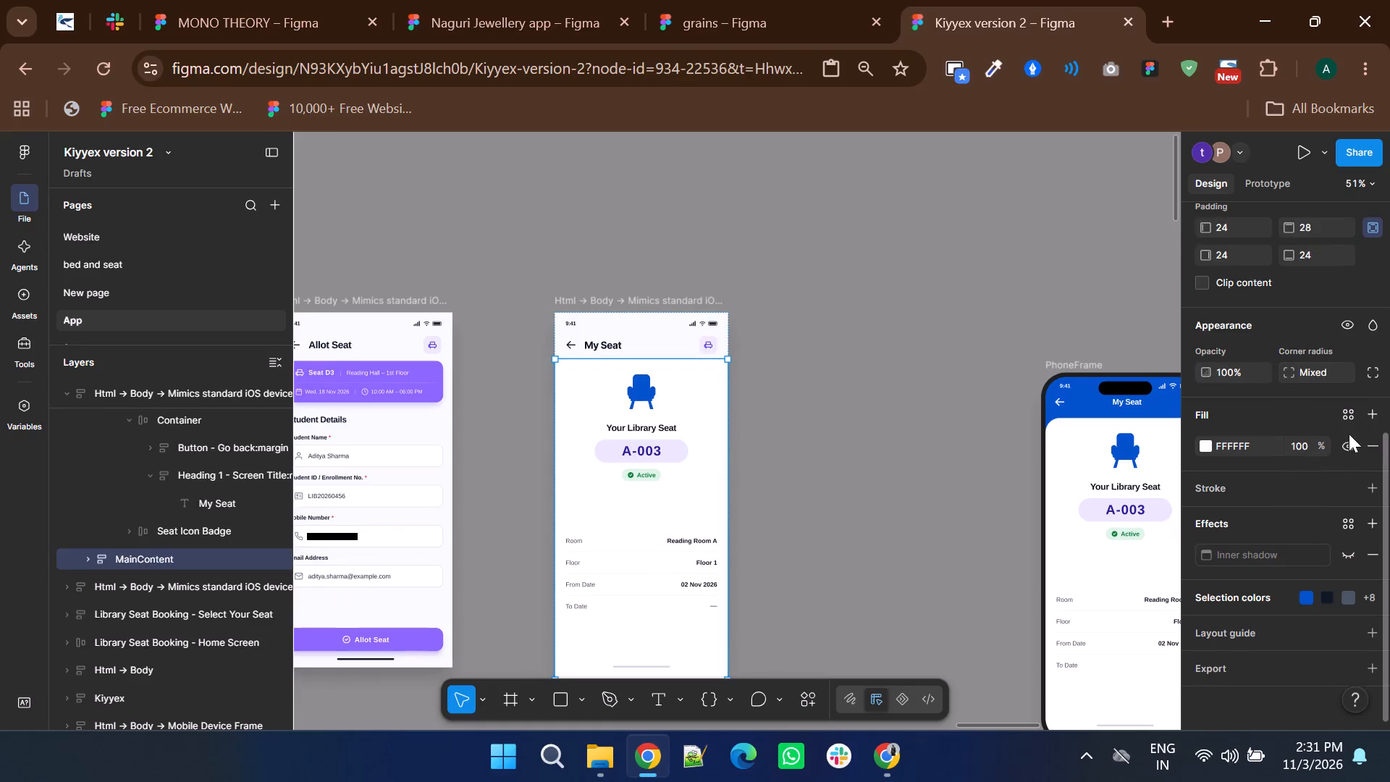
click(1350, 442)
click(969, 424)
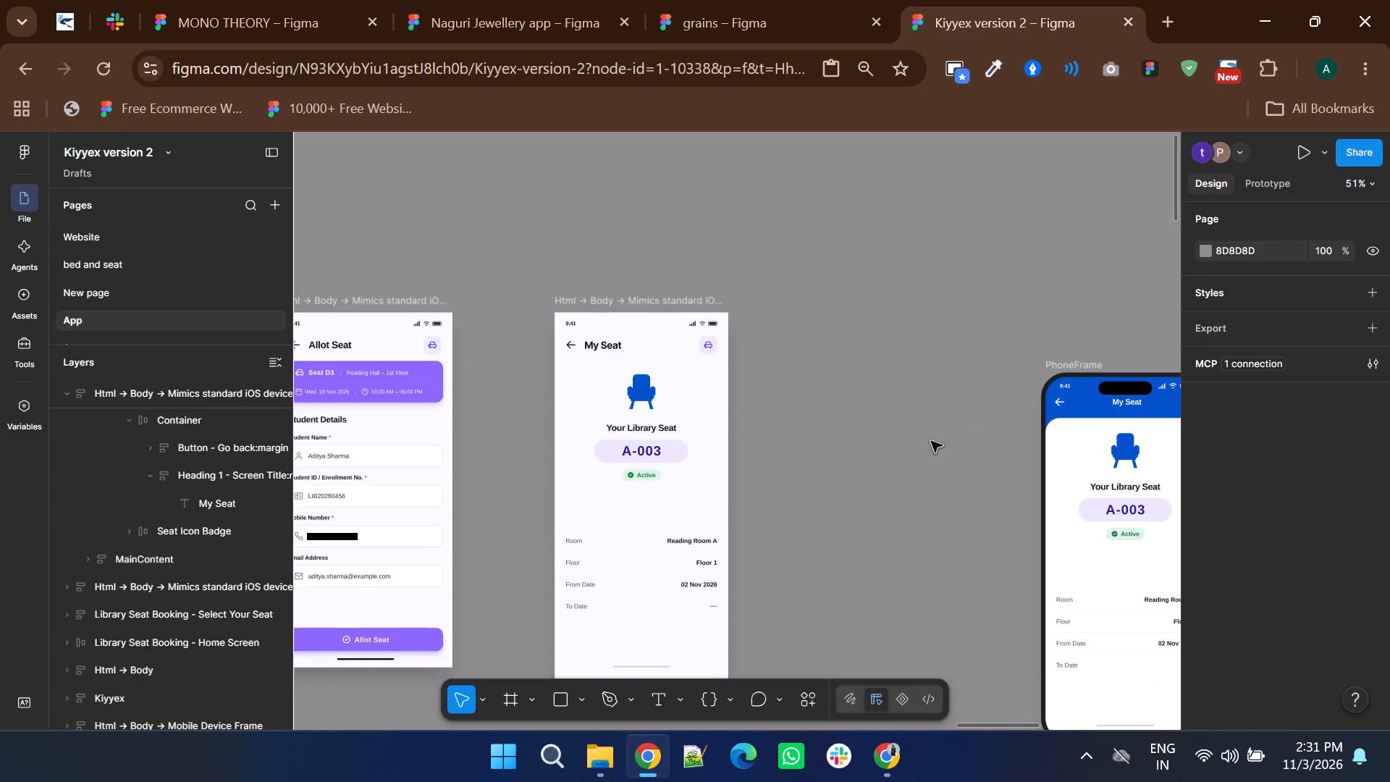
Delete the original blue-header PhoneFrame My Seat screen.
ctrl+scroll(930, 442, down, 2)
ctrl+scroll(582, 388, up, 7)
ctrl+scroll(576, 416, down, 4)
shift+scroll(576, 416, down, 3)
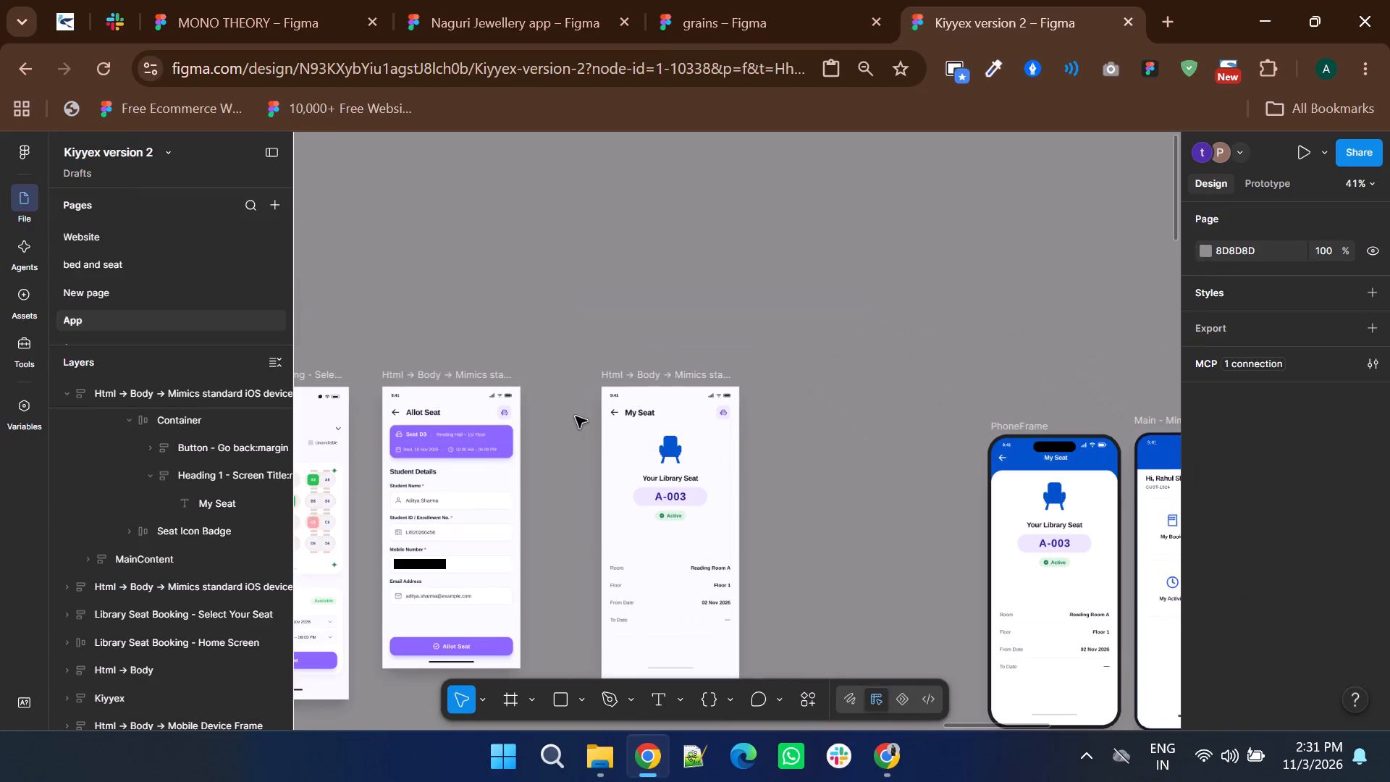
shift+scroll(576, 416, down, 1)
ctrl+scroll(576, 416, down, 1)
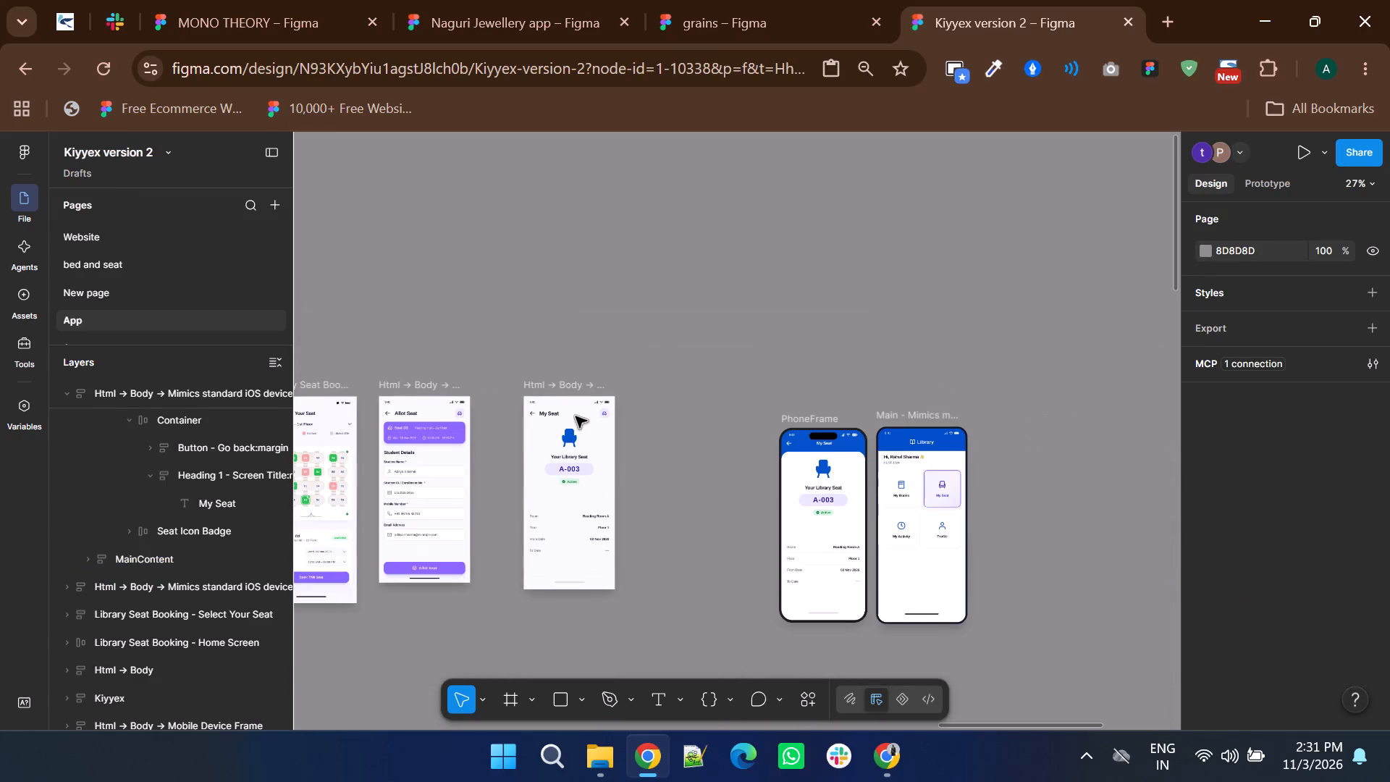
click(800, 416)
key(Delete)
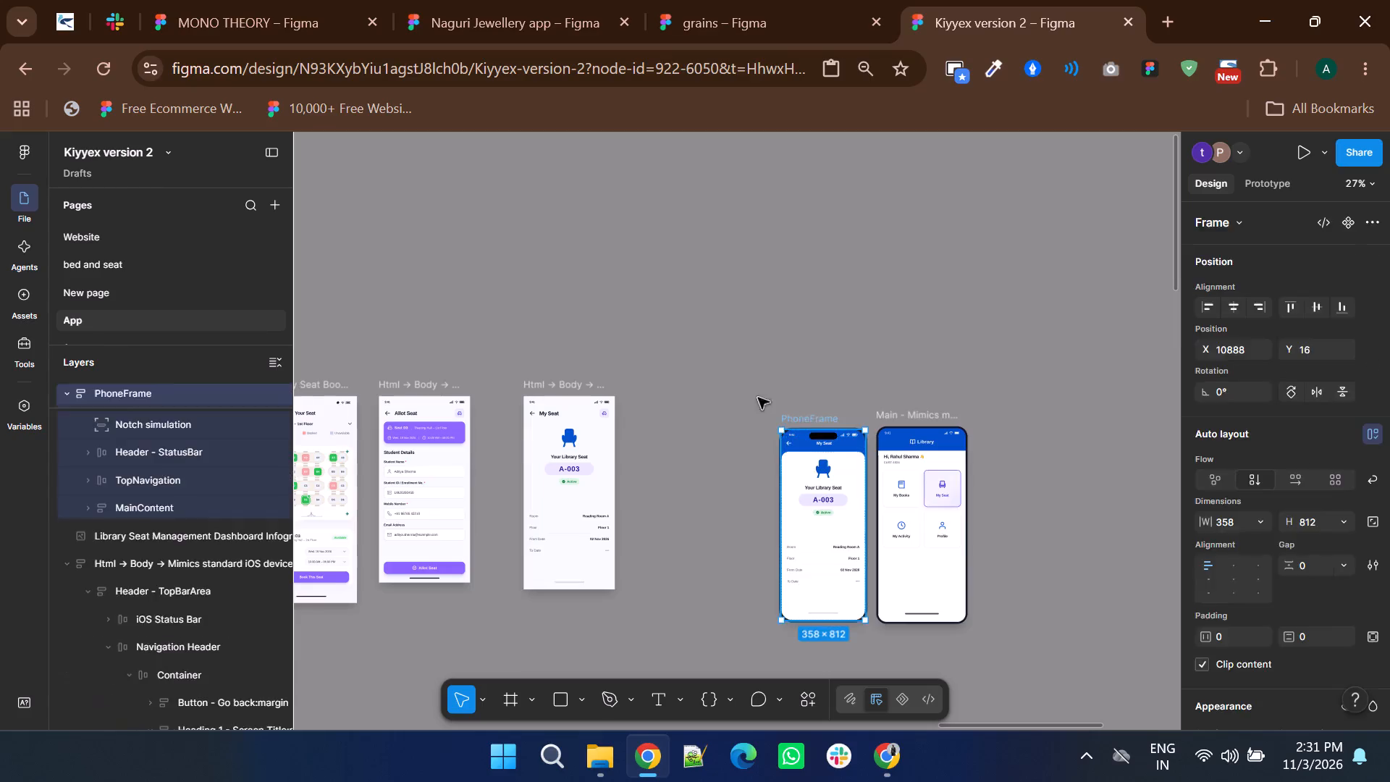
Duplicate the new My Seat screen and place the copy beside it at X 10270, Y -129.
alt+drag(563, 384, 677, 382)
Replace the duplicated My Seat screen's content with a copy of the Library screen's MainContentArea:margin frame.
ctrl+scroll(684, 416, up, 1)
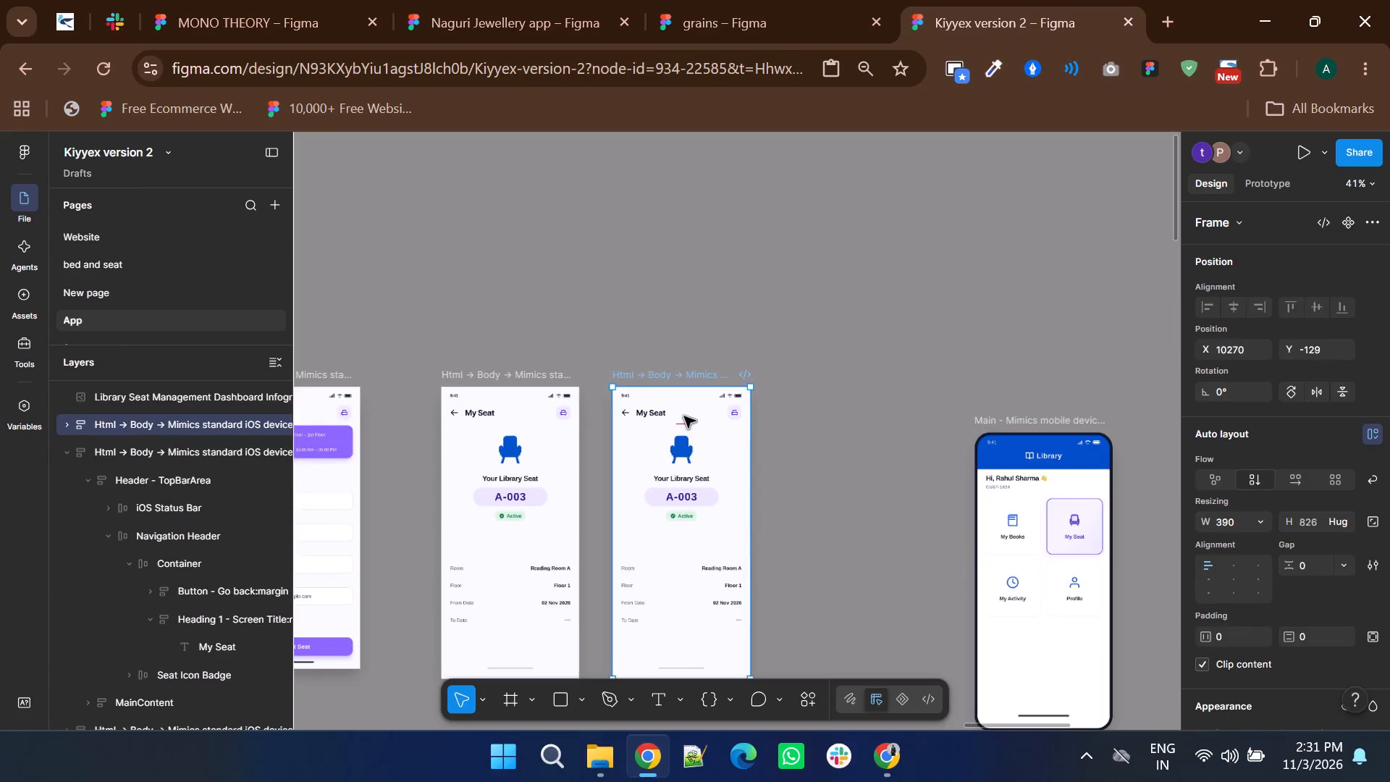
shift+scroll(684, 416, up, 4)
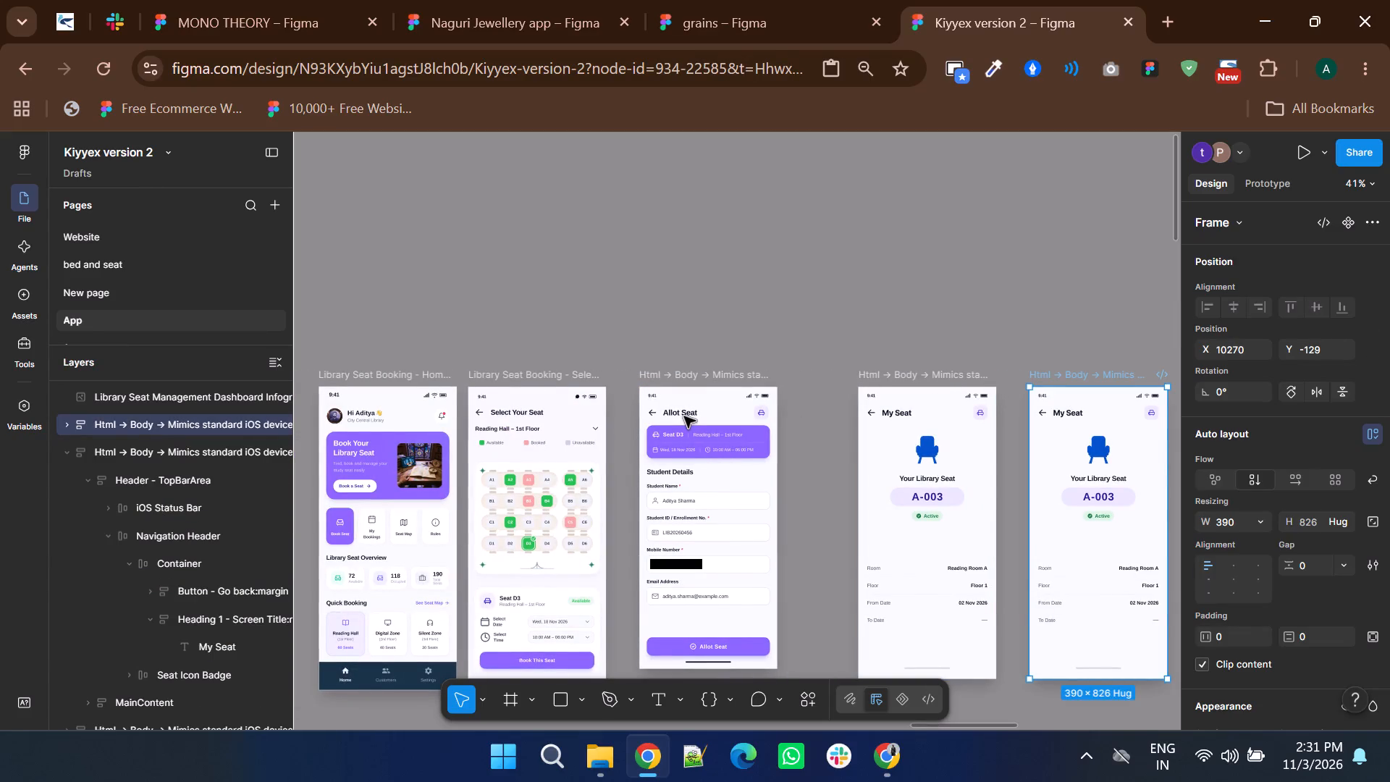
shift+scroll(684, 416, down, 5)
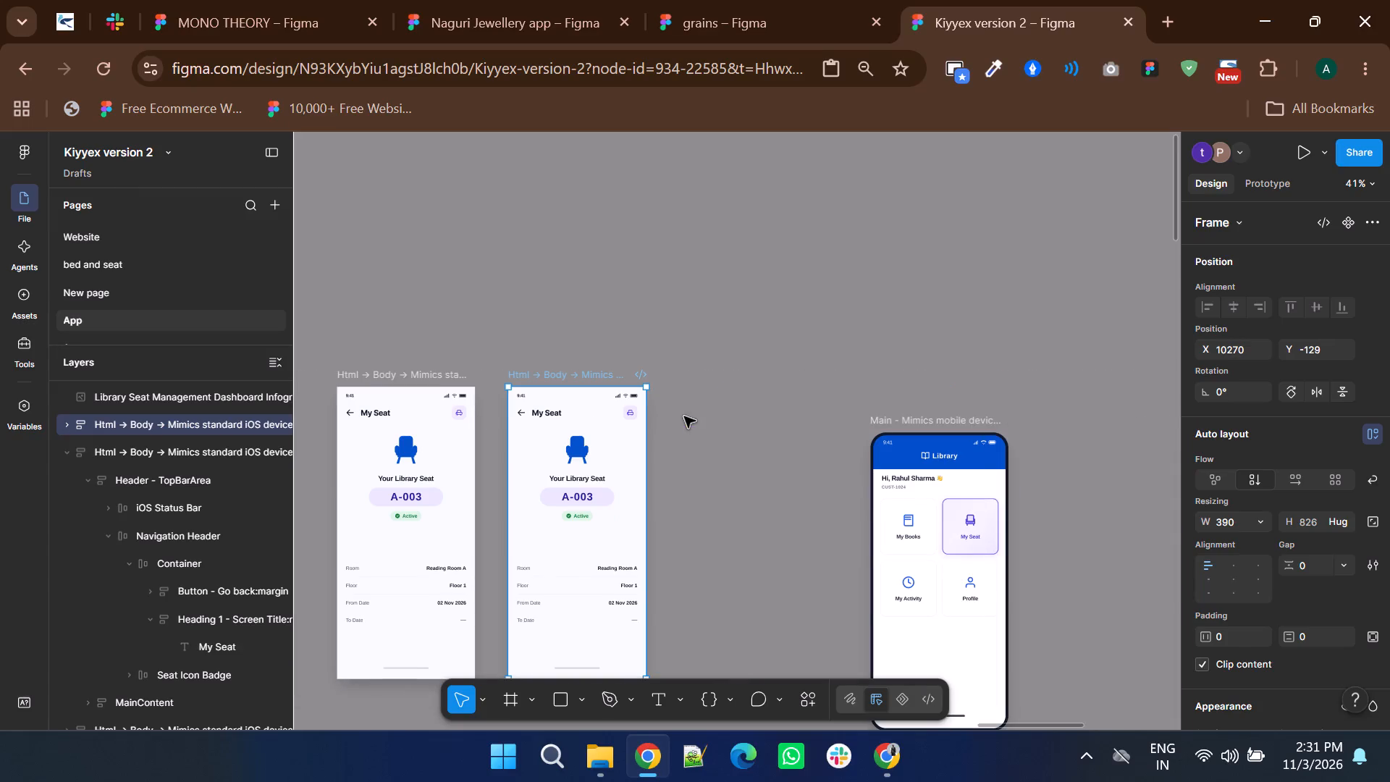
shift+scroll(684, 416, up, 1)
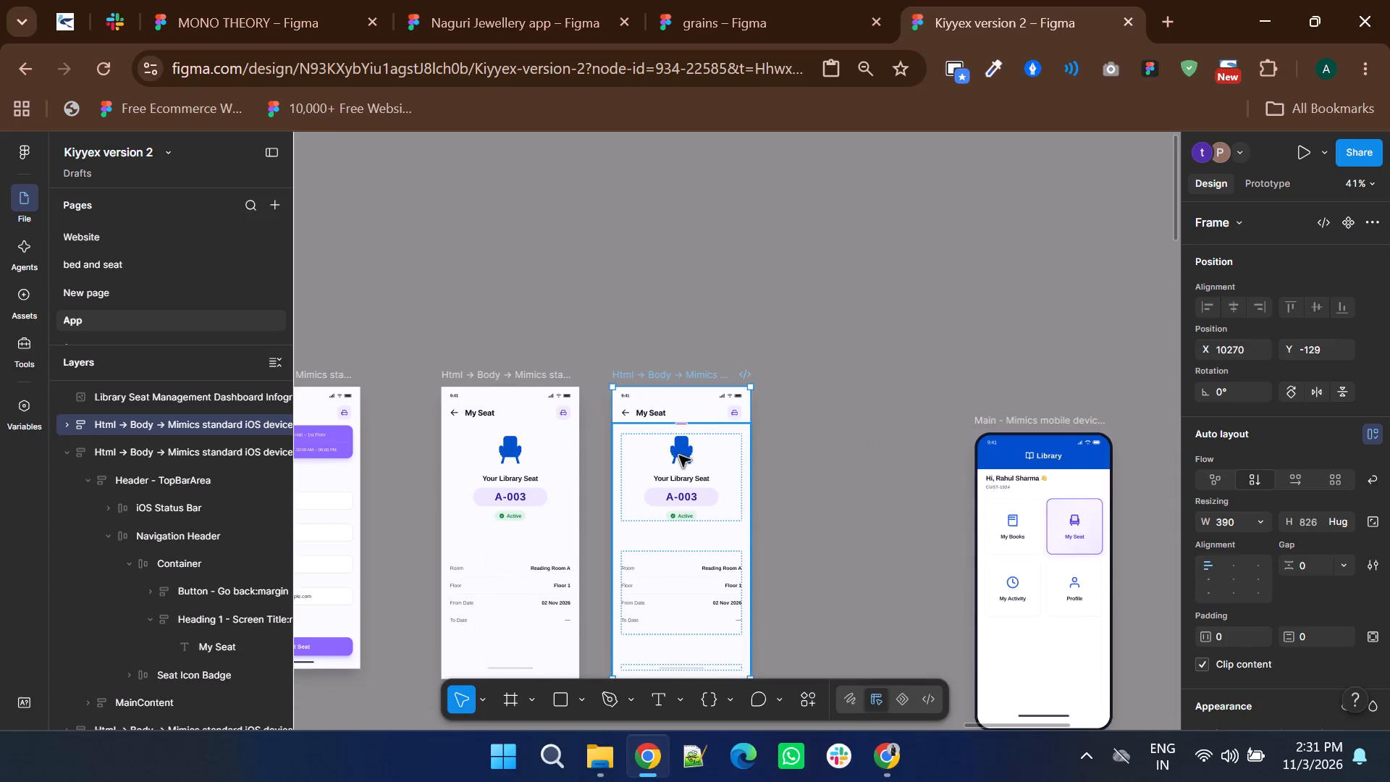
double_click(1047, 546)
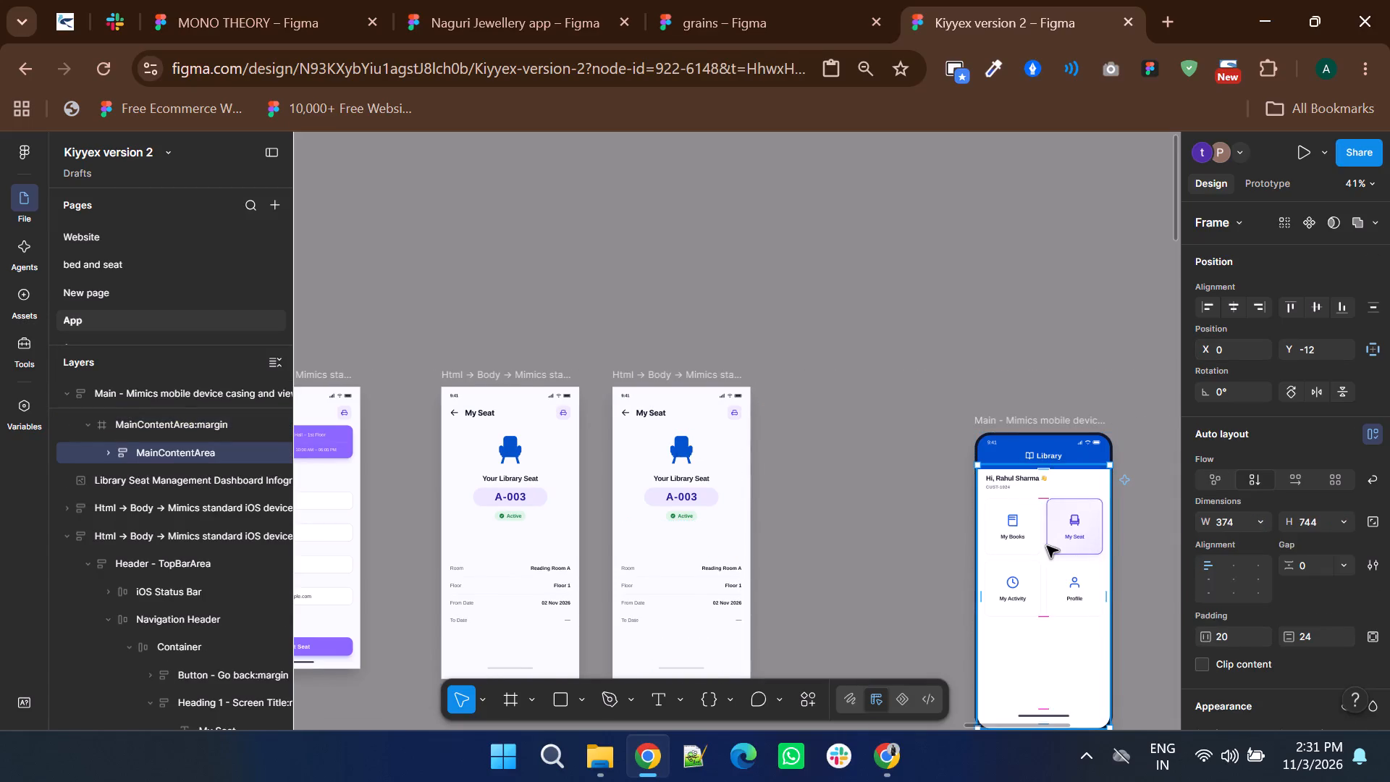
click(886, 552)
click(1012, 547)
right_click(1012, 547)
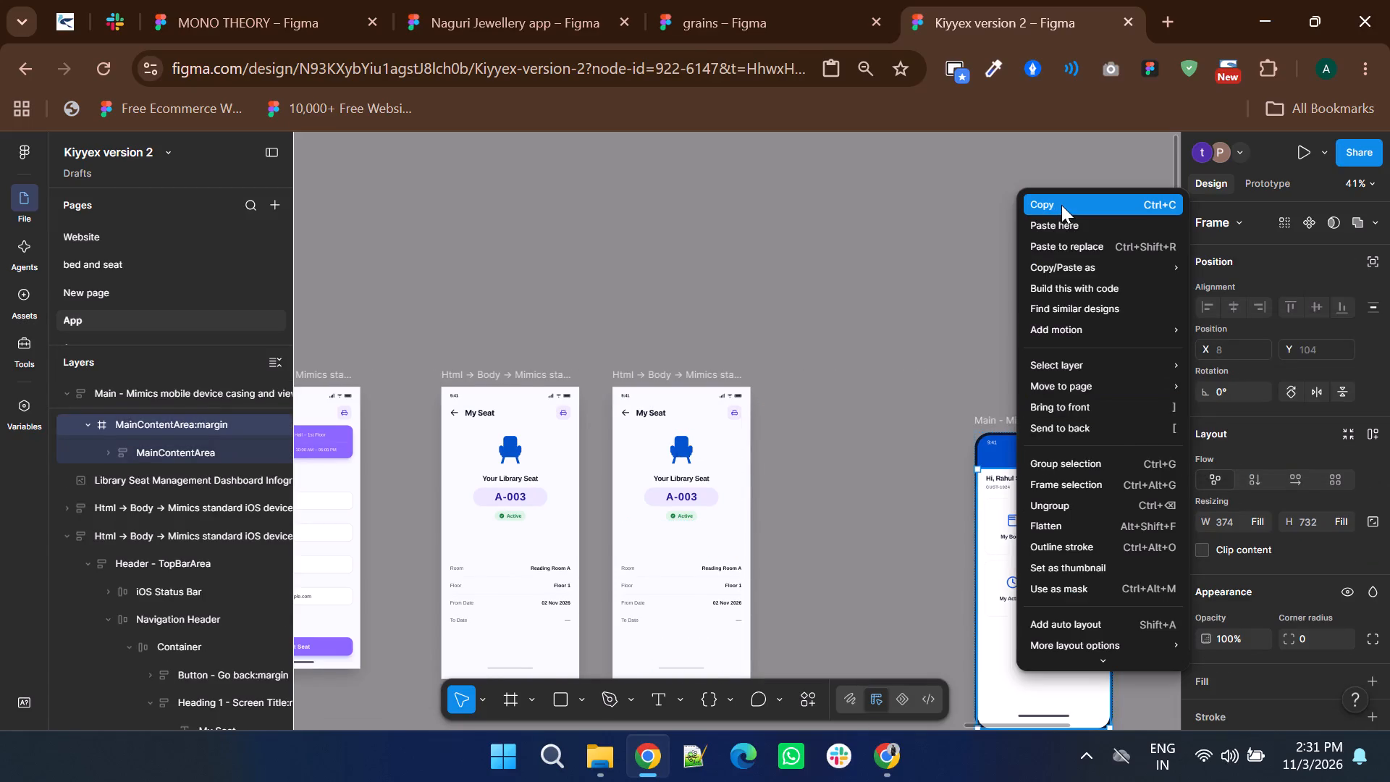
click(1061, 204)
click(671, 488)
right_click(671, 488)
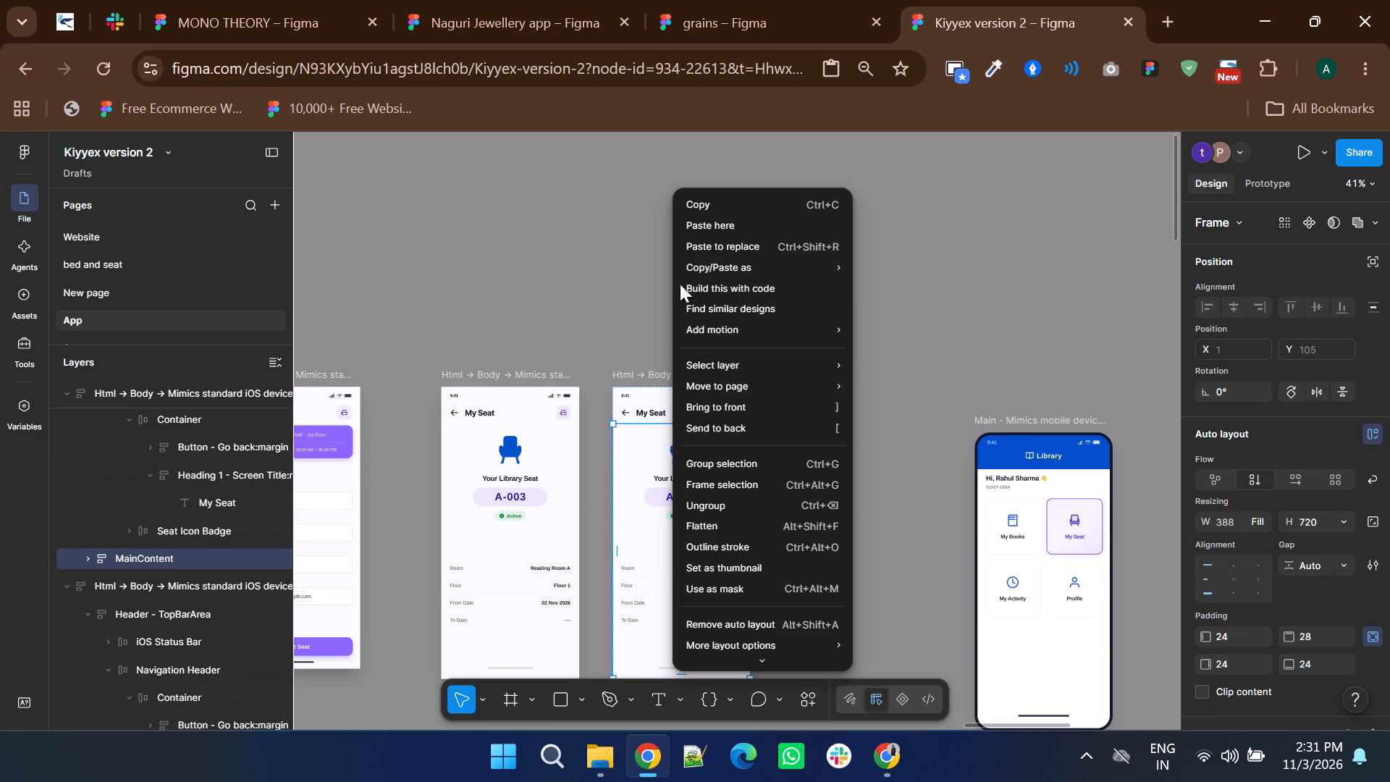
click(701, 248)
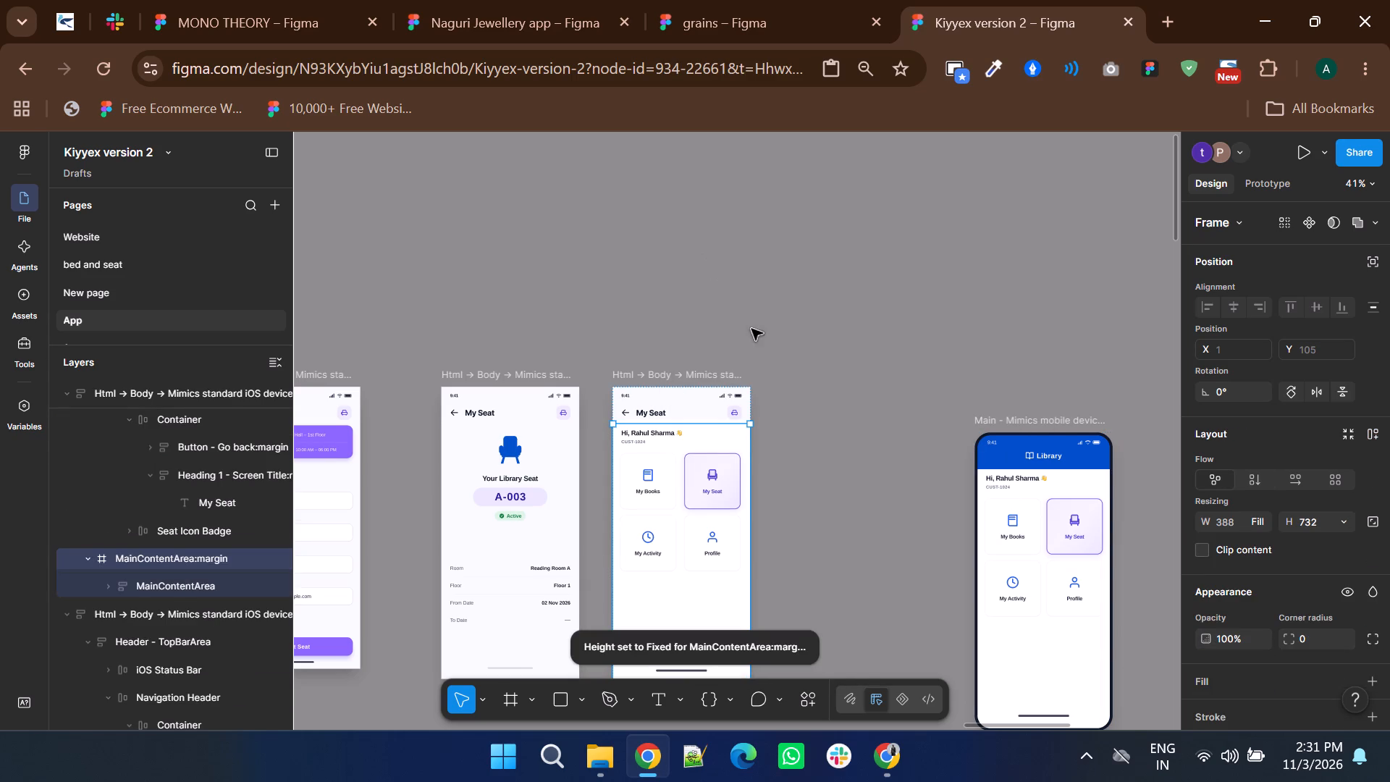
Delete the original blue-header Library screen, the Main - Mimics mobile device frame.
click(830, 413)
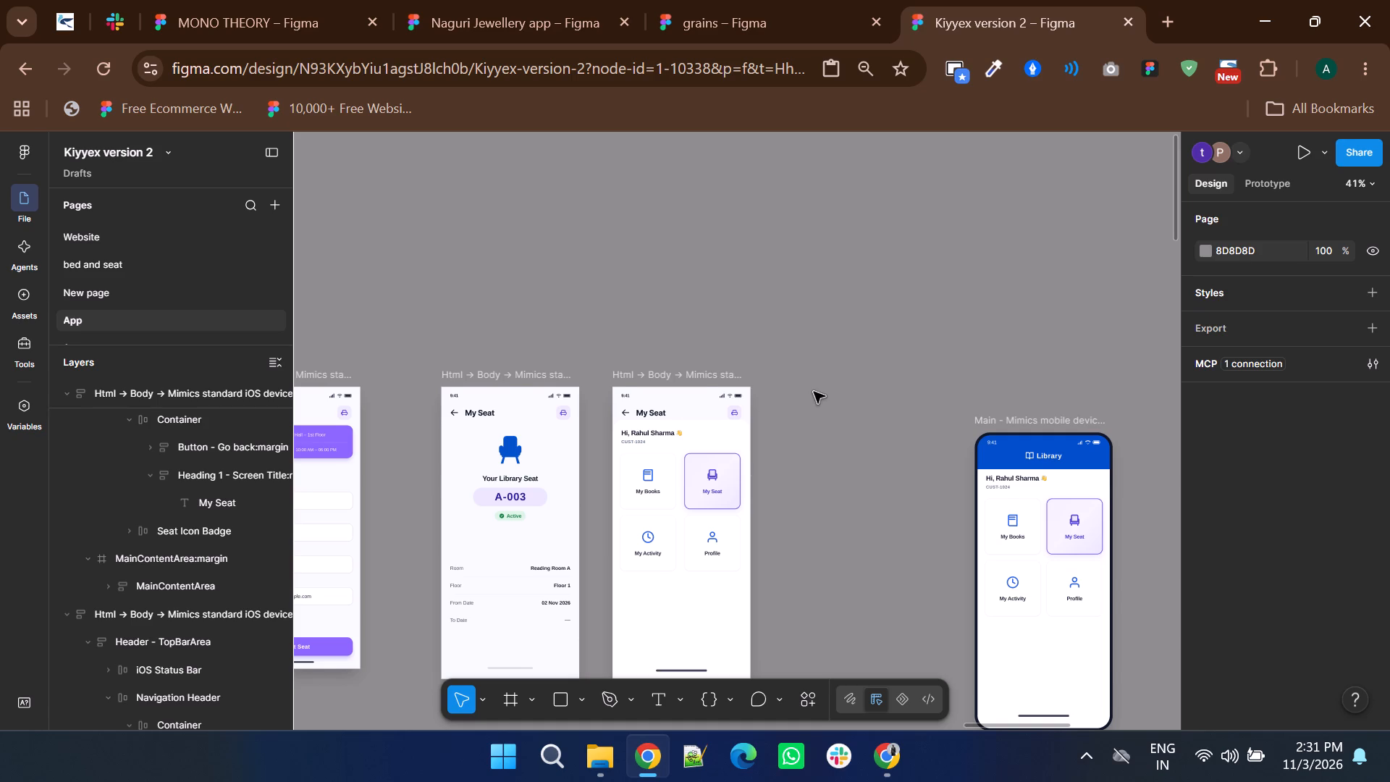
scroll(814, 392, down, 1)
click(853, 468)
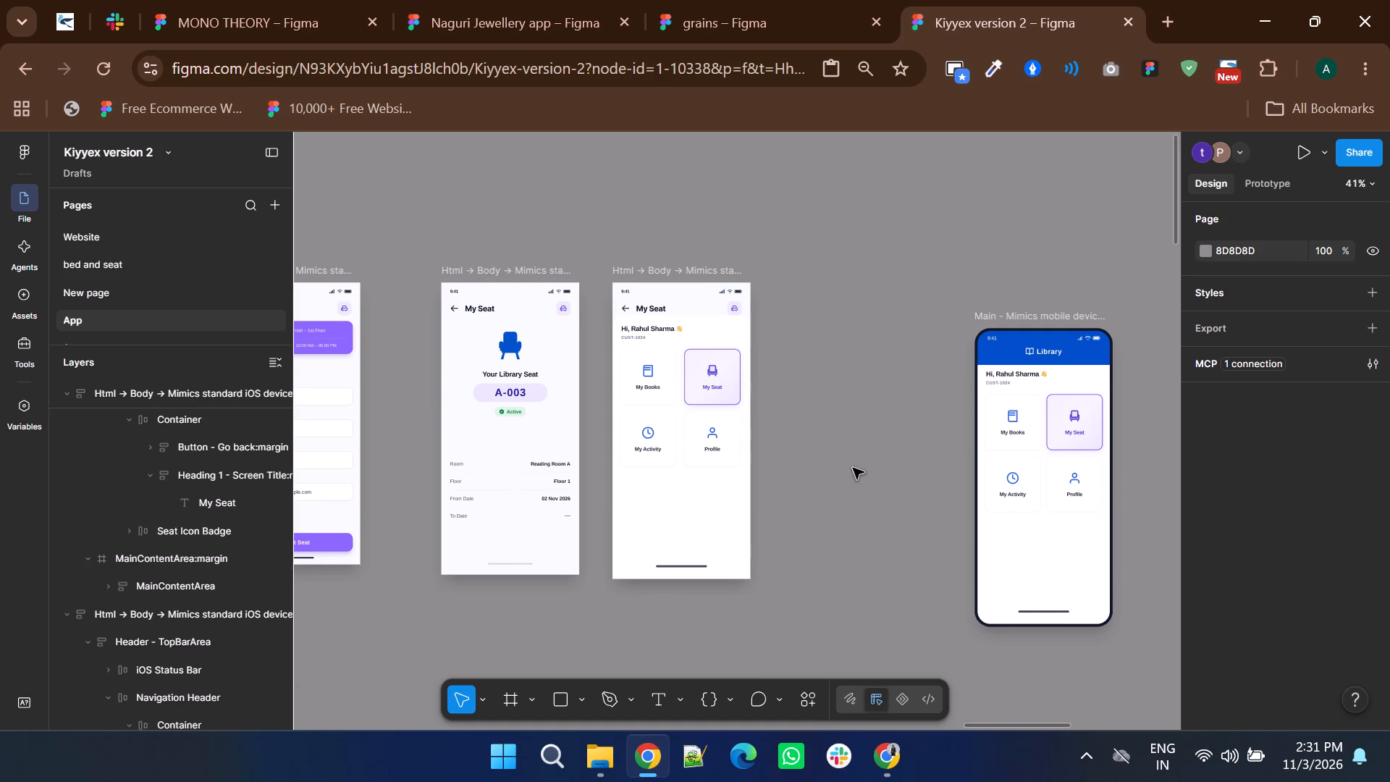
ctrl+scroll(856, 471, down, 1)
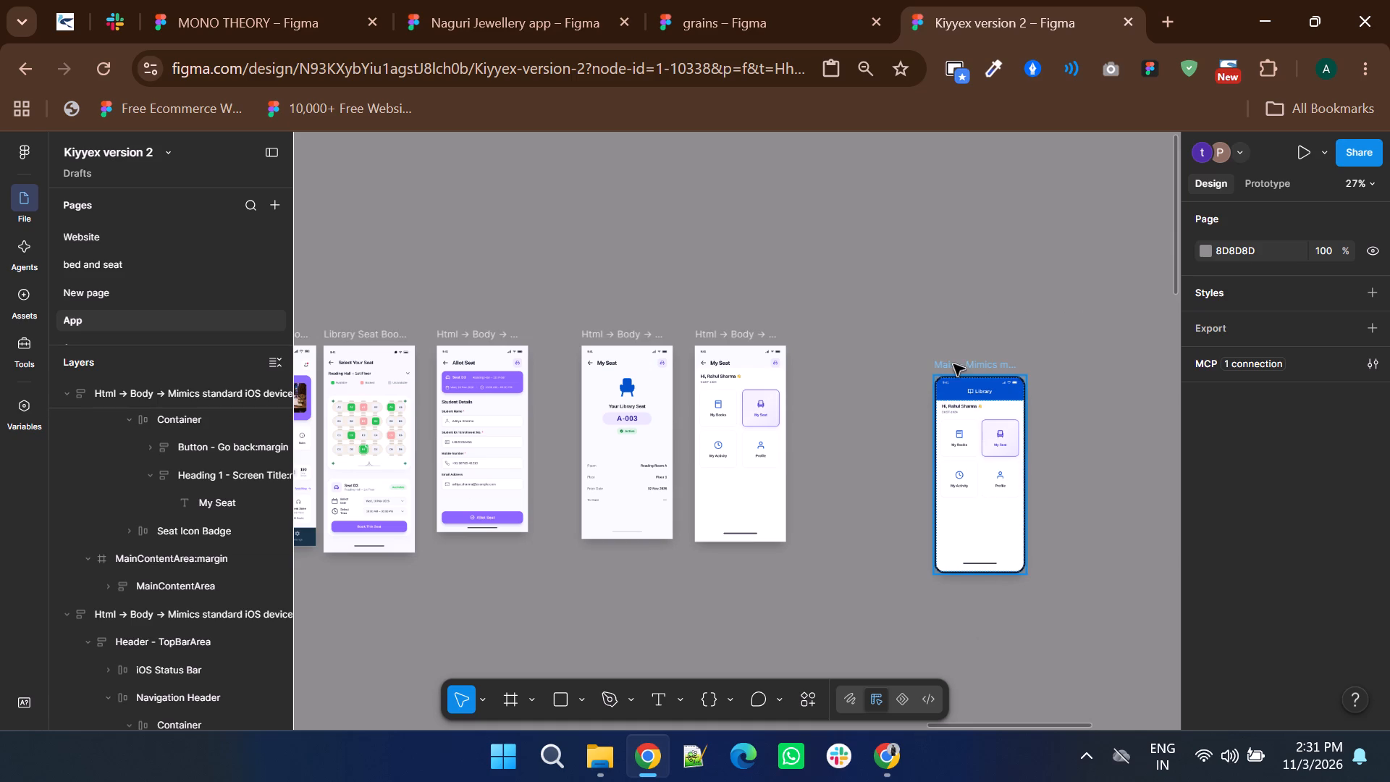
click(953, 364)
key(Delete)
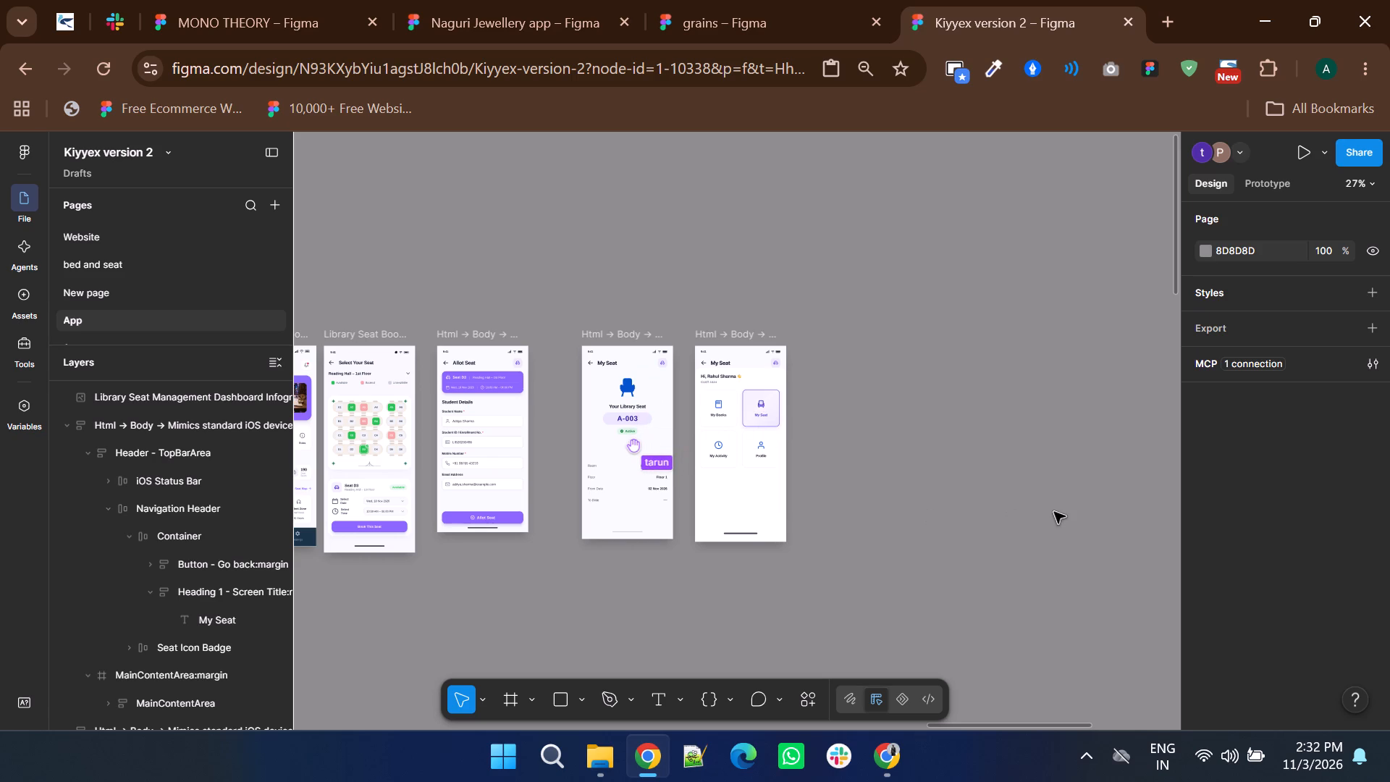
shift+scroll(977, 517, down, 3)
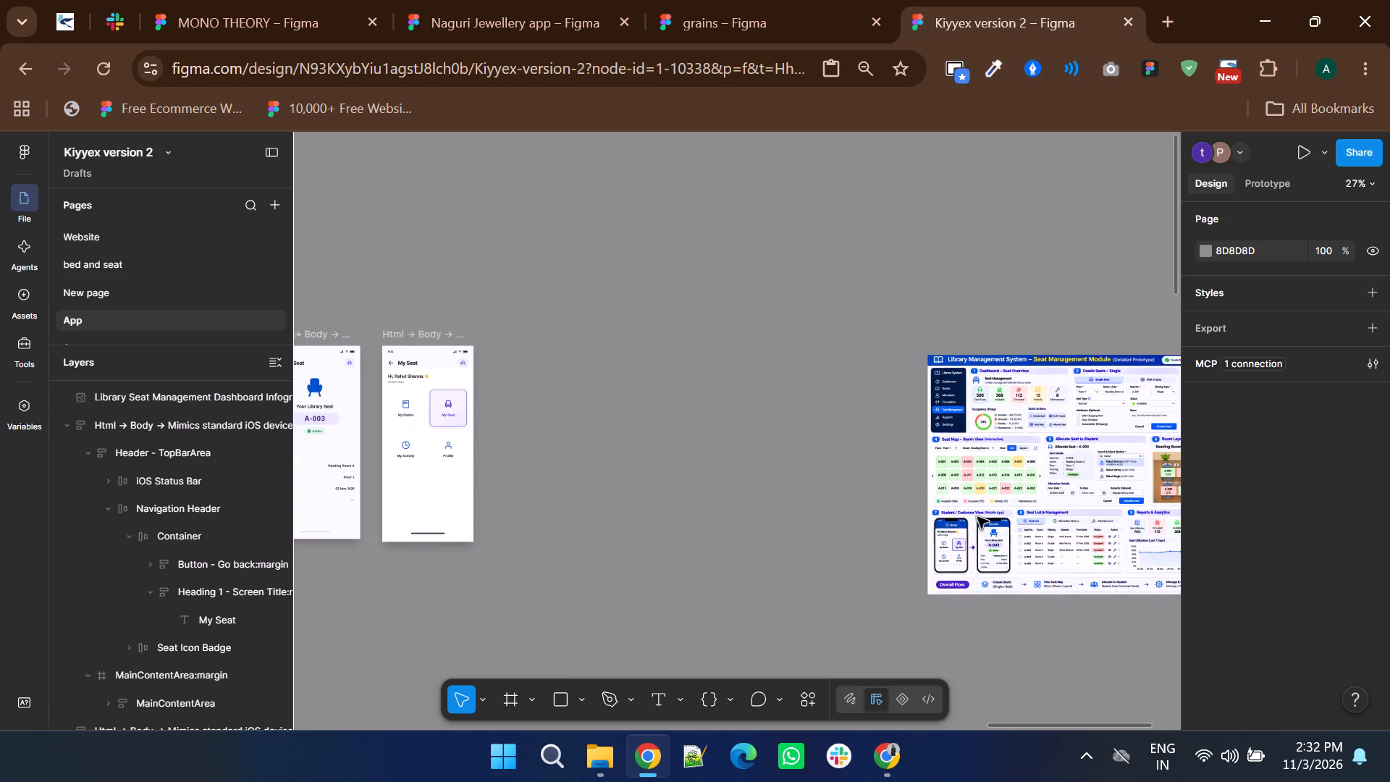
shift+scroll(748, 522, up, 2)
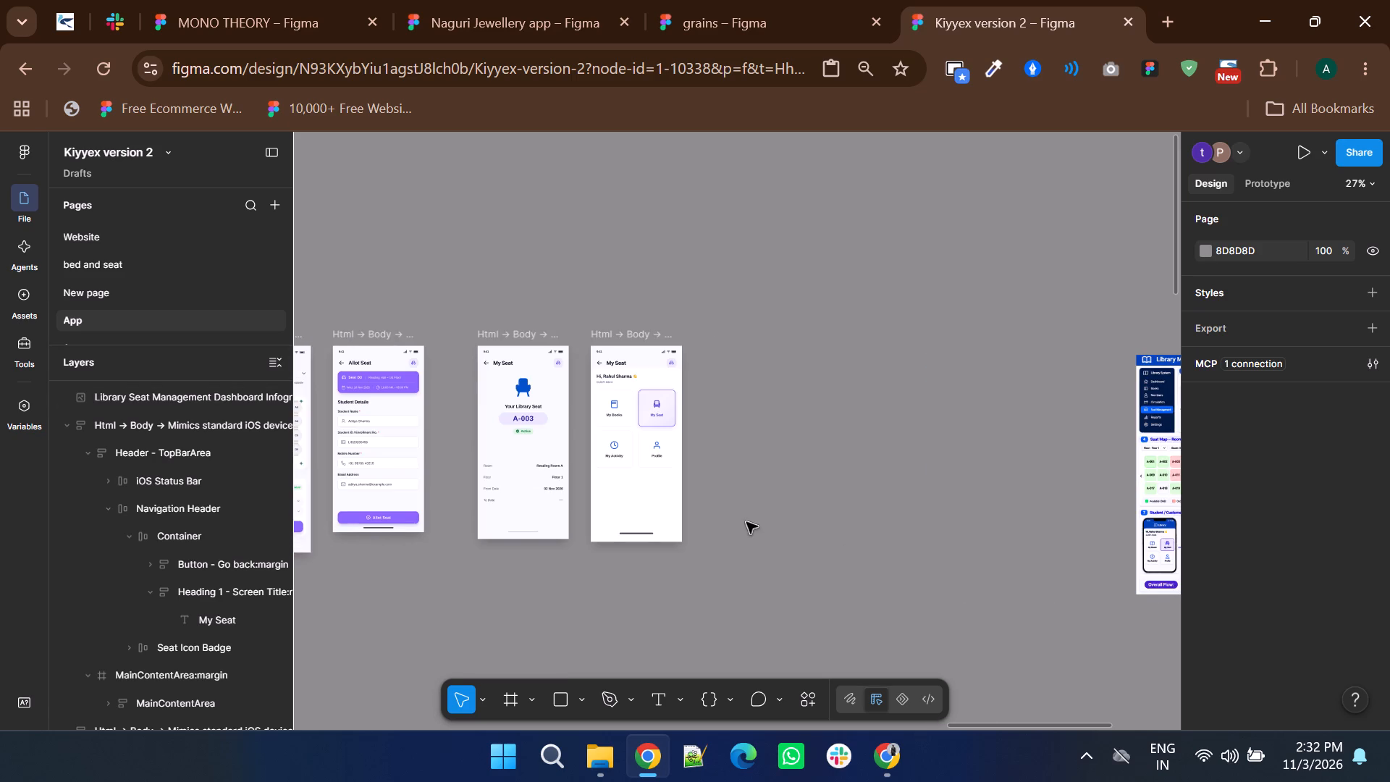
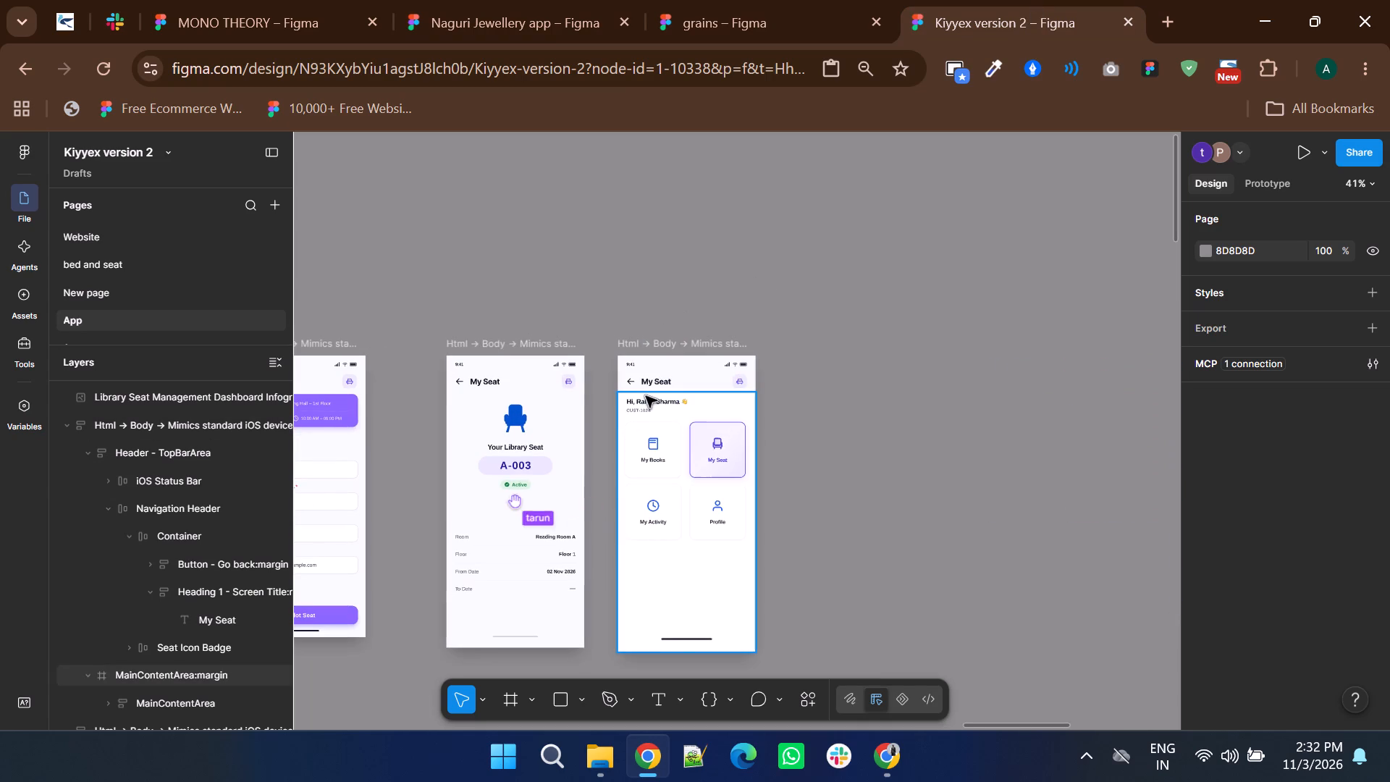
Look over the App page's screens, including the QR, Diet Plan and library seat screens, alongside the new My Seat and Library screens.
click(923, 463)
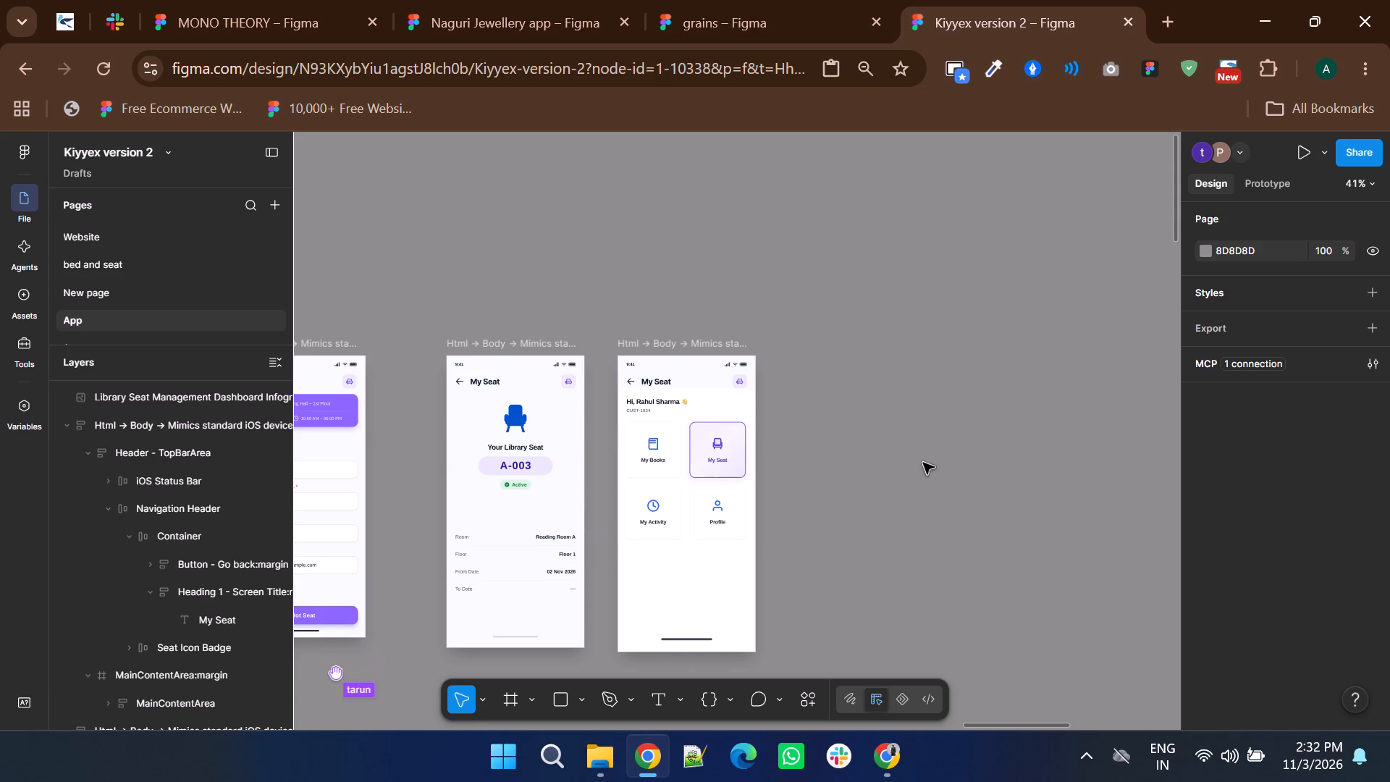
ctrl+scroll(923, 463, down, 3)
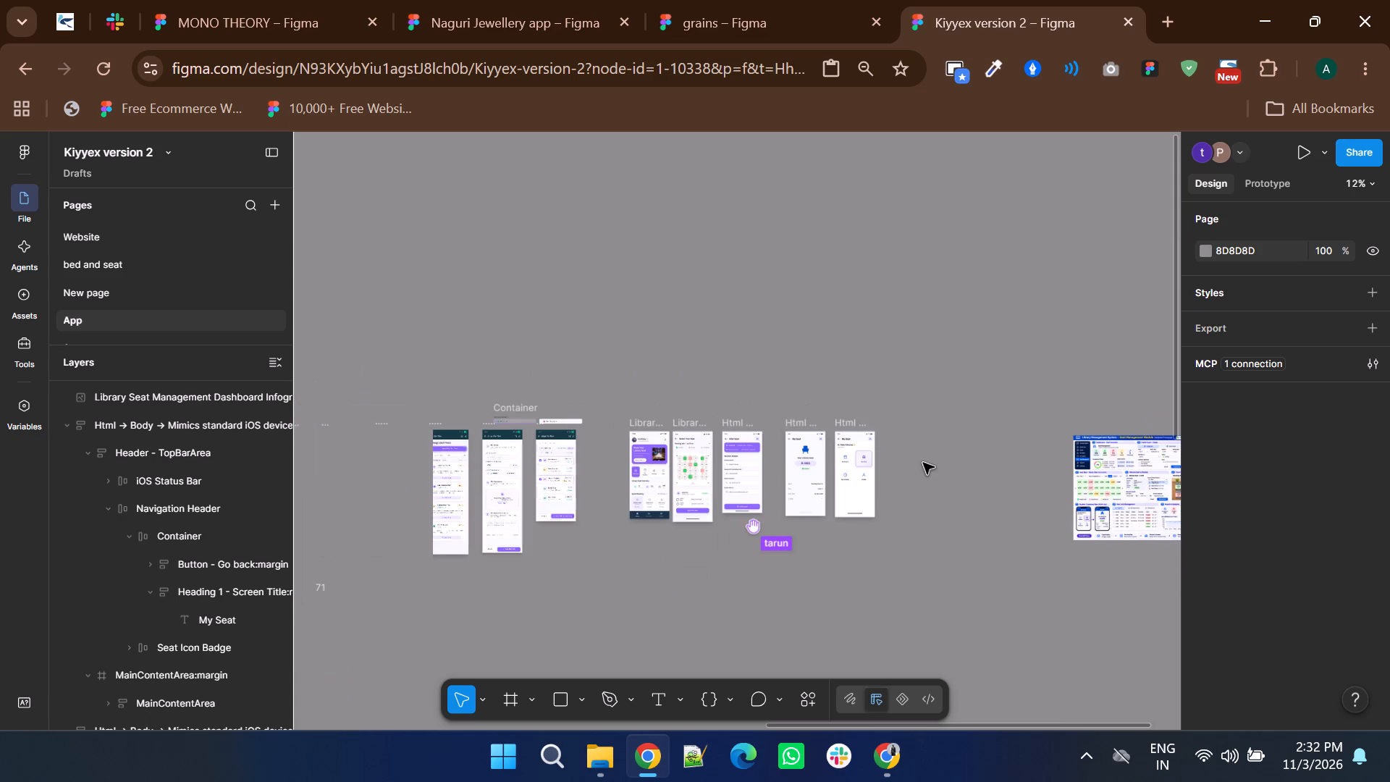
click(788, 392)
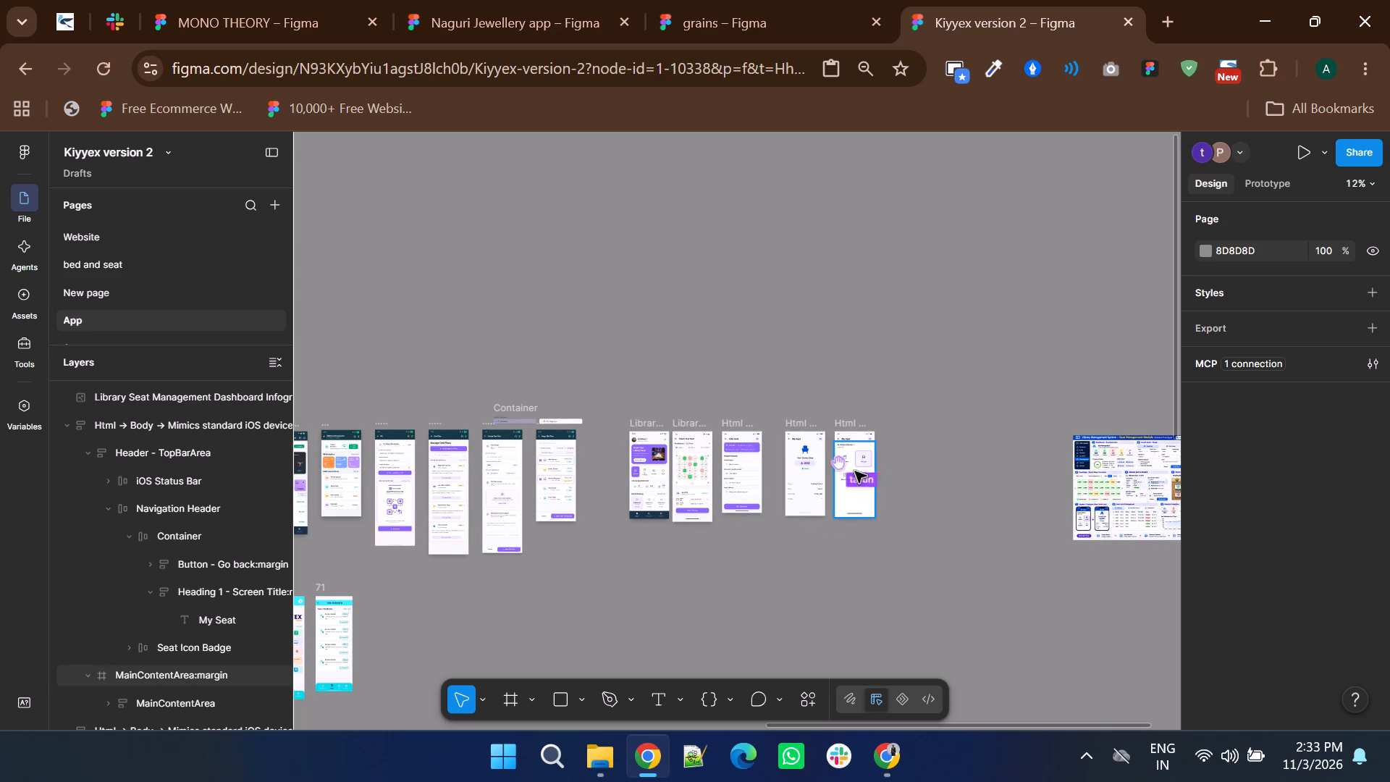
click(927, 327)
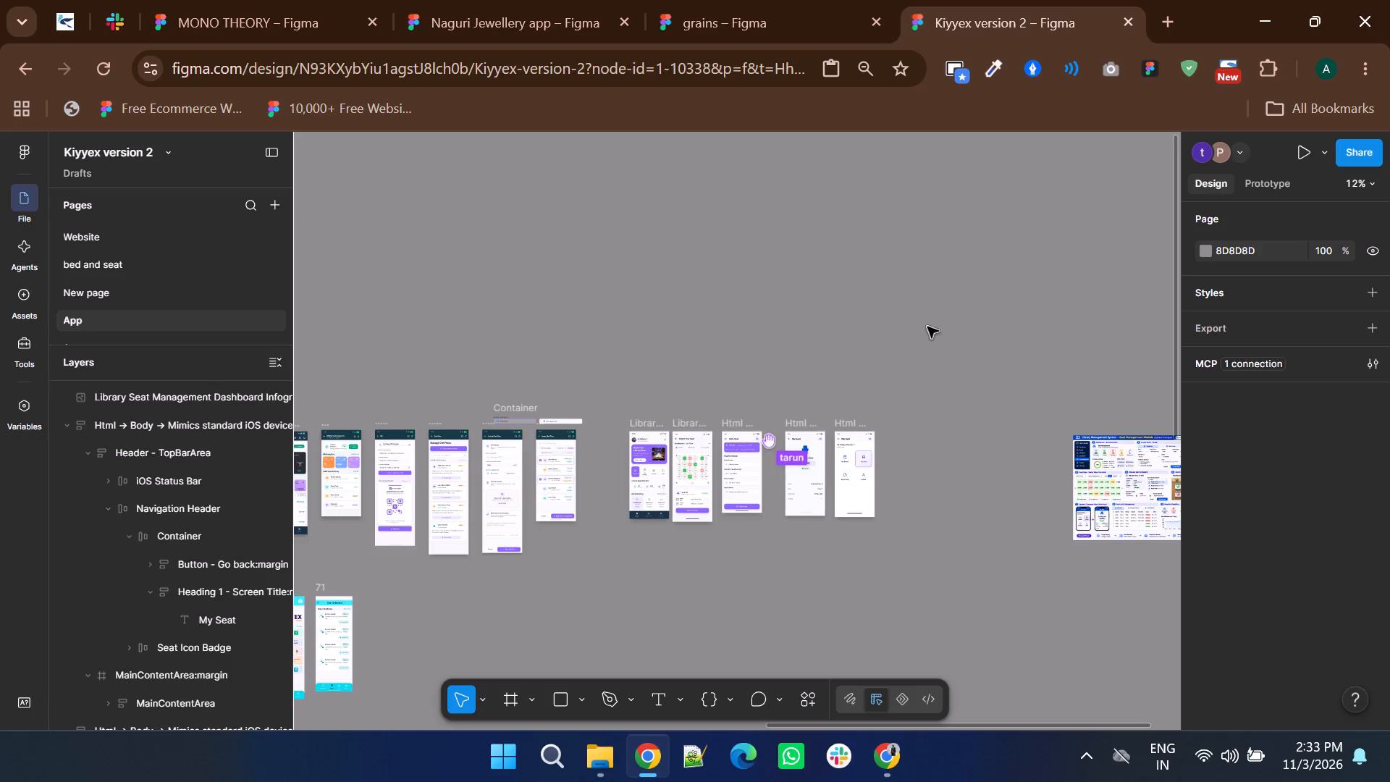
shift+scroll(396, 495, up, 3)
ctrl+scroll(759, 475, up, 1)
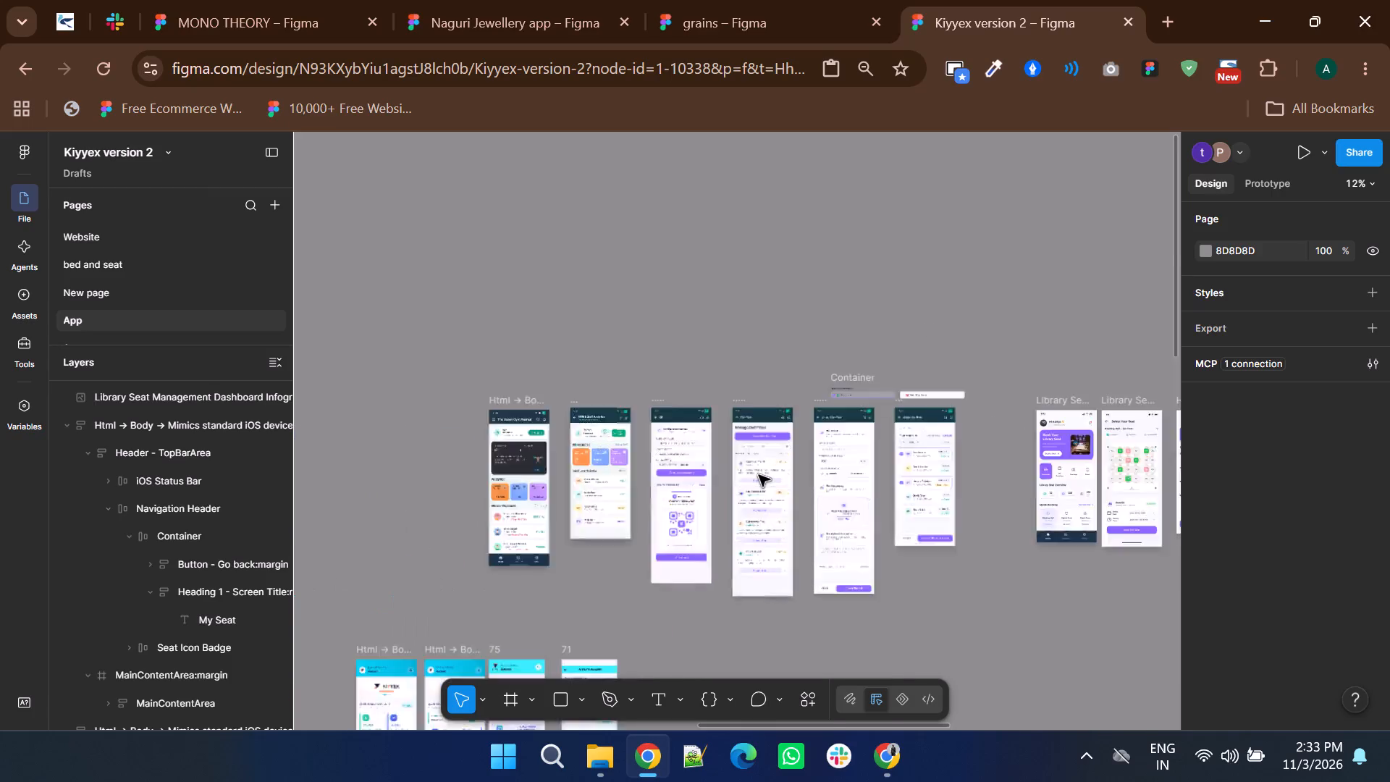
ctrl+scroll(759, 475, up, 2)
scroll(757, 475, down, 2)
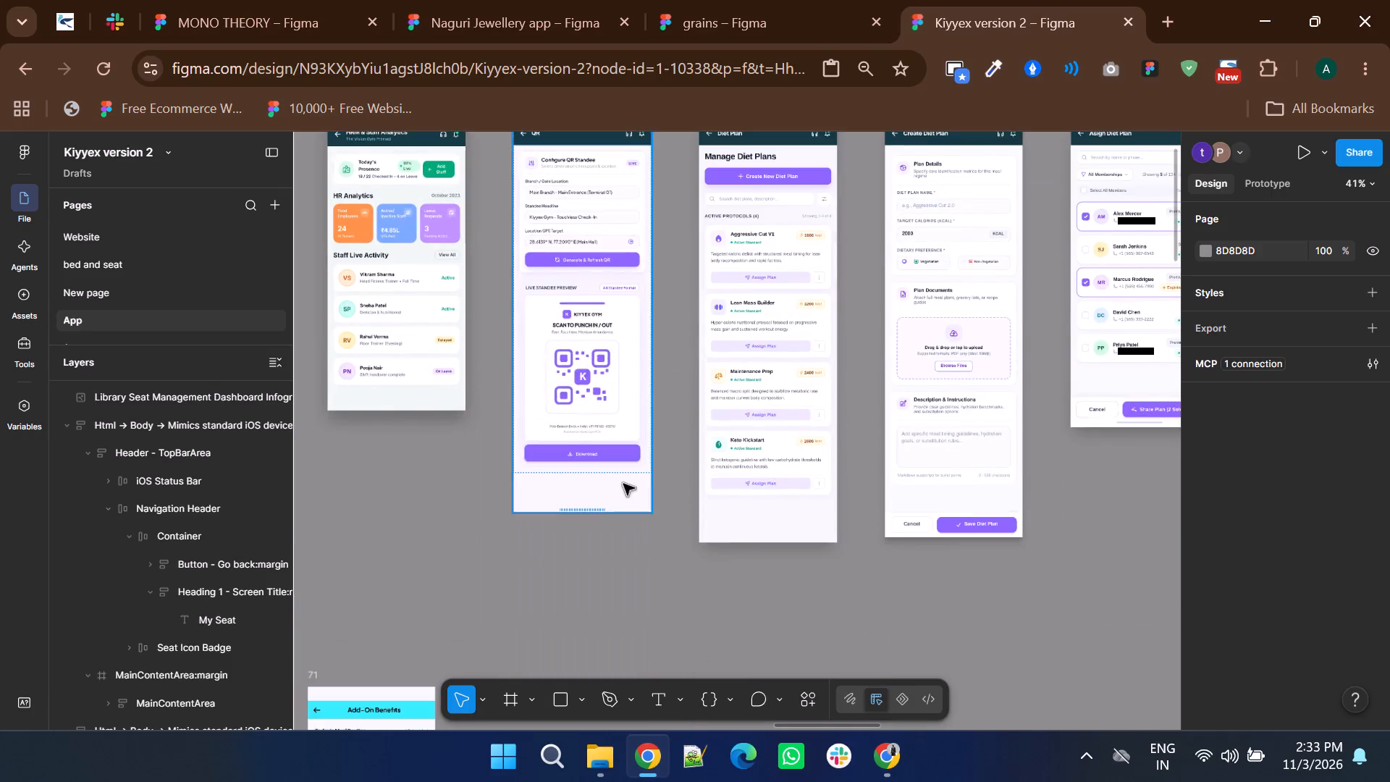
scroll(568, 493, up, 2)
ctrl+scroll(559, 423, up, 3)
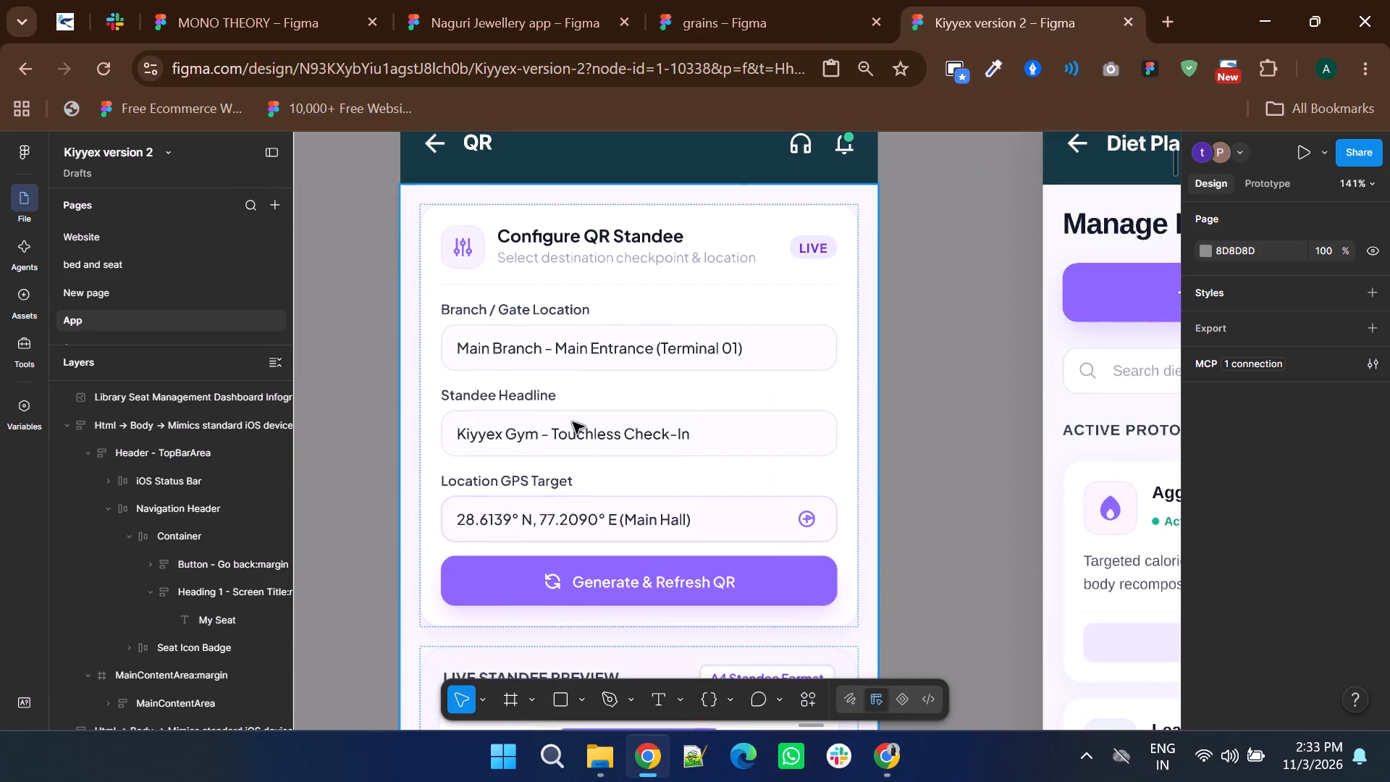
ctrl+scroll(573, 422, down, 3)
scroll(574, 433, down, 2)
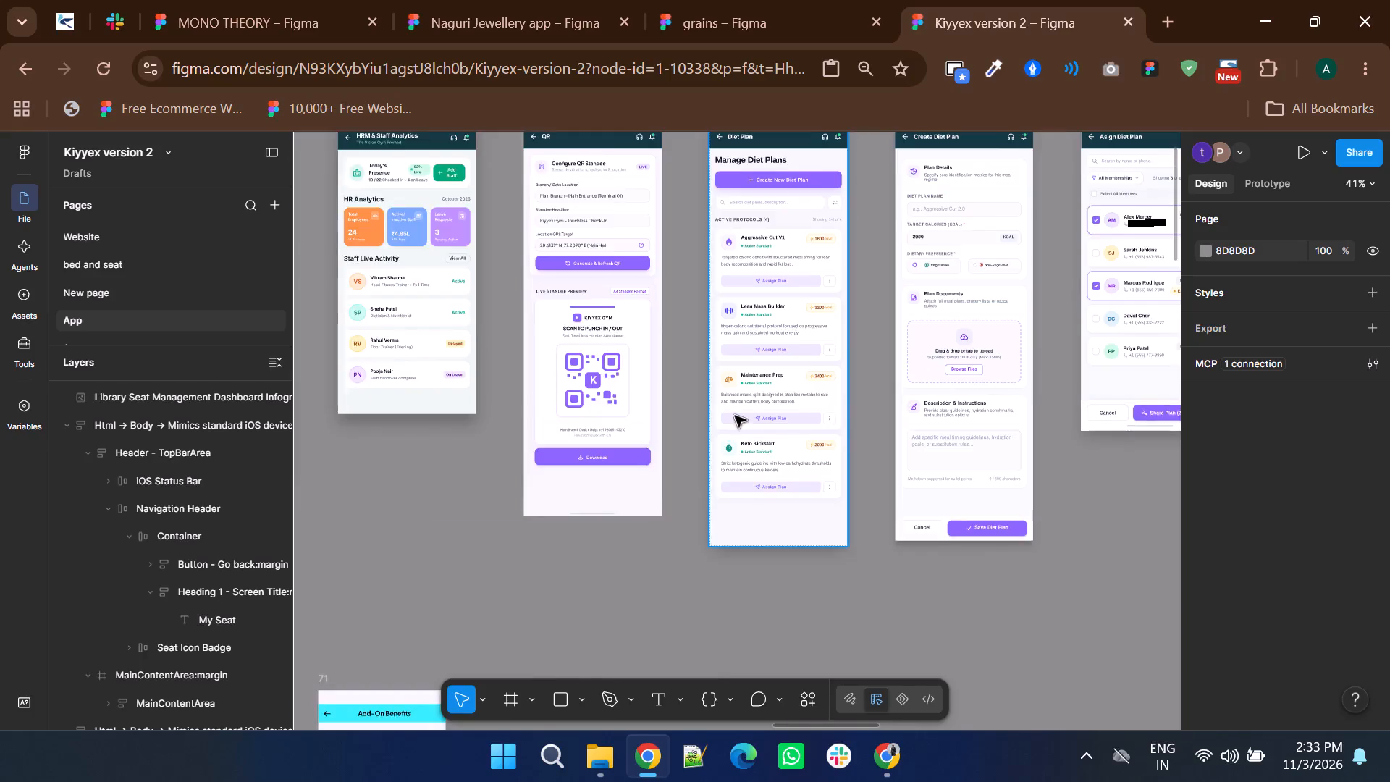
shift+scroll(735, 416, down, 3)
scroll(552, 522, up, 2)
shift+scroll(465, 519, up, 2)
ctrl+scroll(649, 391, down, 2)
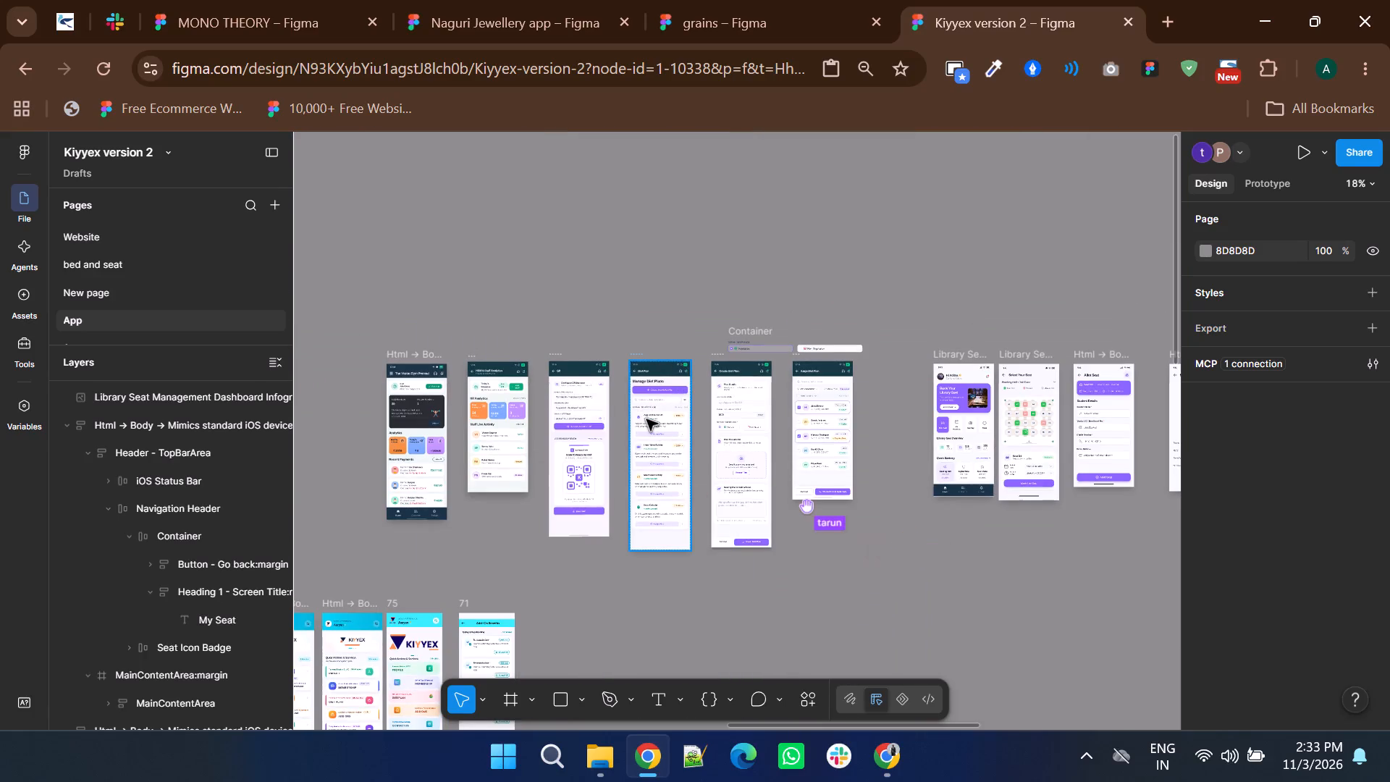
ctrl+scroll(649, 417, up, 2)
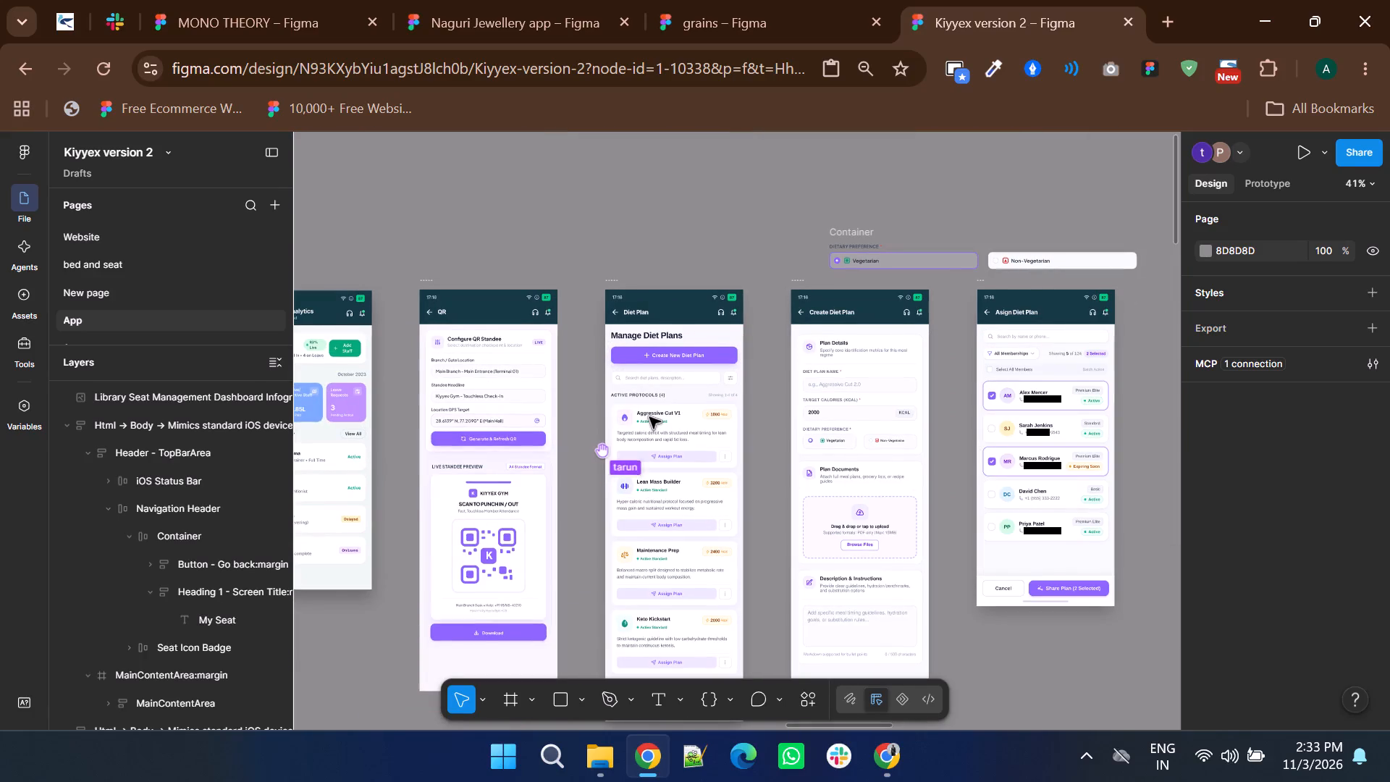
ctrl+scroll(649, 417, down, 3)
shift+scroll(649, 417, down, 1)
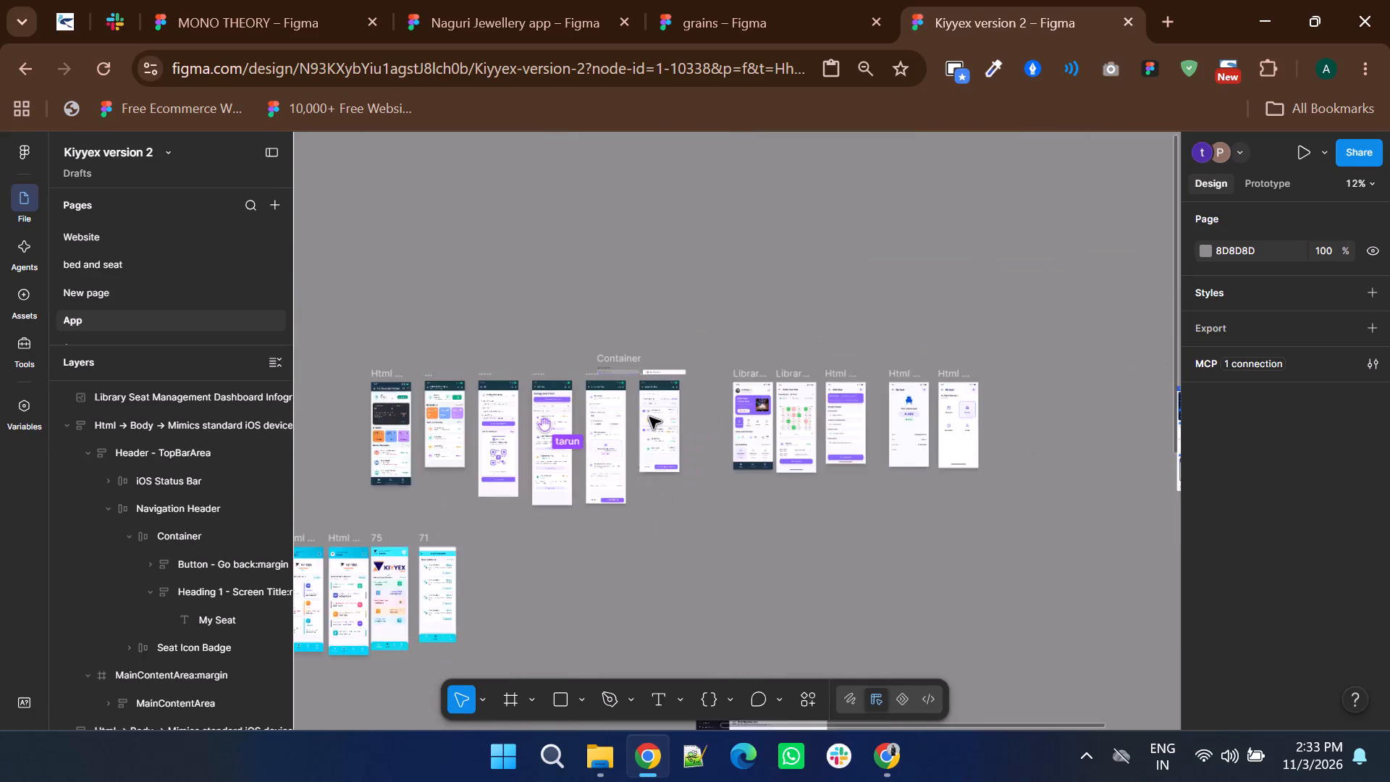
shift+scroll(922, 432, down, 4)
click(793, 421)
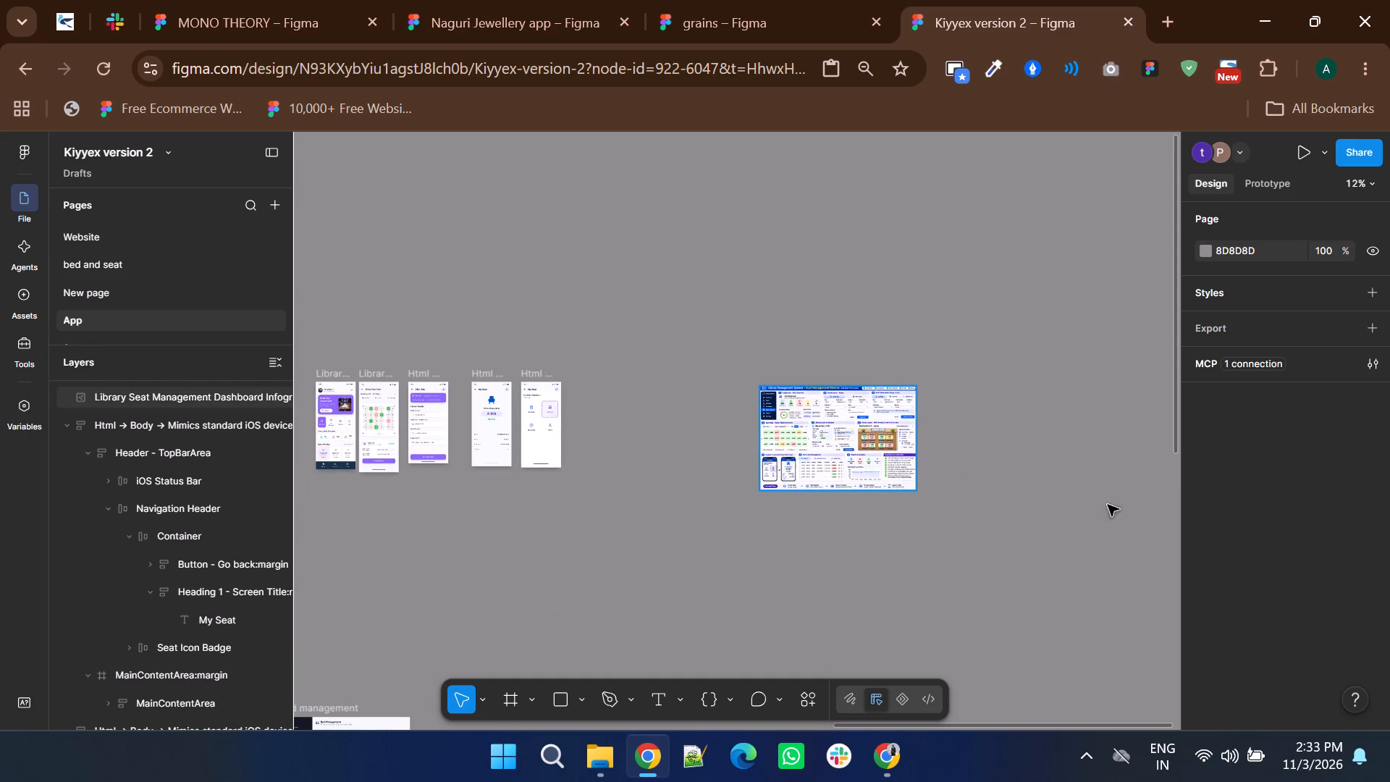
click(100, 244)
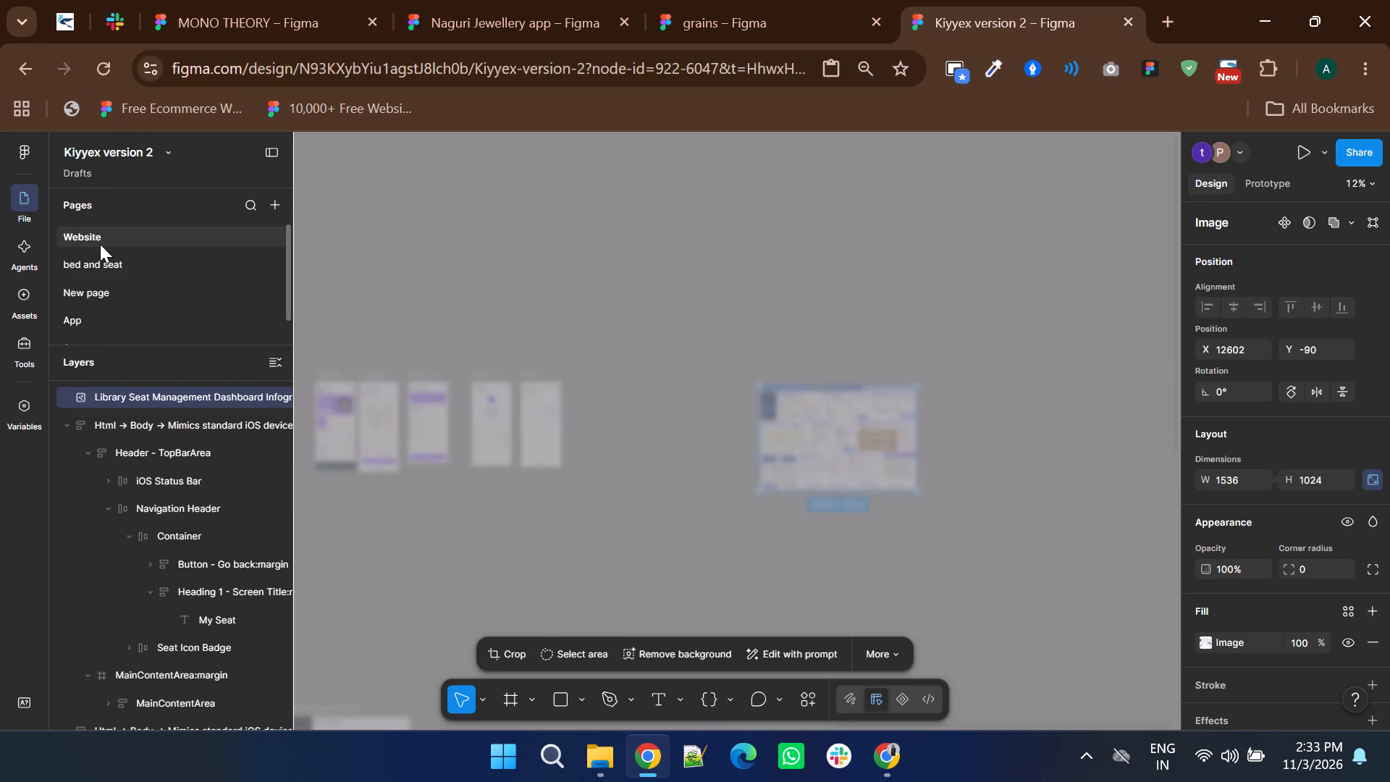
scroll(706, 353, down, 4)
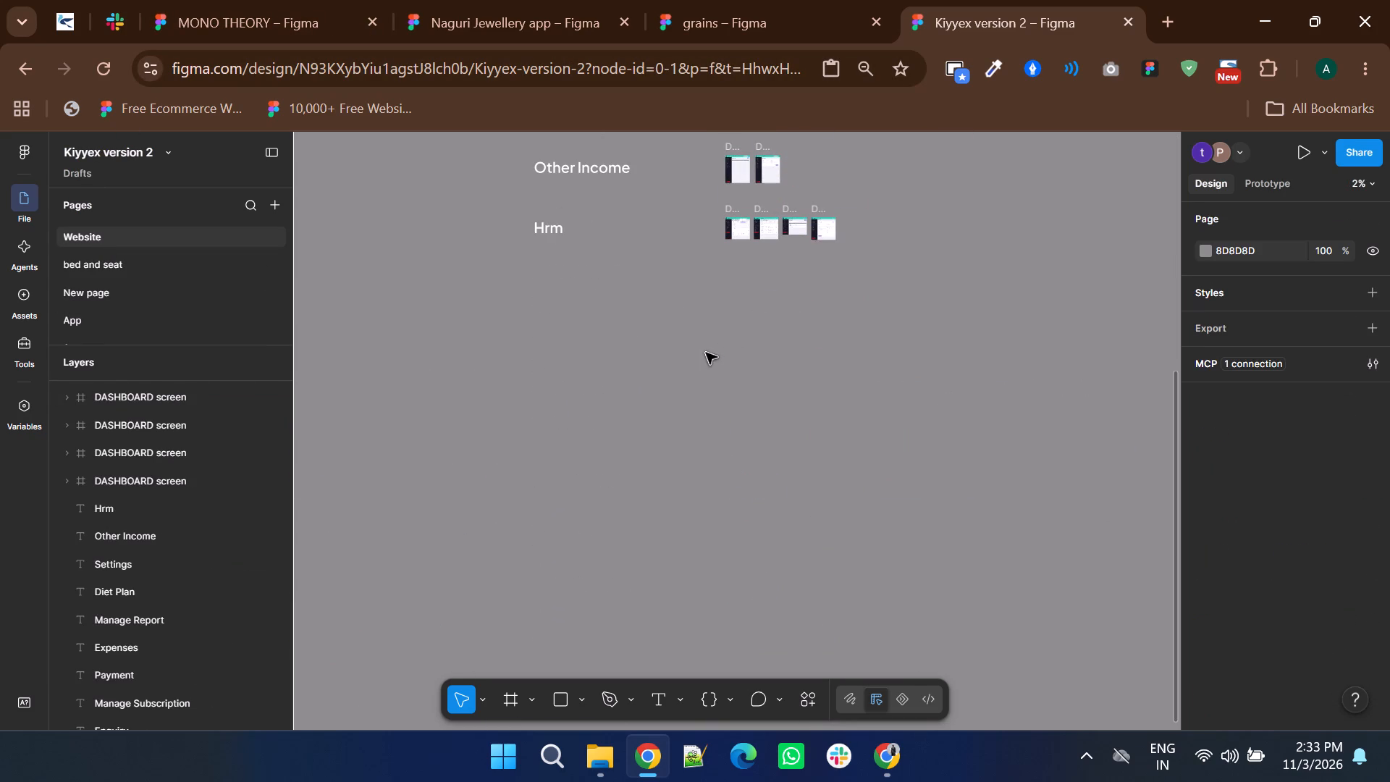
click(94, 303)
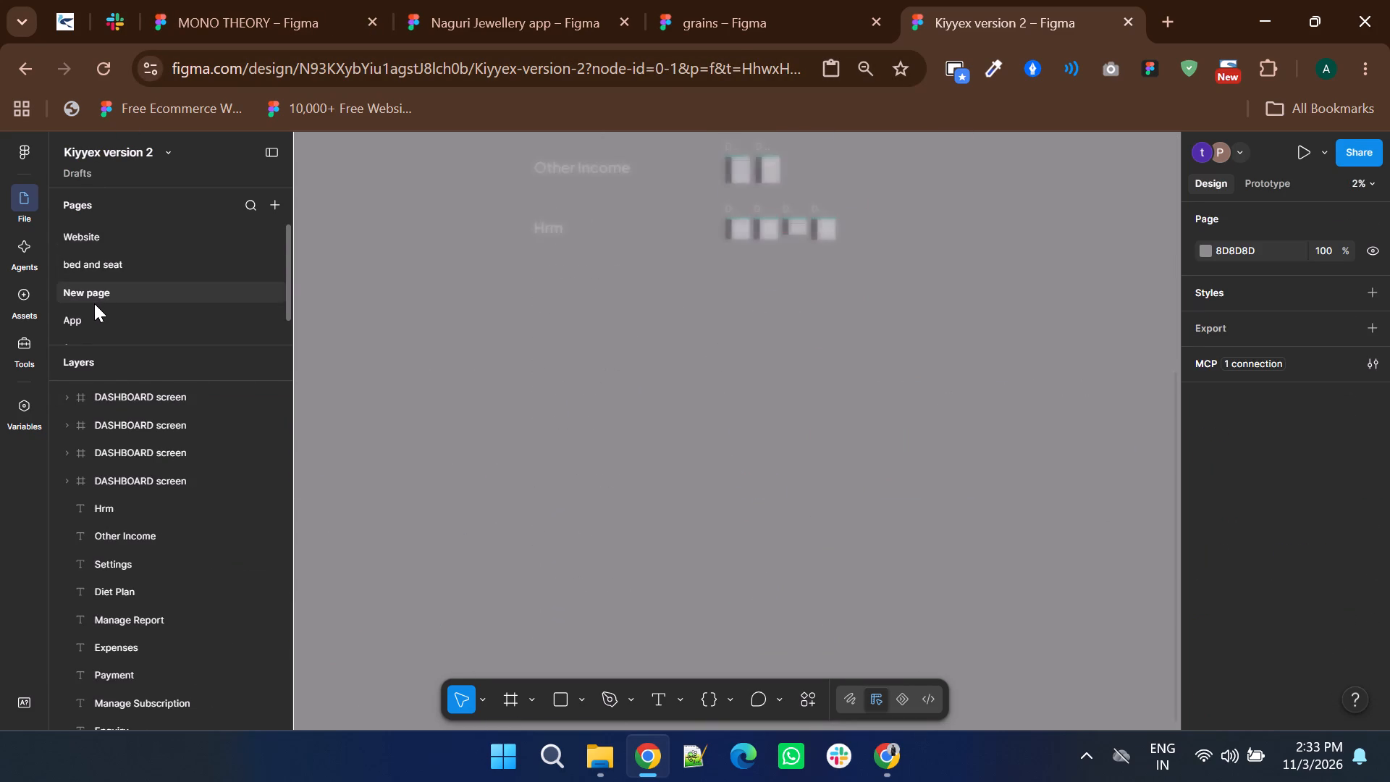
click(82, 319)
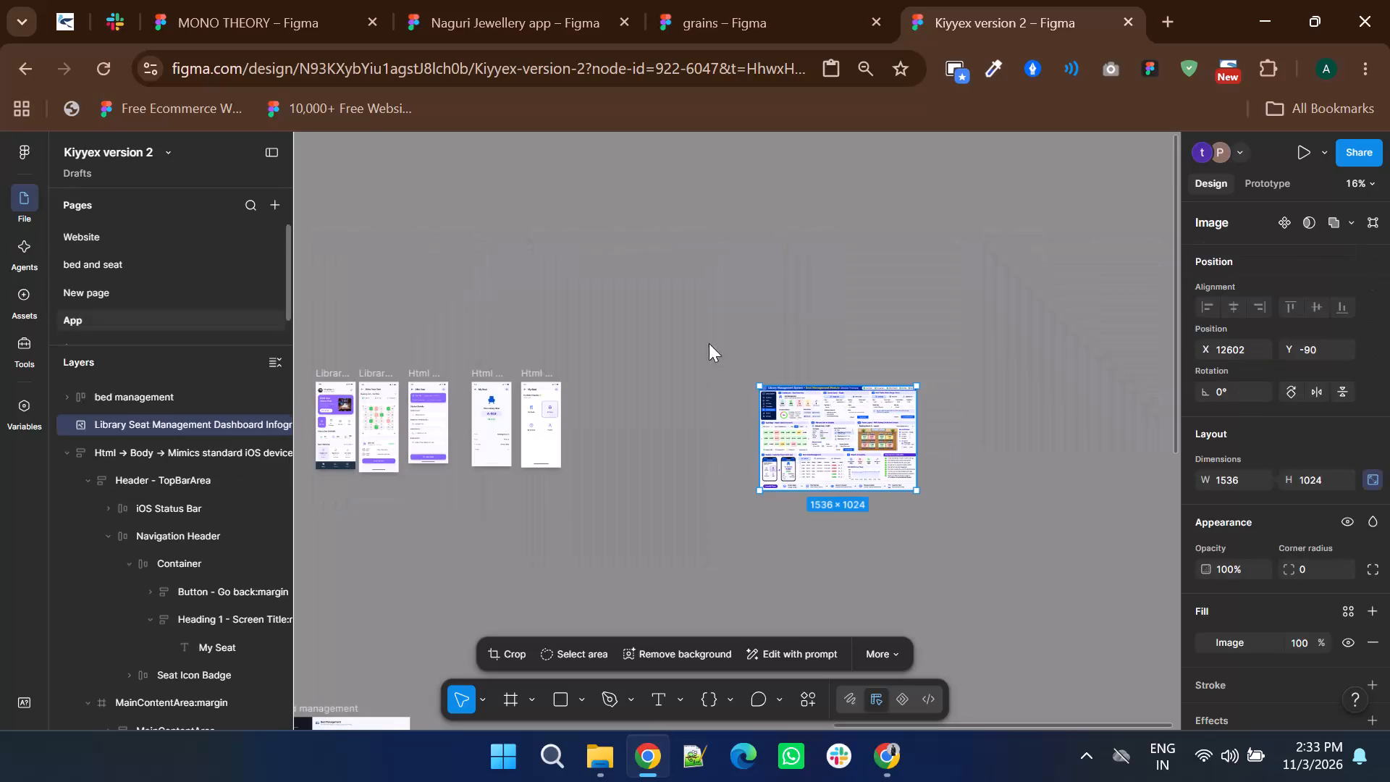
Copy the two new My Seat and Library mobile screens together and delete them from the App page.
ctrl+scroll(728, 345, down, 3)
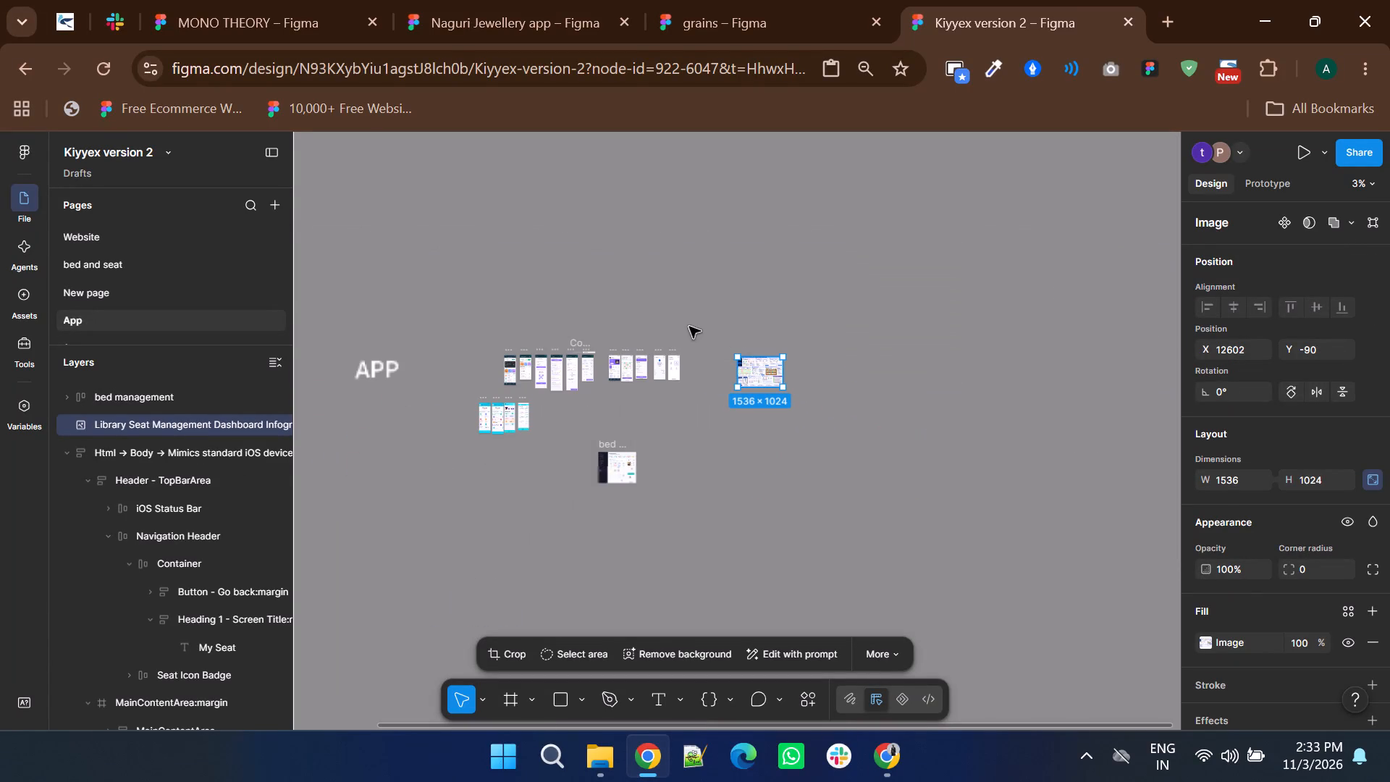
drag(649, 341, 704, 400)
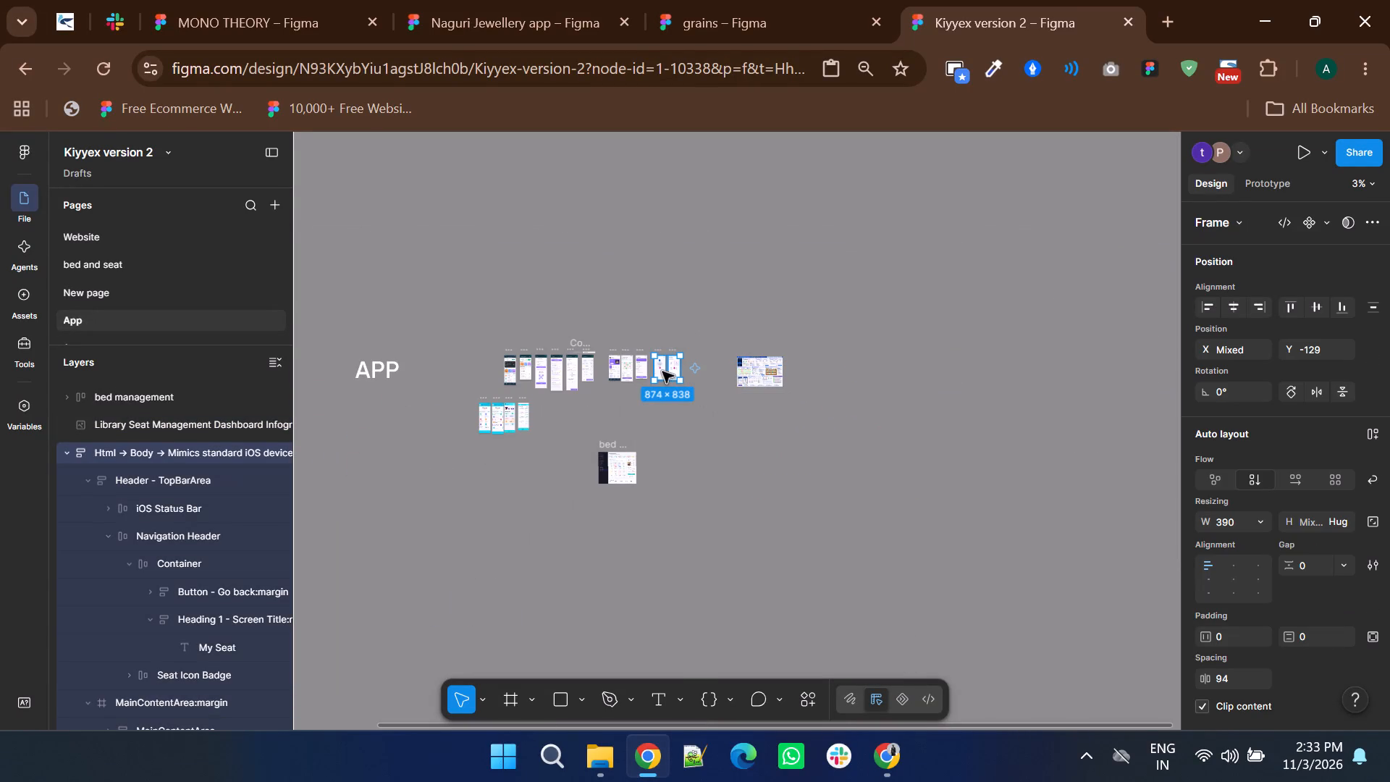
right_drag(661, 369, 678, 387)
drag(685, 394, 696, 409)
click(626, 409)
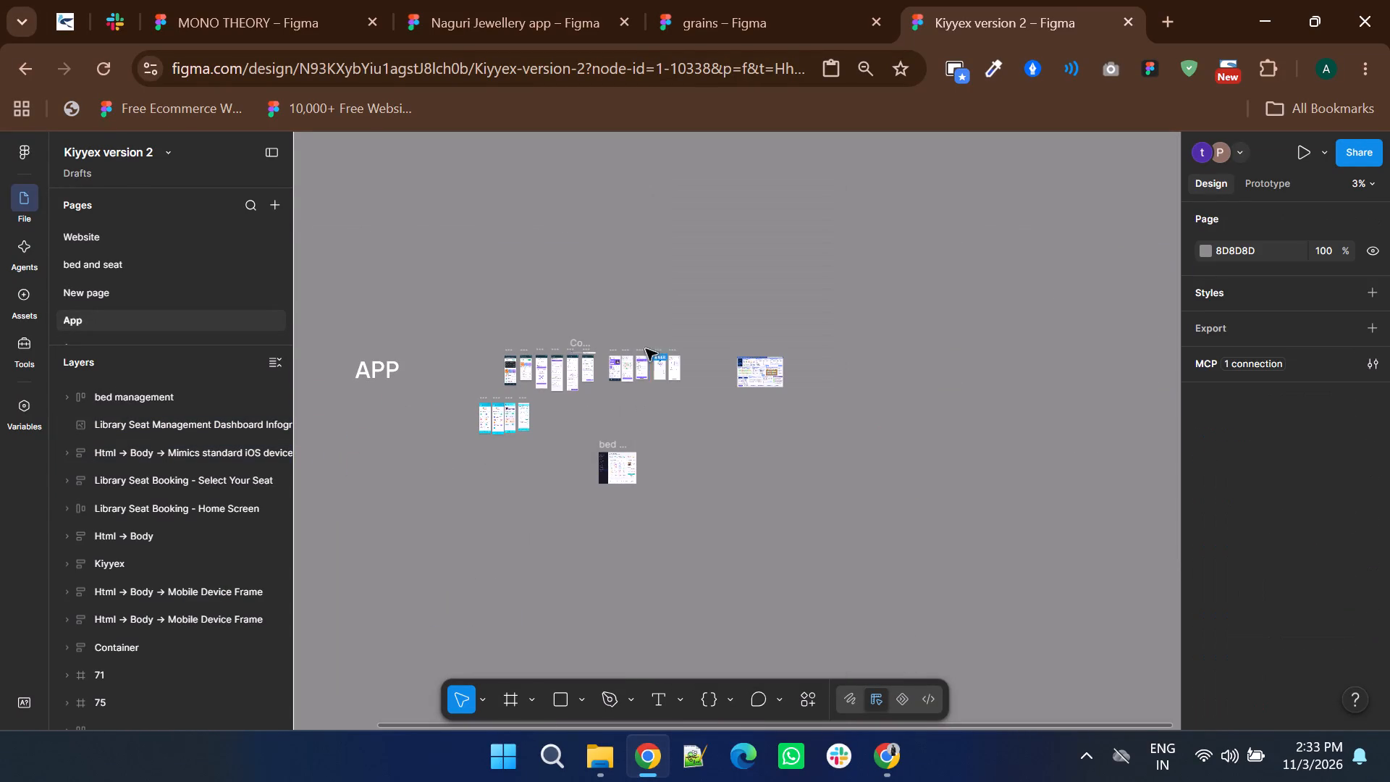
click(650, 292)
drag(648, 327, 713, 410)
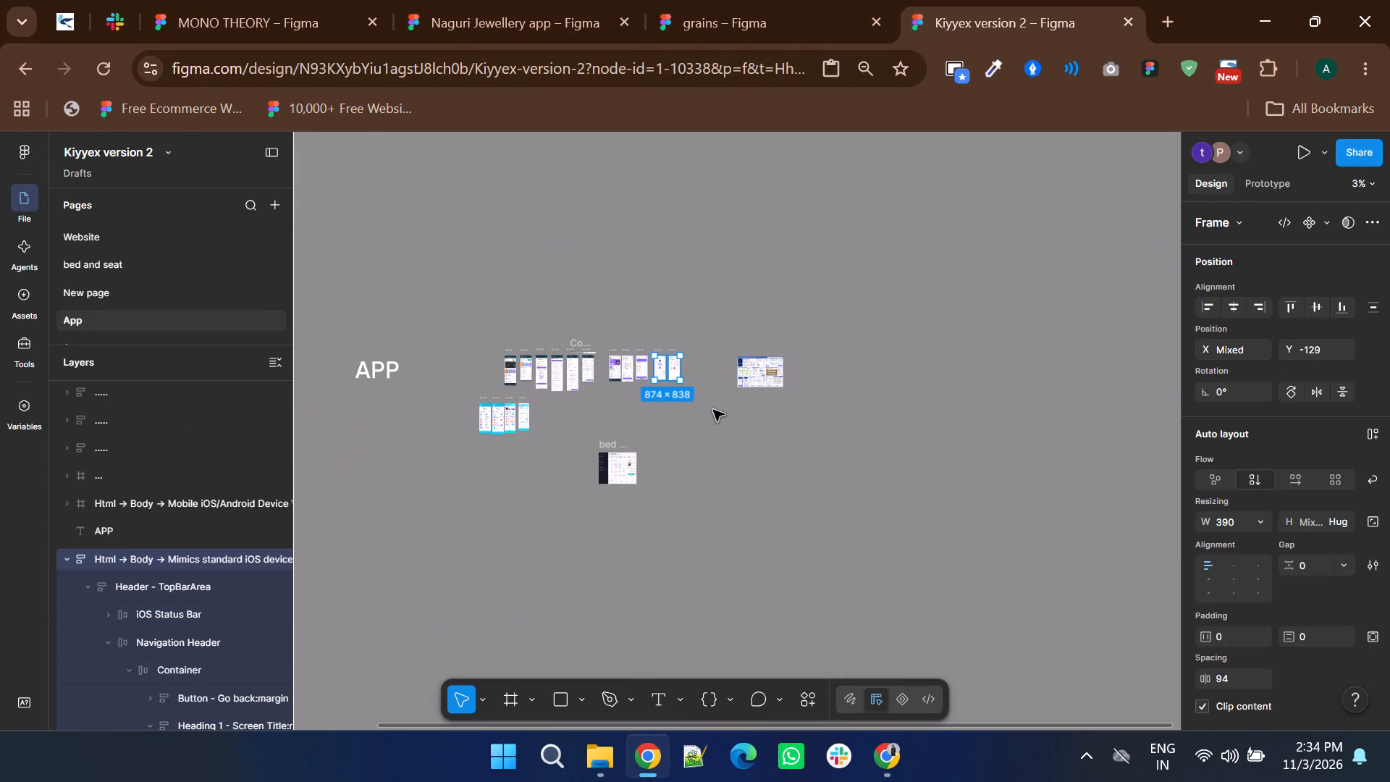
key(ctrl+c)
key(Delete)
Paste the two copied mobile screens onto the bed and seat page, below the Bed Management screens.
click(90, 268)
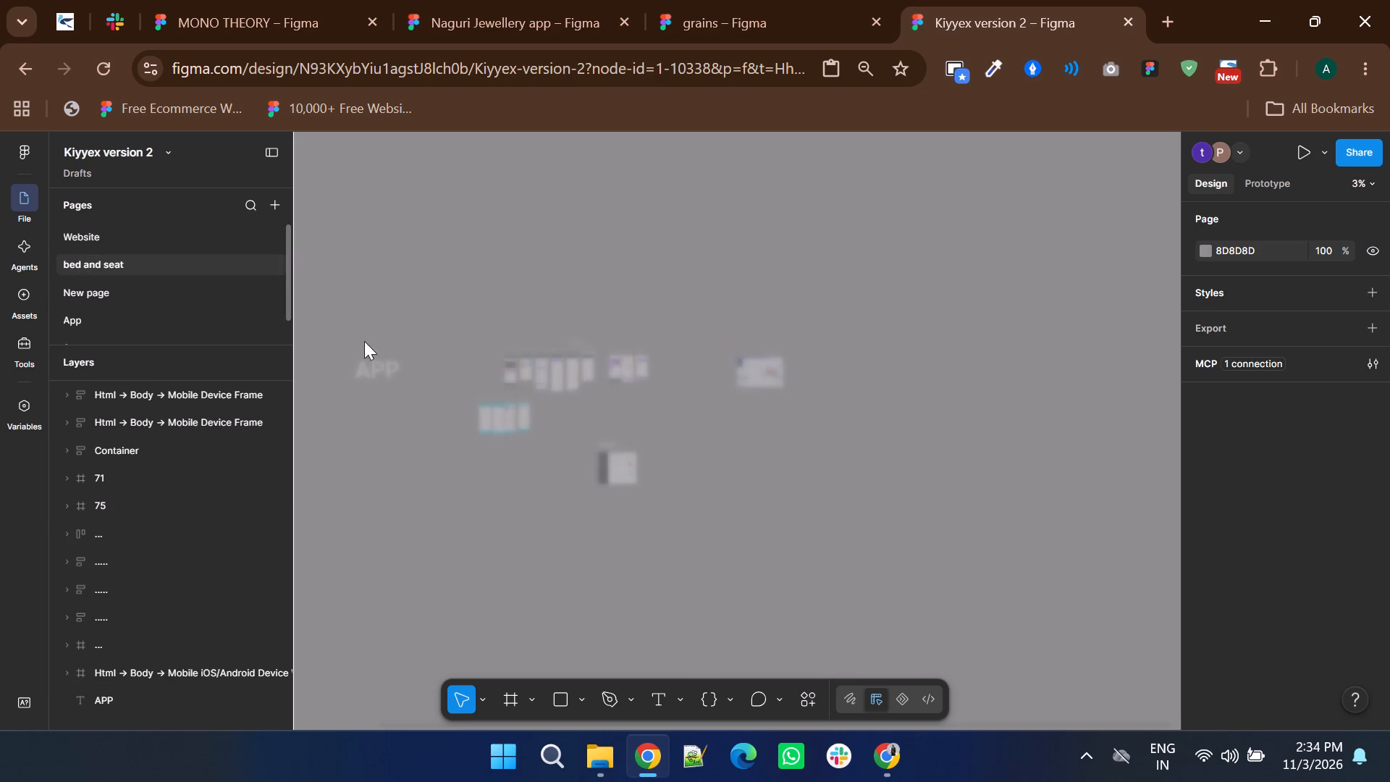
scroll(641, 374, down, 1)
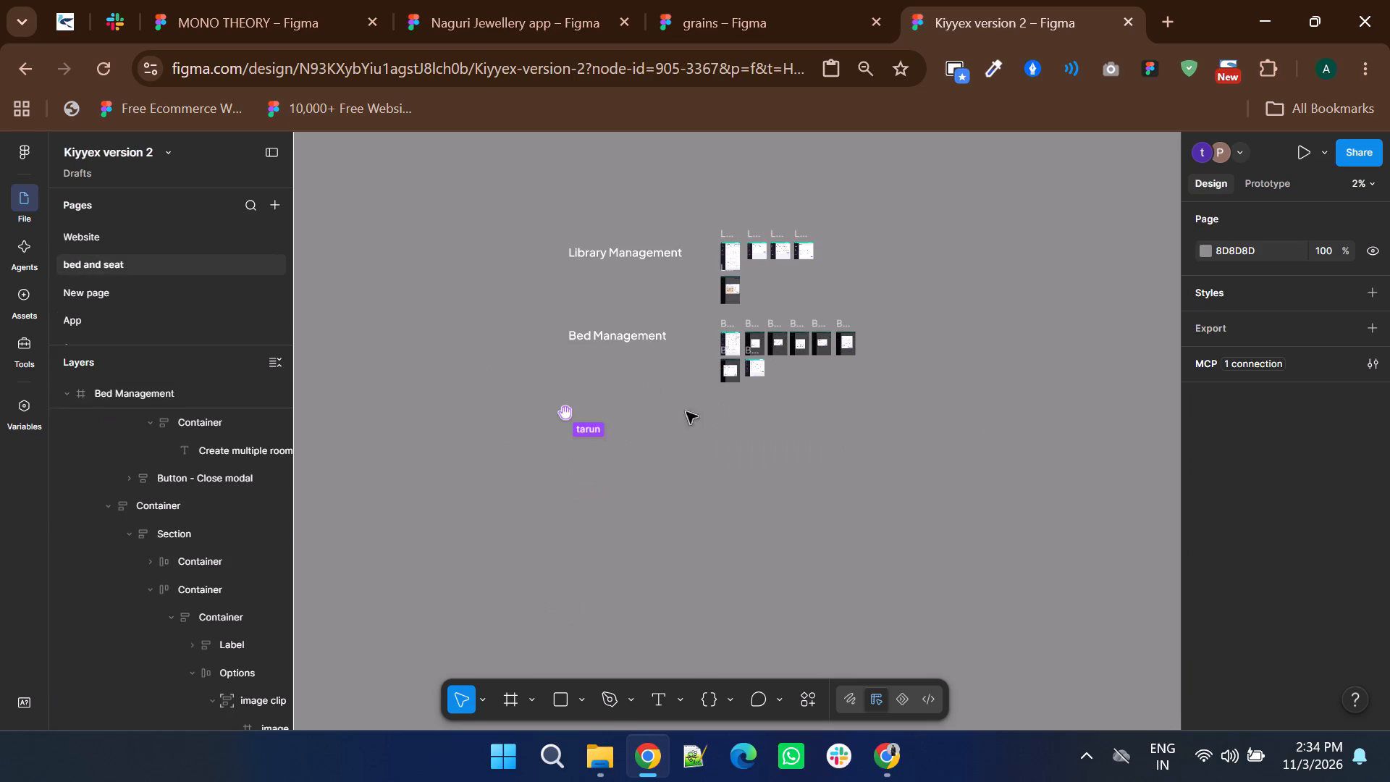
right_click(726, 422)
click(746, 437)
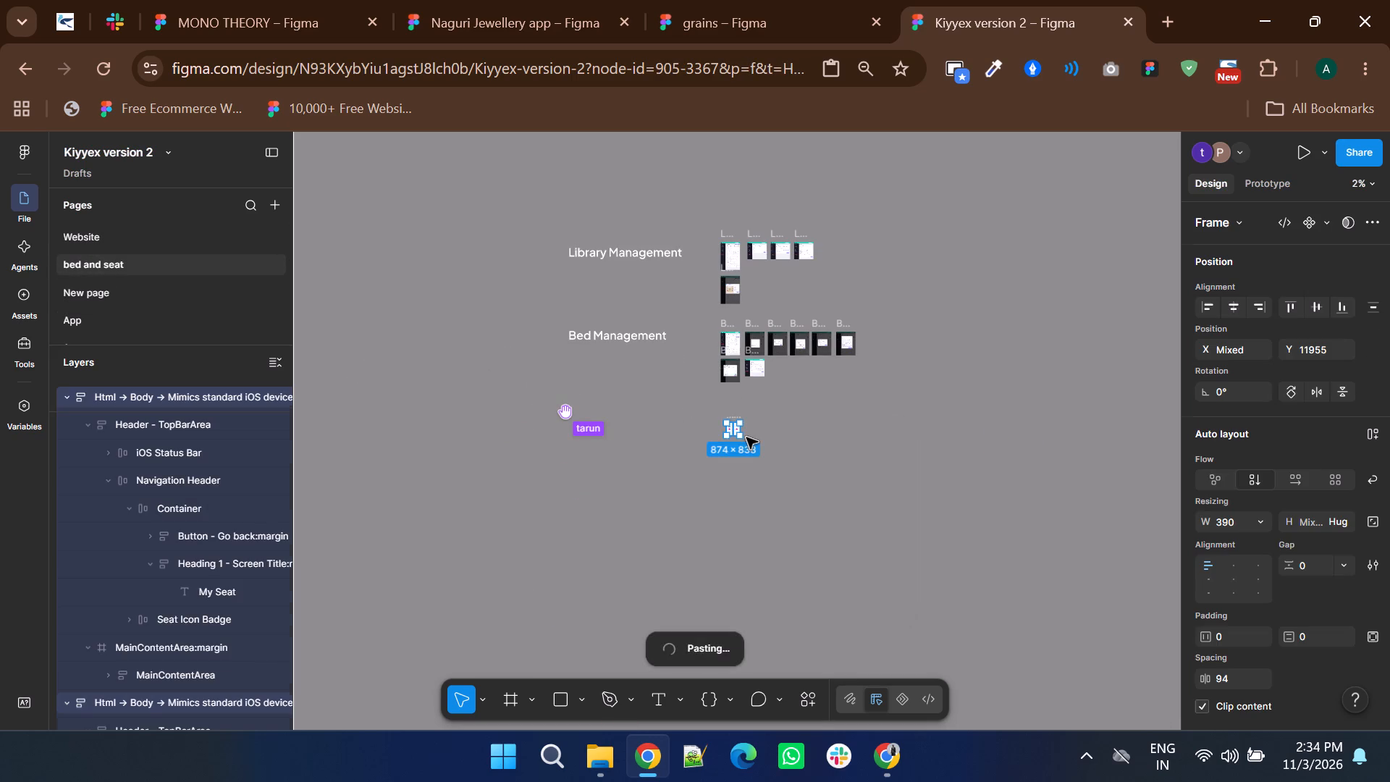
ctrl+scroll(730, 434, up, 5)
ctrl+scroll(723, 496, down, 3)
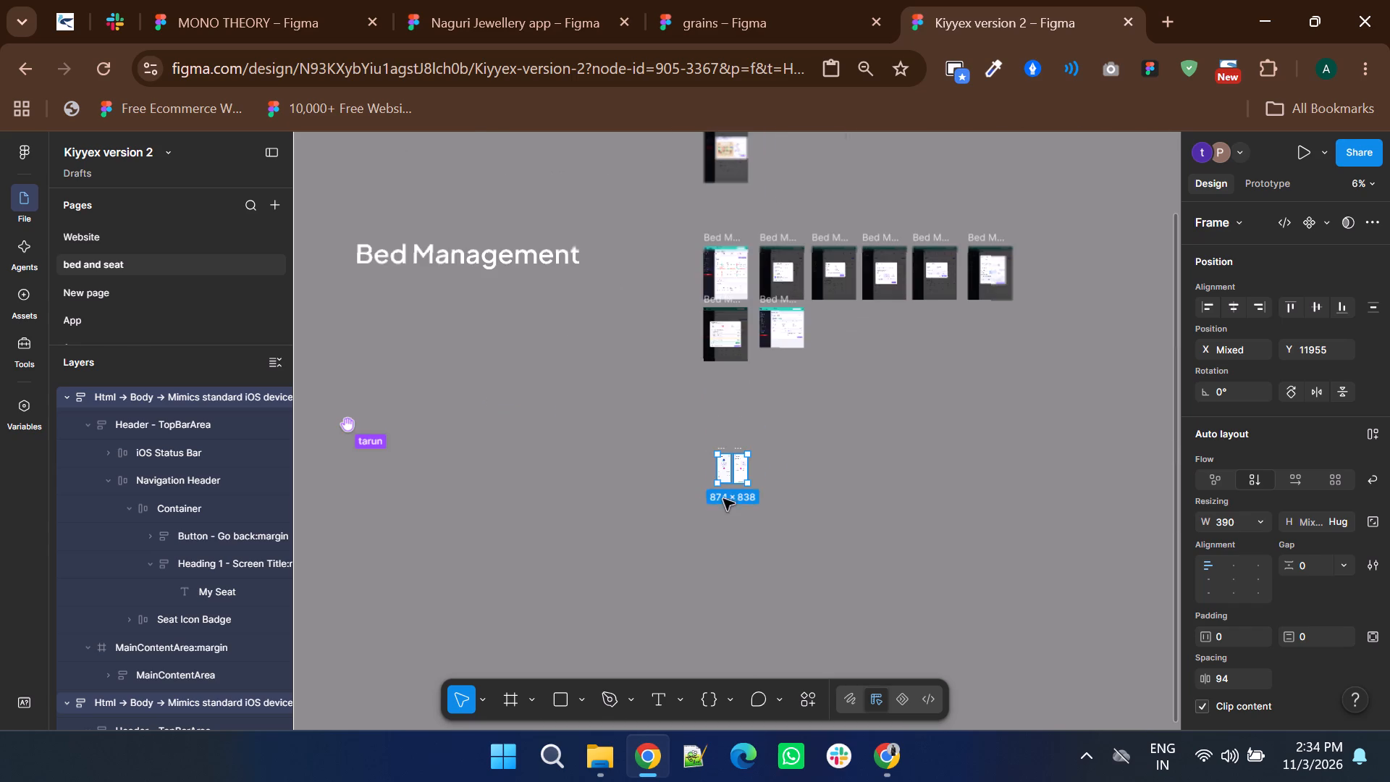
Move the two pasted mobile screens up so their left edge lines up with the first column of Bed Management screens.
click(627, 480)
scroll(625, 480, up, 1)
scroll(631, 501, down, 2)
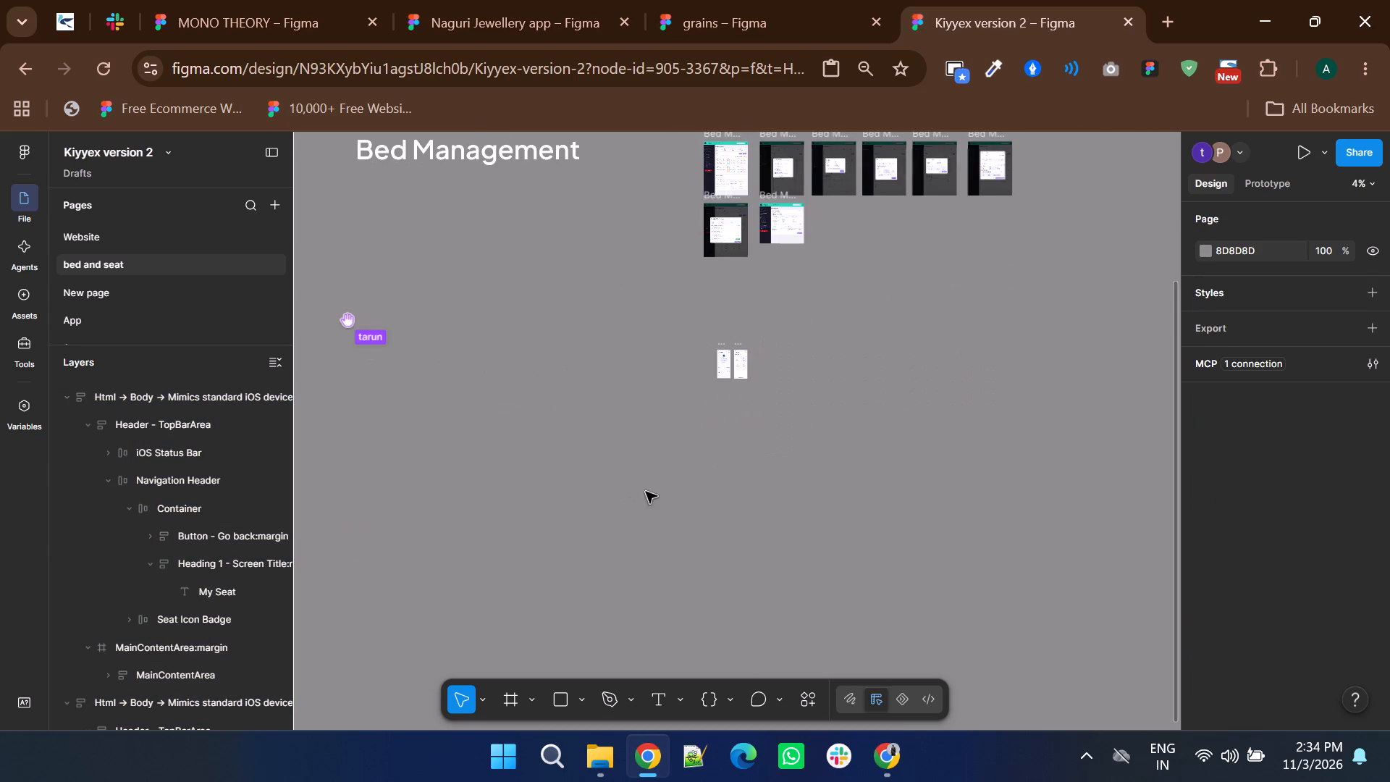
drag(644, 296, 921, 500)
drag(740, 374, 738, 366)
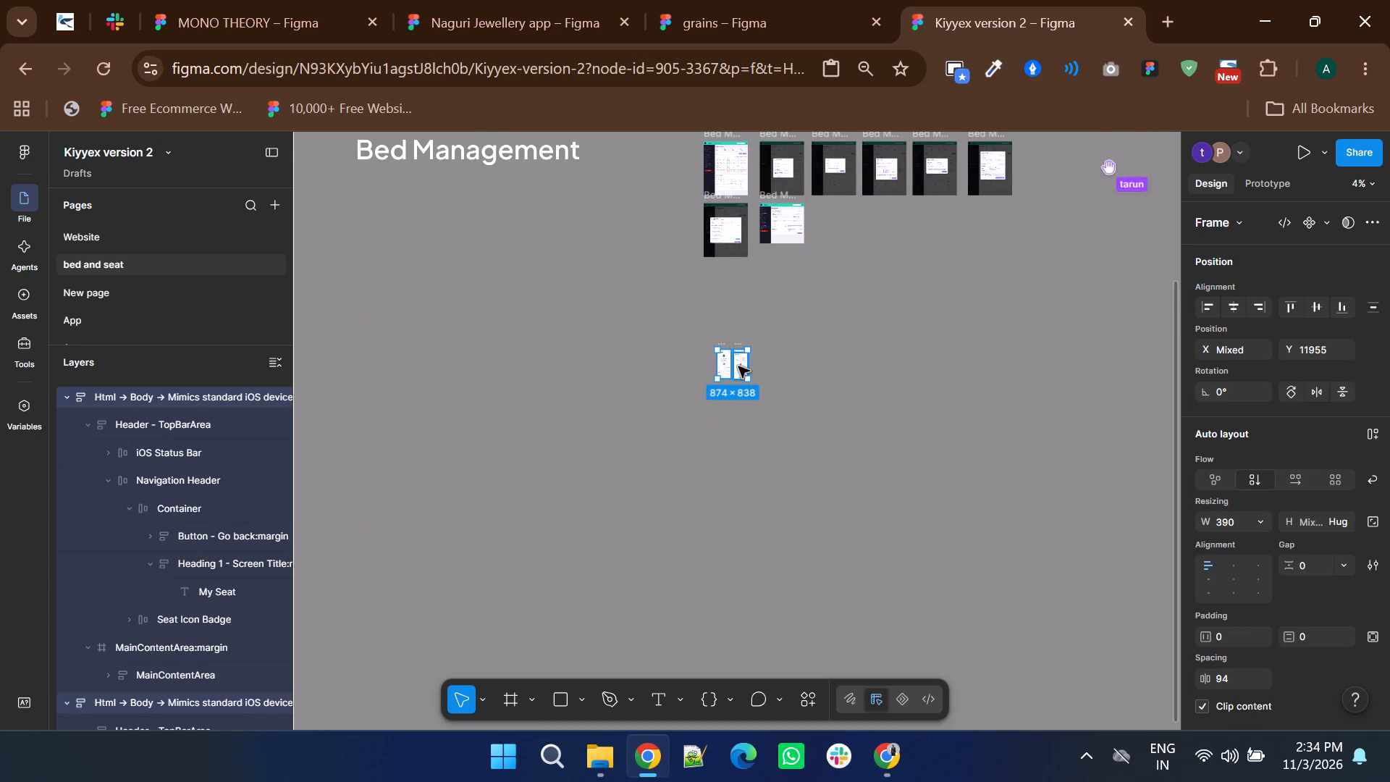
drag(738, 366, 727, 357)
click(801, 453)
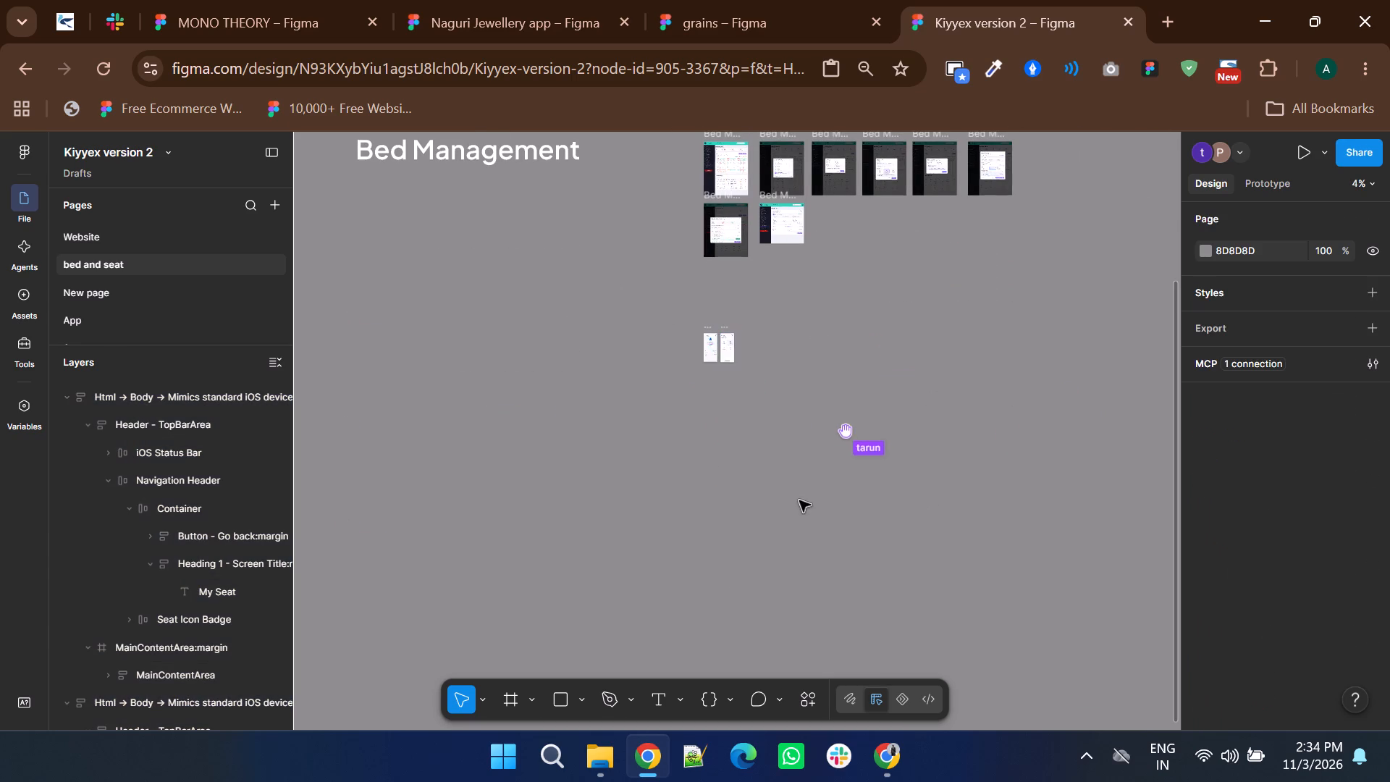
Examine the two pasted mobile screens up close and their placement relative to the Library Management and Bed Management sections.
scroll(799, 500, up, 2)
ctrl+scroll(714, 531, up, 2)
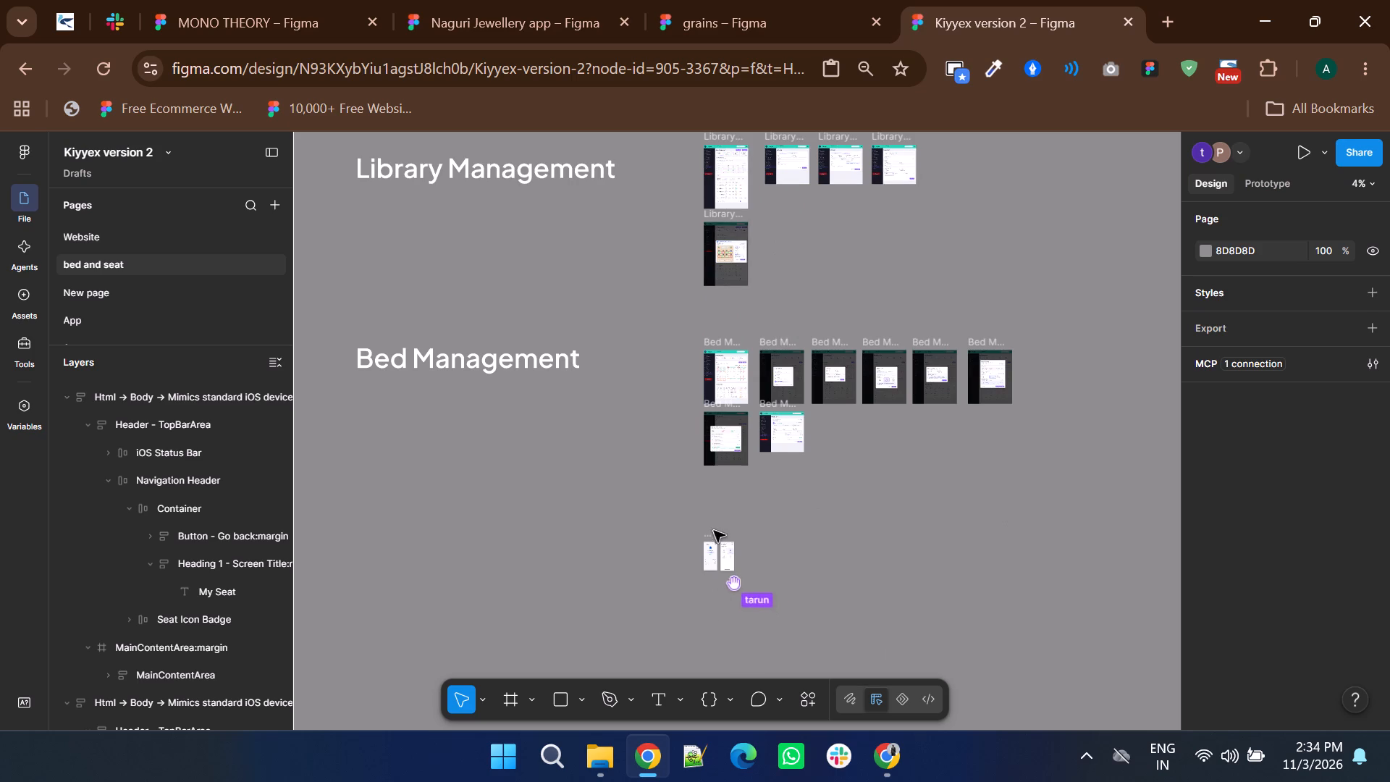
ctrl+scroll(714, 531, up, 4)
scroll(714, 531, down, 4)
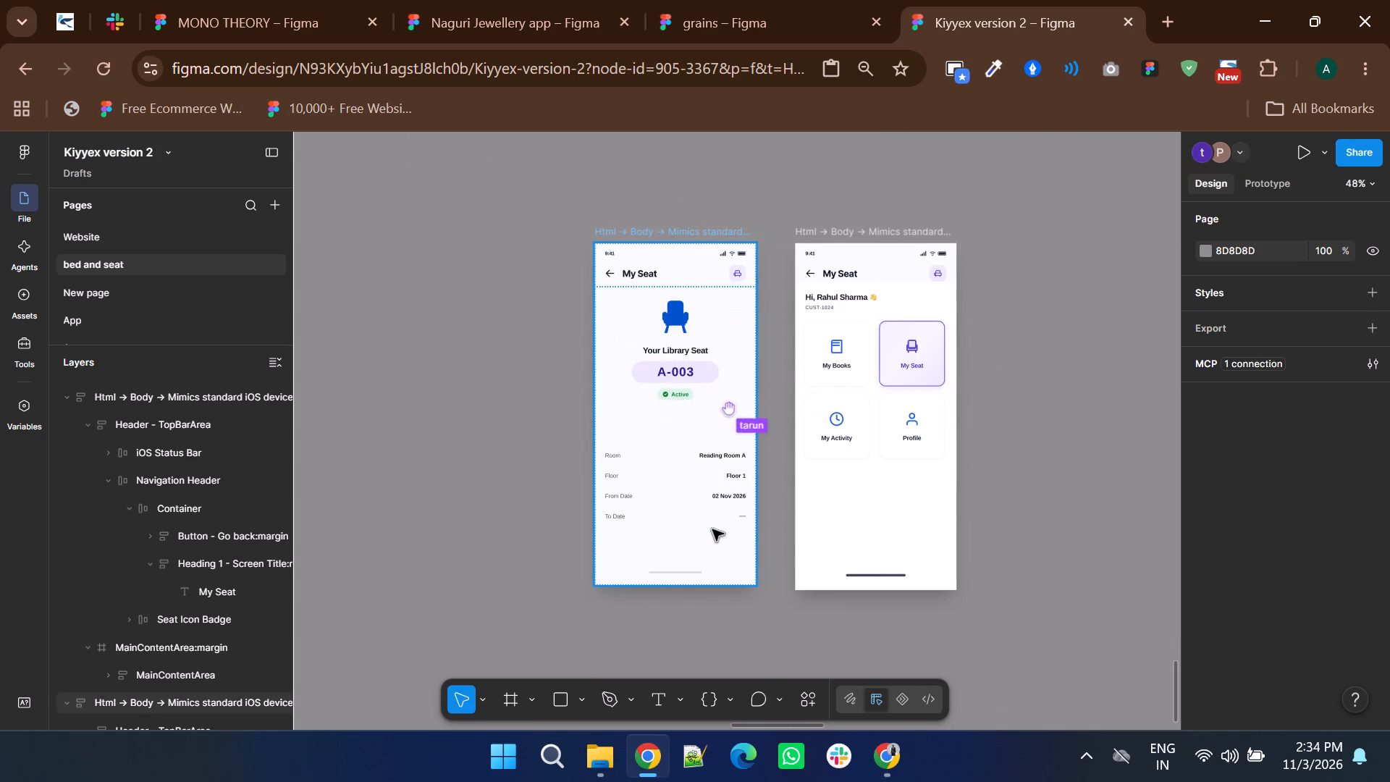
ctrl+scroll(712, 529, down, 1)
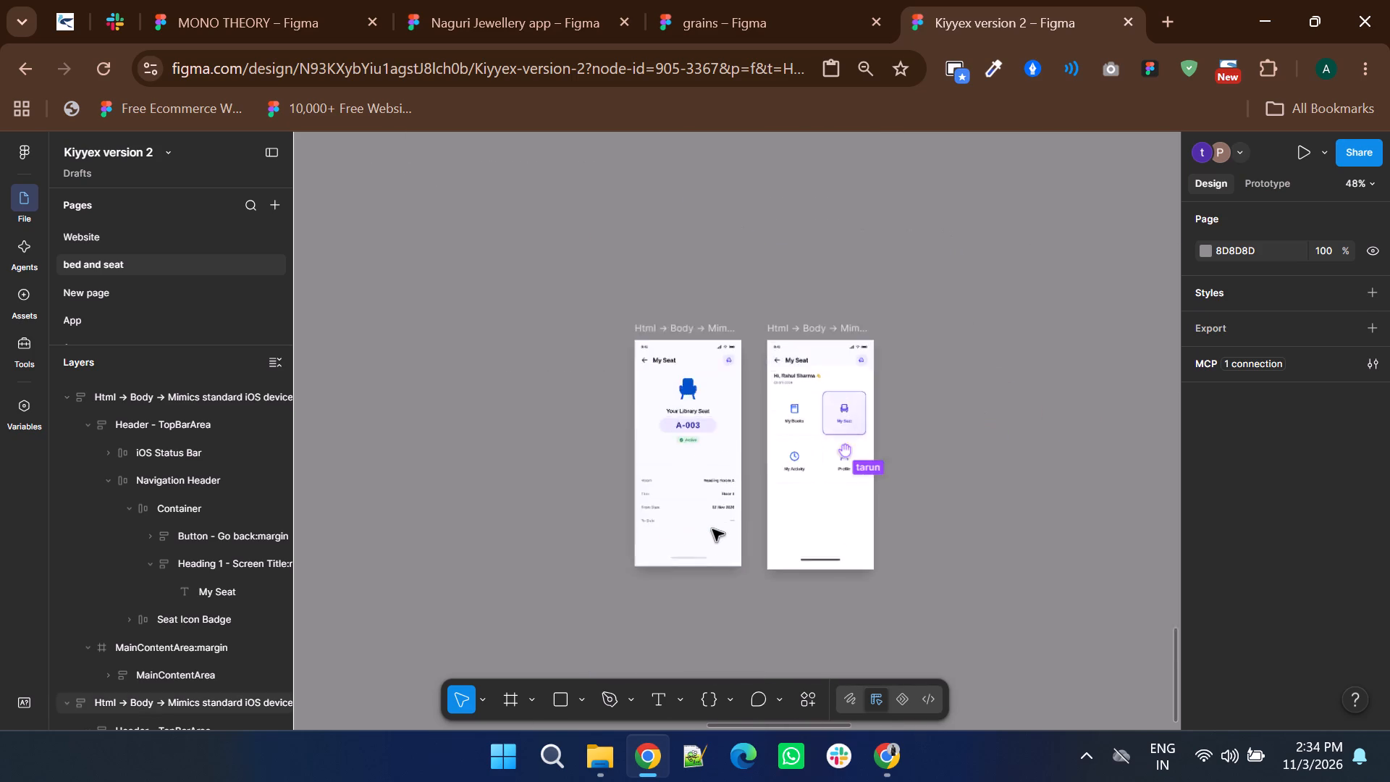
ctrl+scroll(712, 529, down, 1)
shift+scroll(712, 529, down, 1)
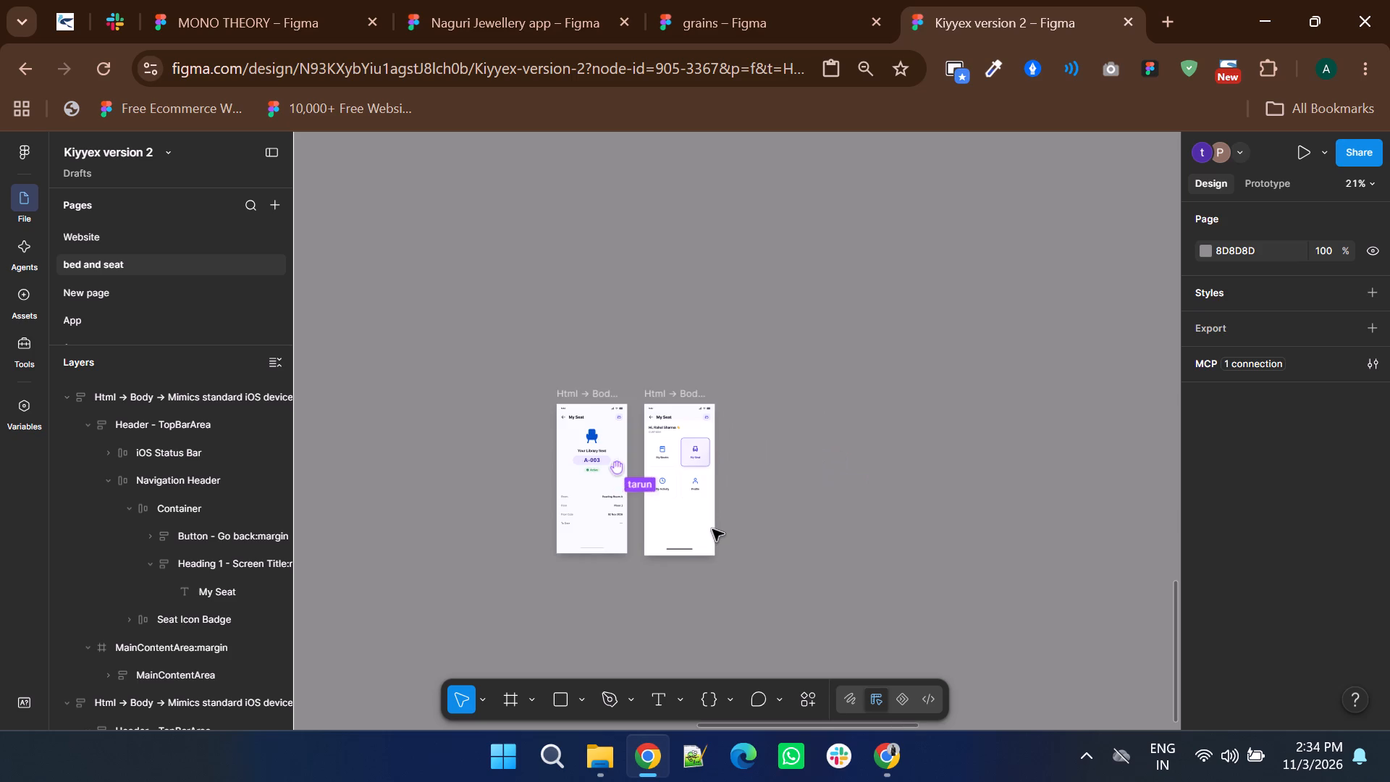
ctrl+scroll(881, 449, down, 2)
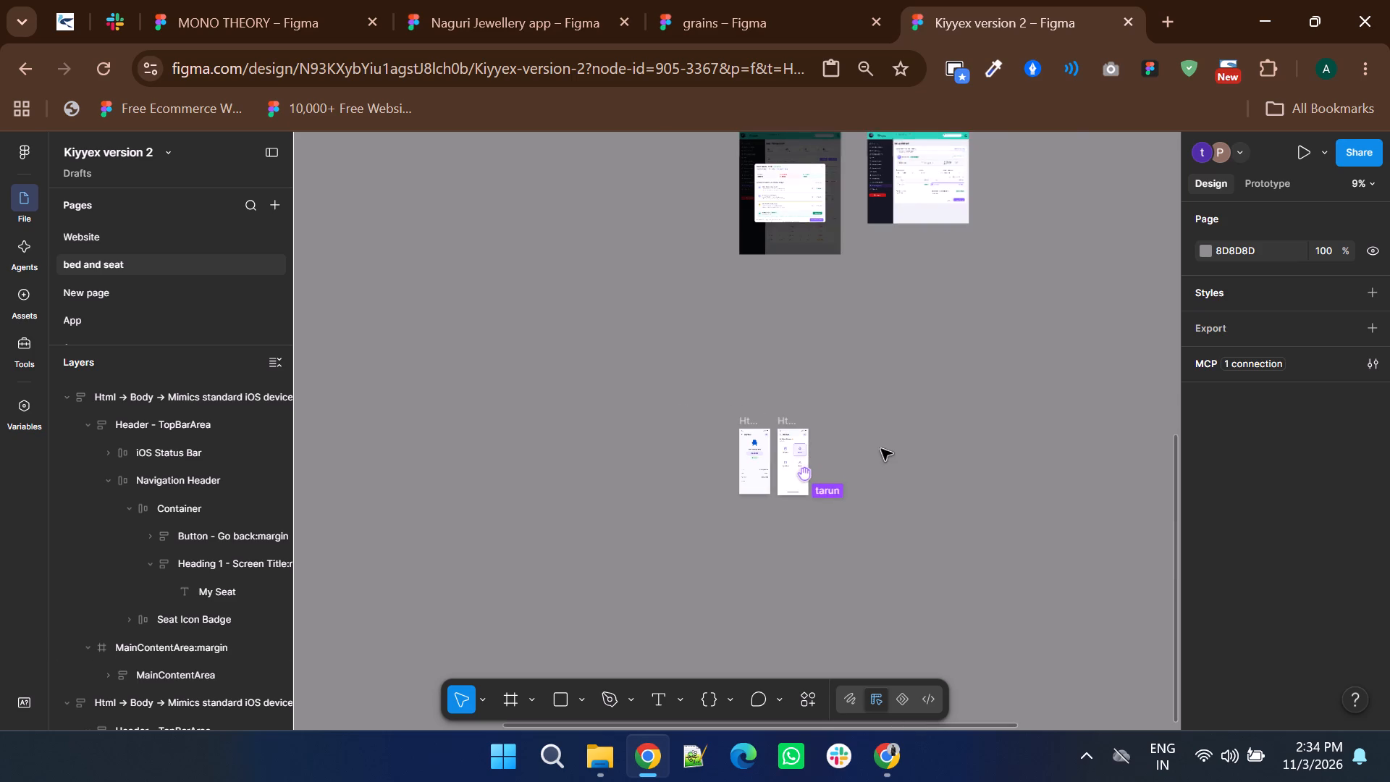
Duplicate the Bed Management heading straight down to X 0, Y 10477, beside the pasted mobile screens.
ctrl+scroll(881, 449, down, 1)
ctrl+scroll(686, 409, down, 2)
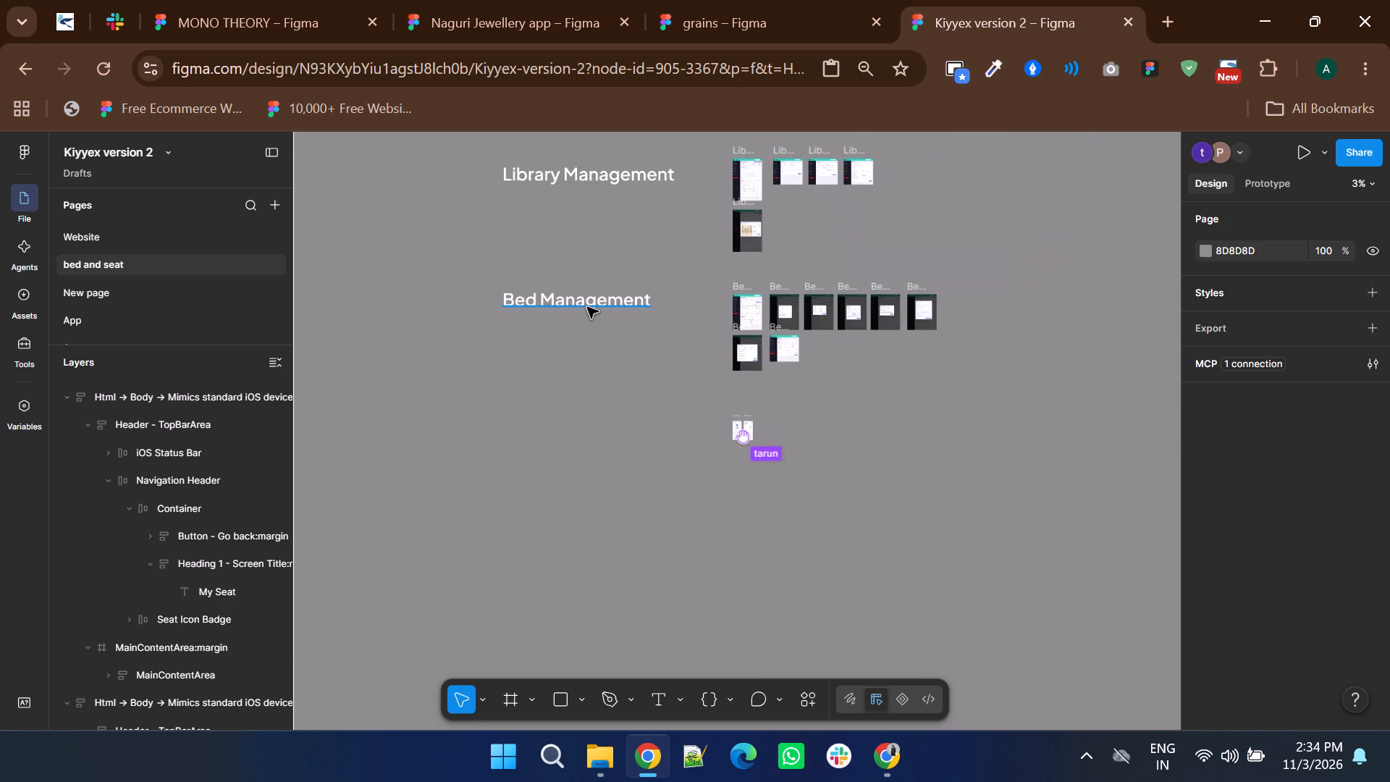
click(587, 307)
alt+drag(587, 307, 587, 413)
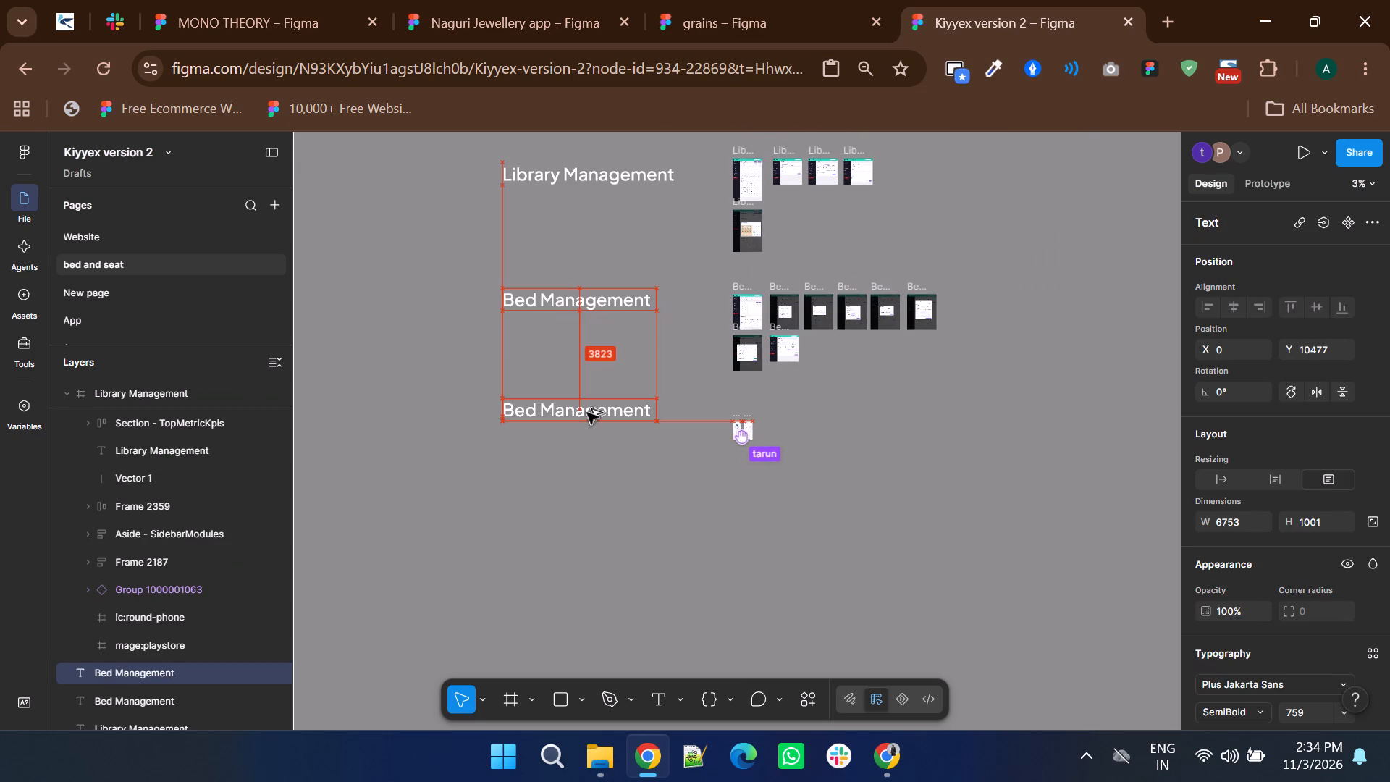
Move the duplicated Bed Management heading down to Y 11099, level with the two mobile screens.
alt+drag(587, 413, 589, 432)
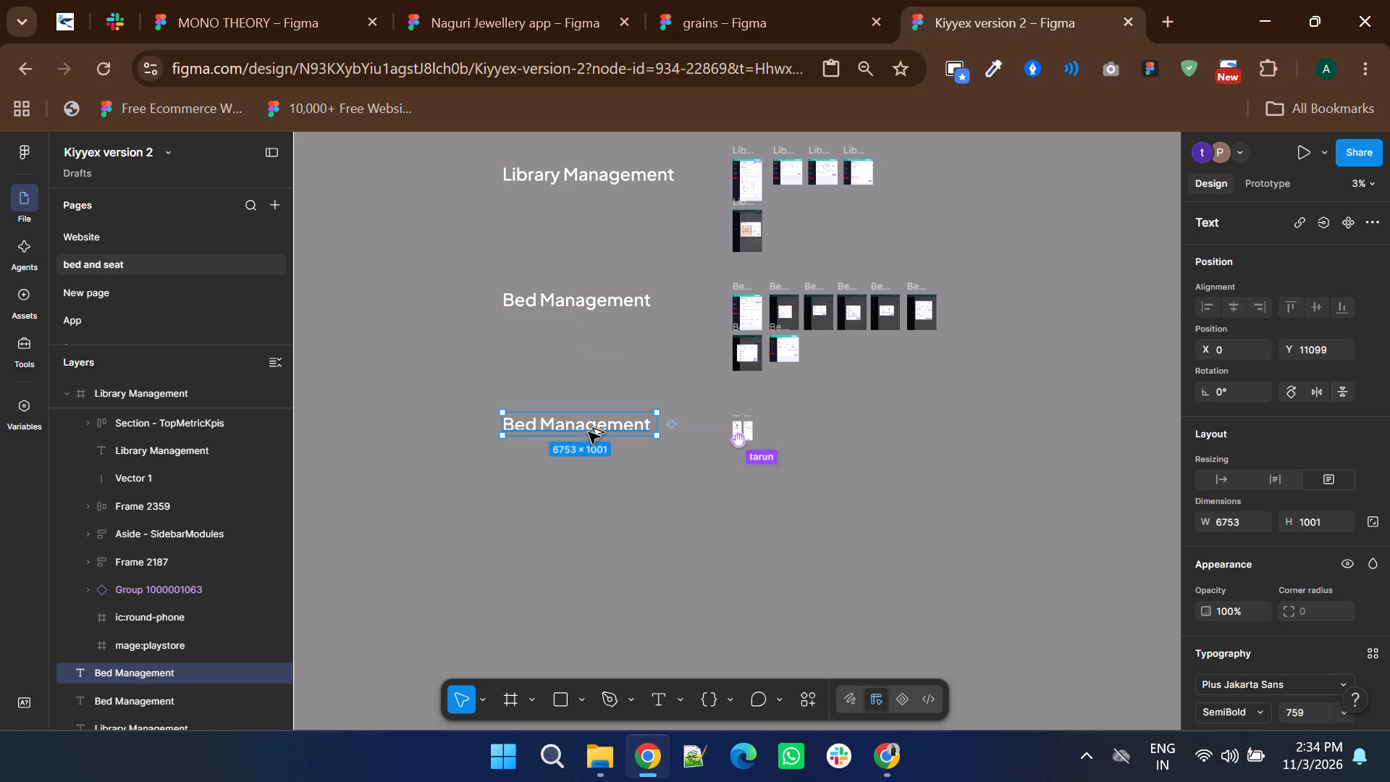
Replace the text of the lower, duplicated Bed Management heading beside the mobile screens with "Seat".
double_click(589, 432)
ctrl+scroll(721, 426, up, 6)
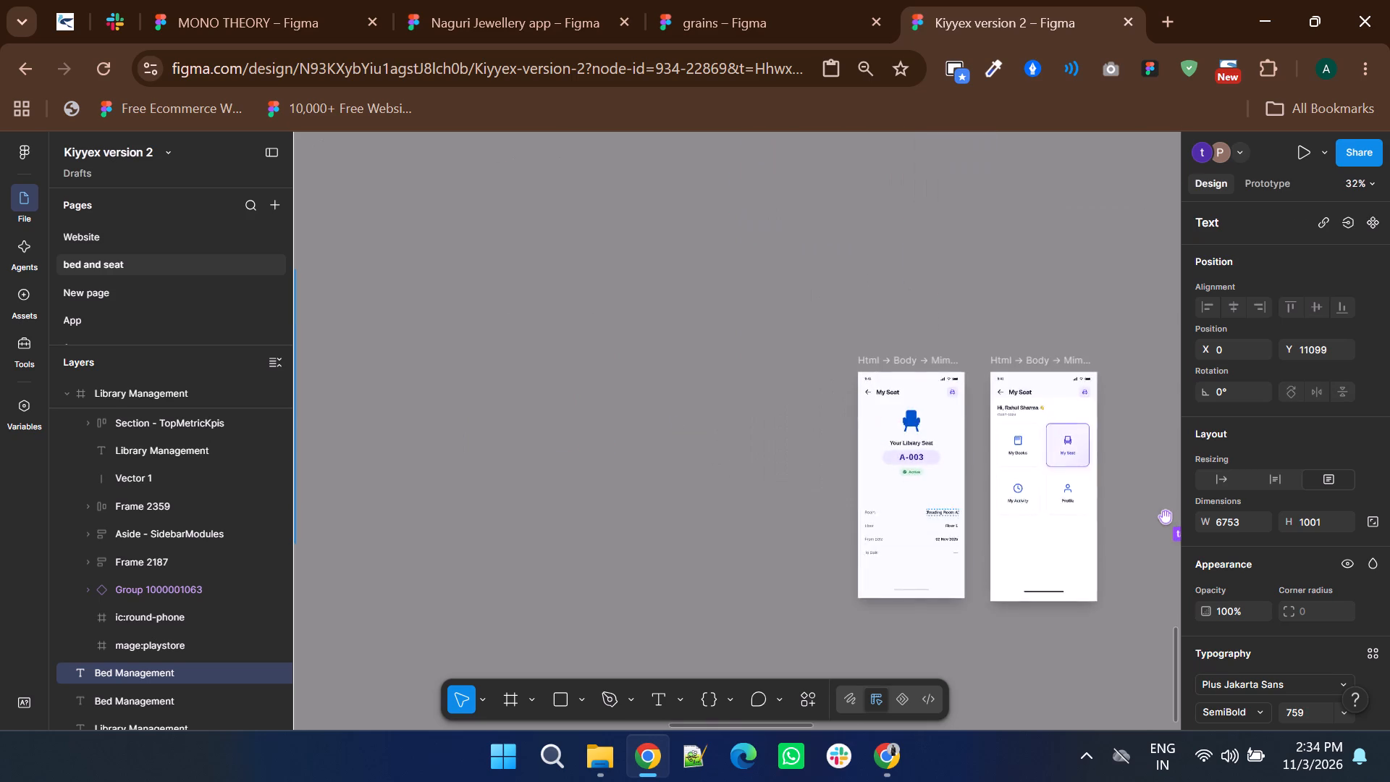
ctrl+scroll(931, 507, up, 3)
scroll(931, 507, down, 1)
ctrl+scroll(931, 507, down, 1)
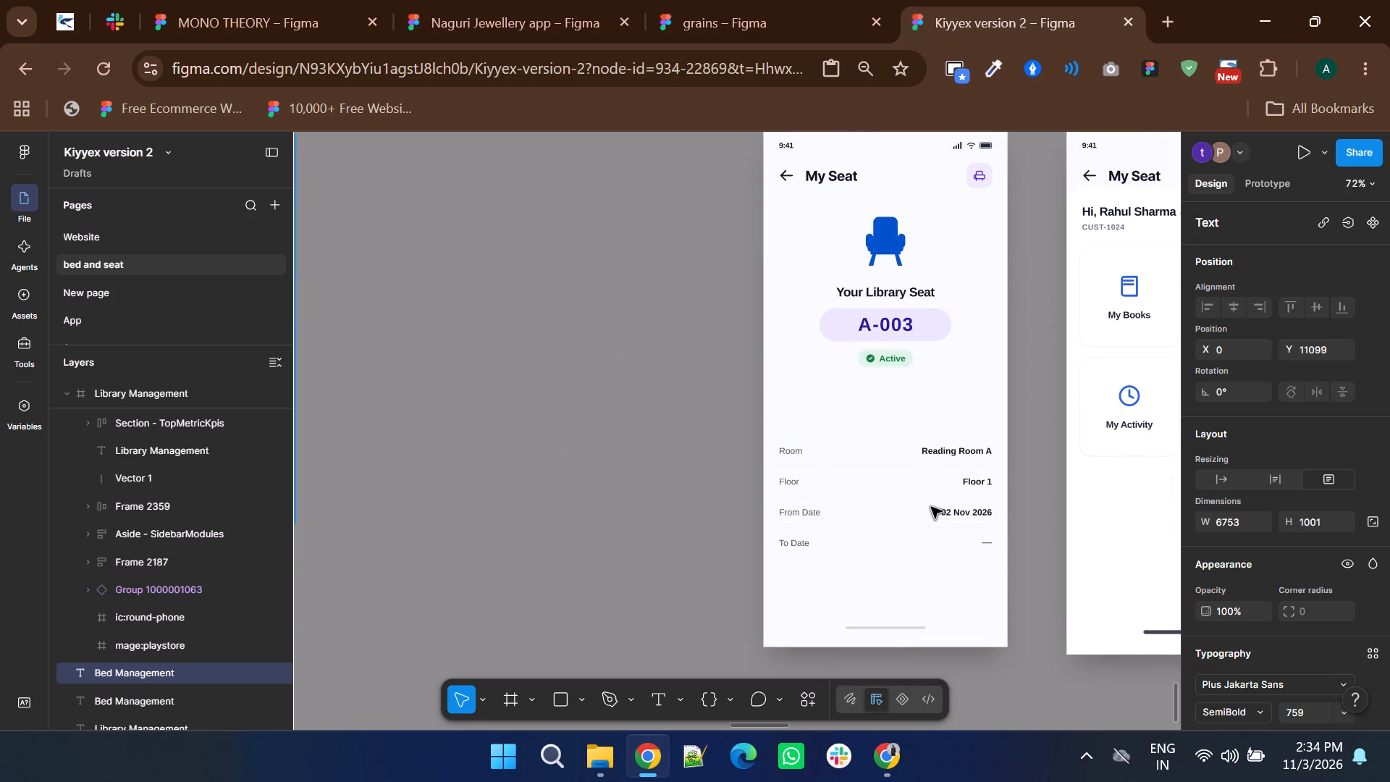
ctrl+scroll(904, 479, down, 5)
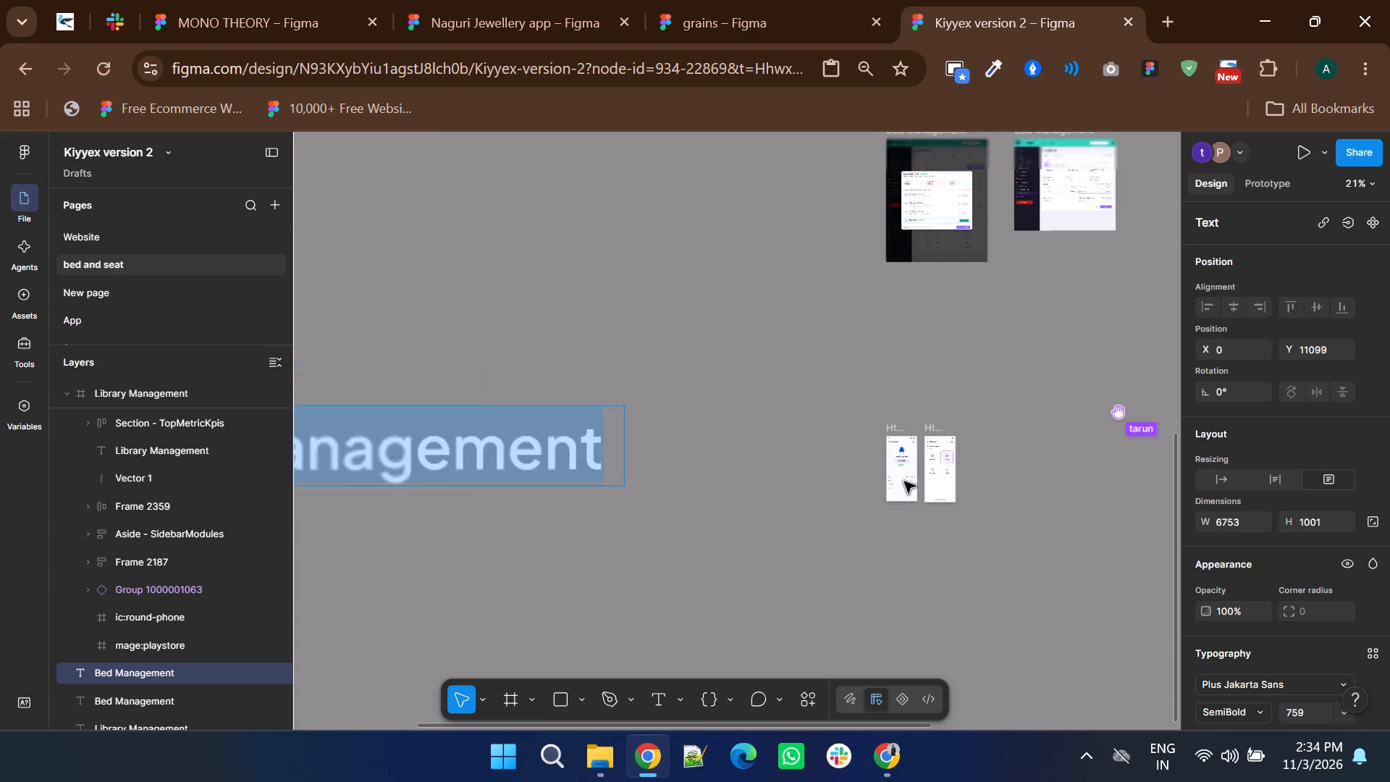
click(796, 505)
ctrl+scroll(854, 474, down, 2)
double_click(674, 471)
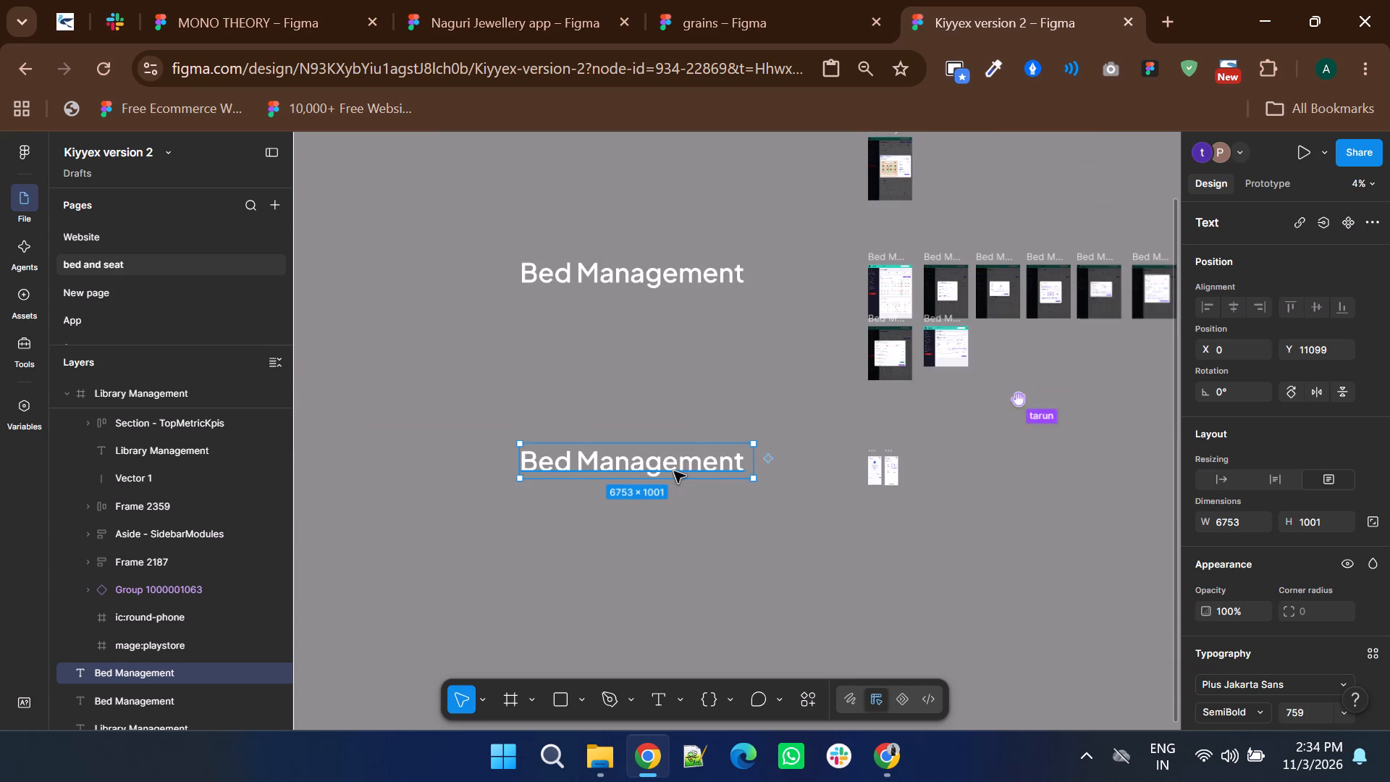
key(shift+s)
text(eat)
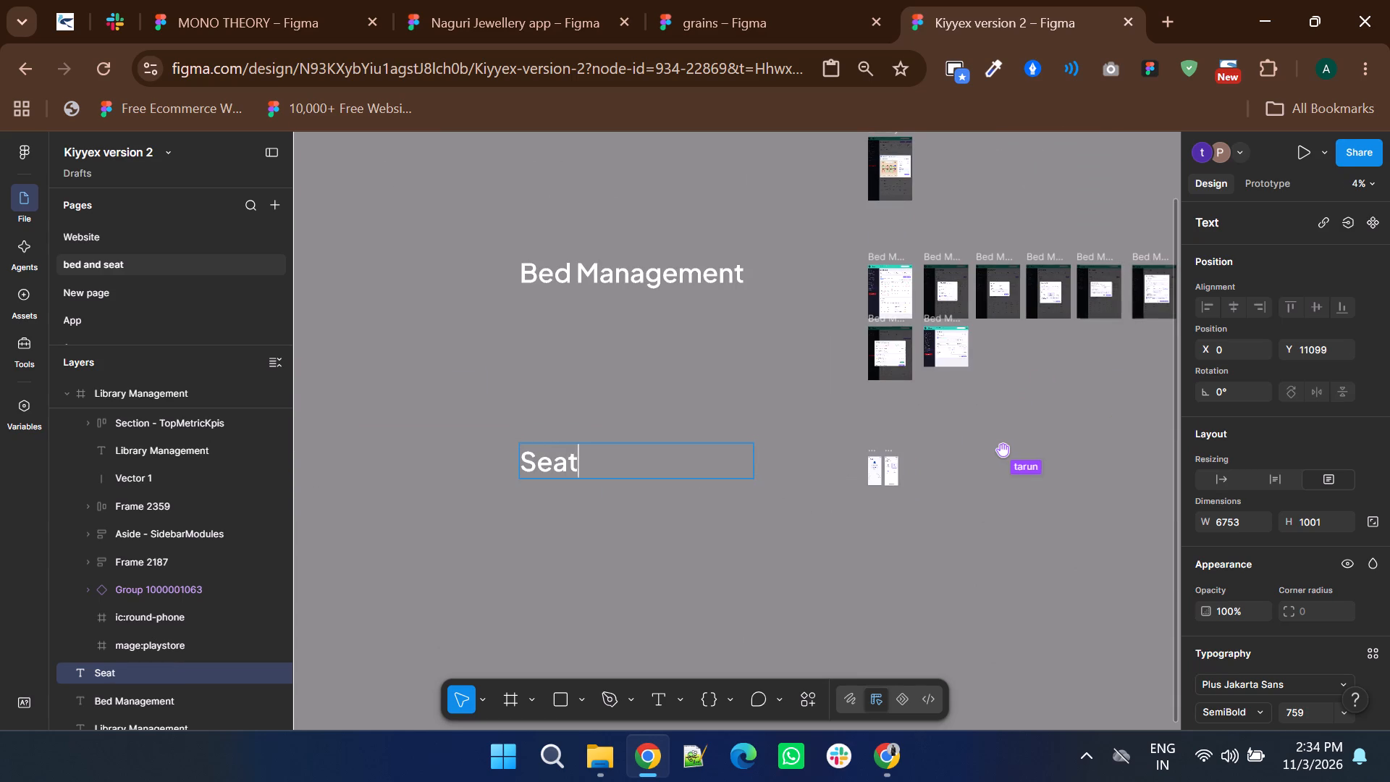
double_click(584, 431)
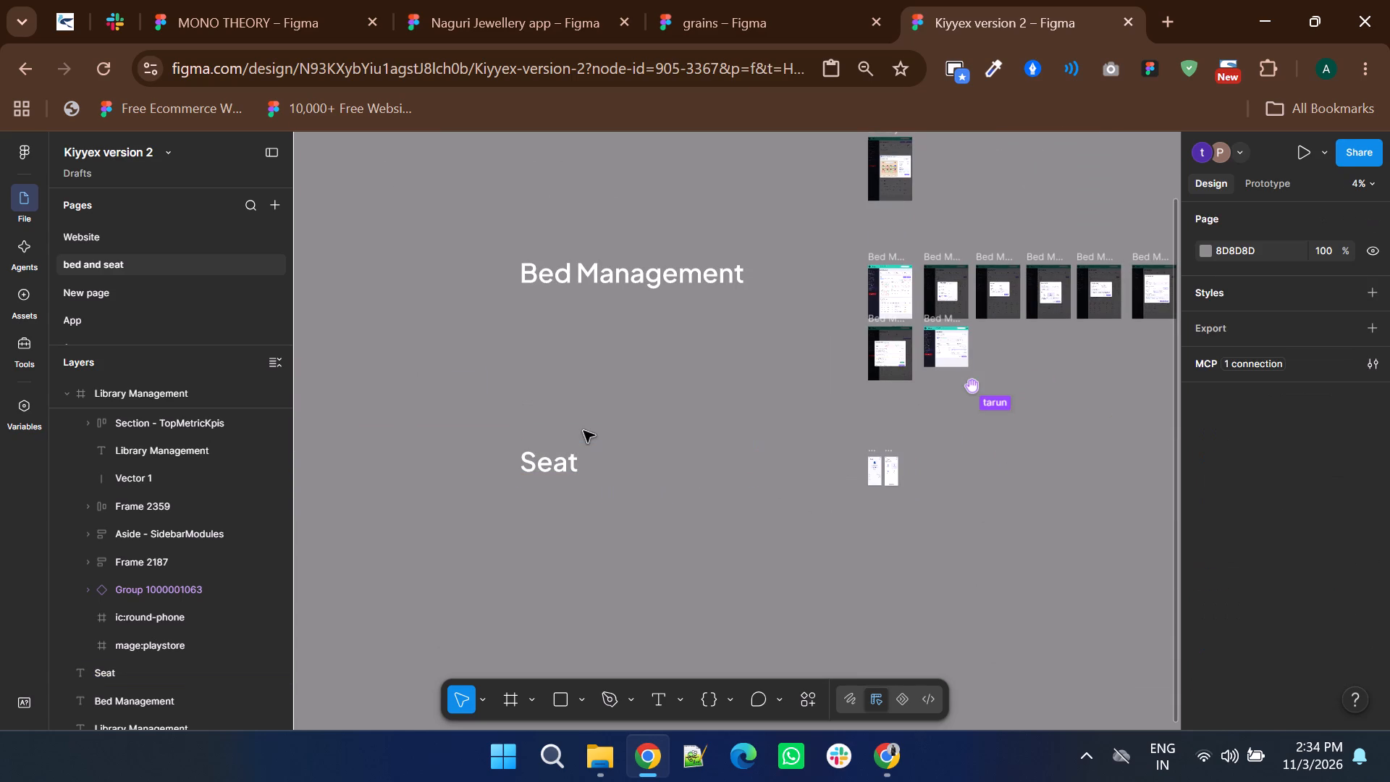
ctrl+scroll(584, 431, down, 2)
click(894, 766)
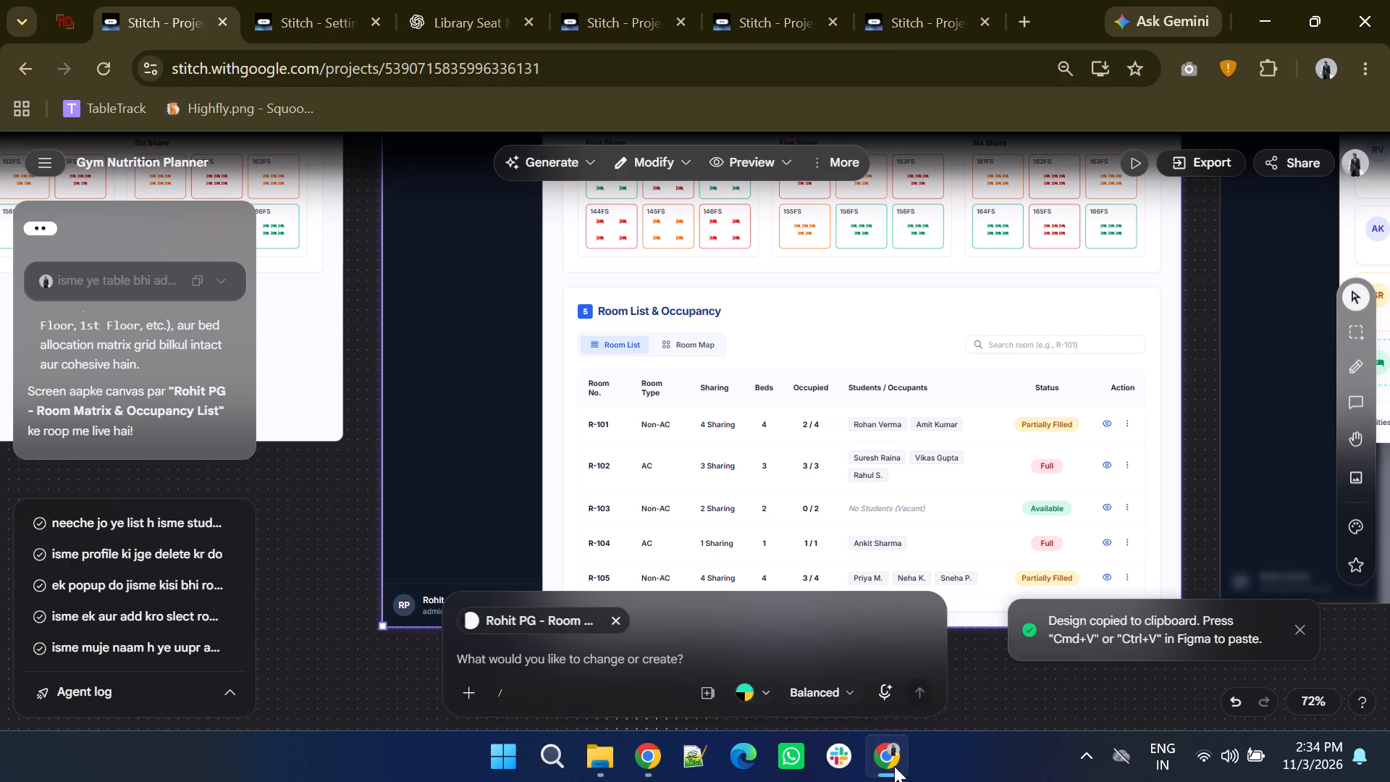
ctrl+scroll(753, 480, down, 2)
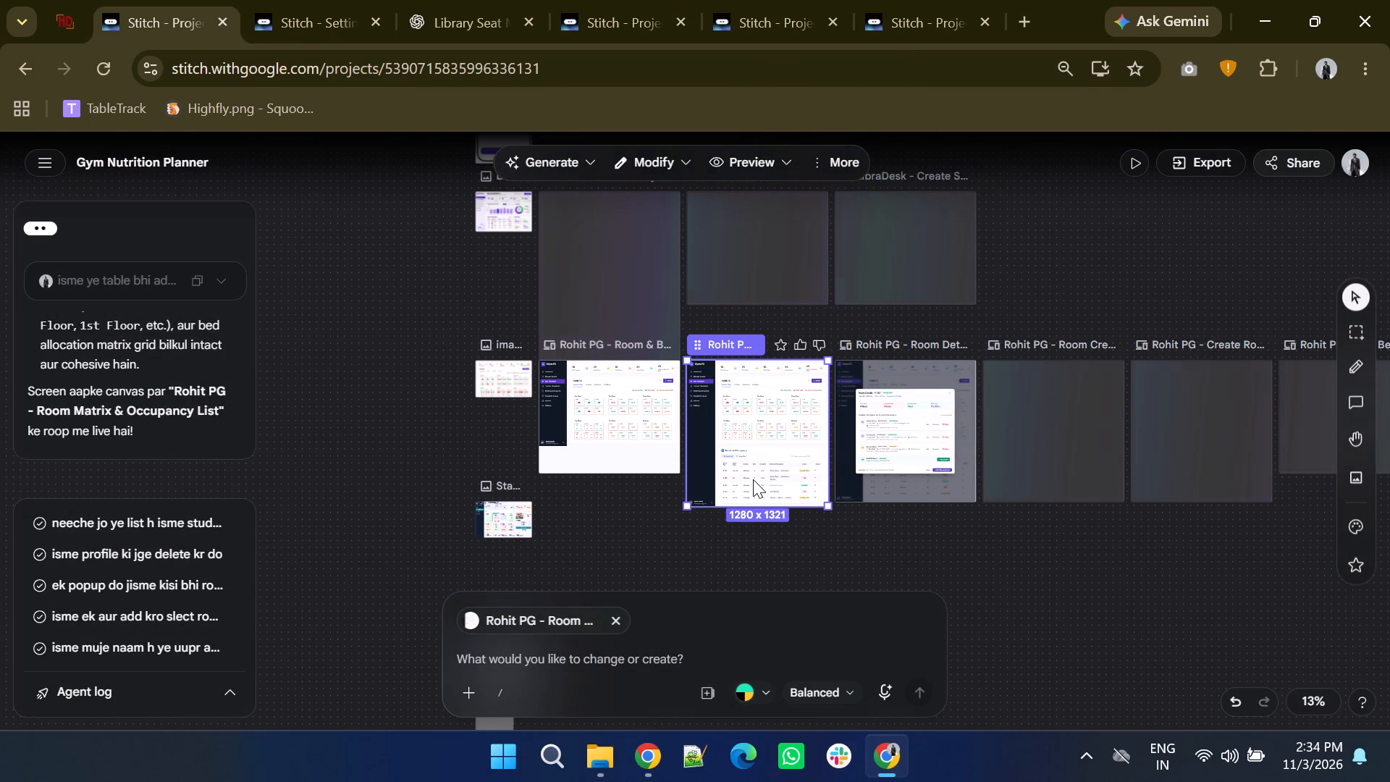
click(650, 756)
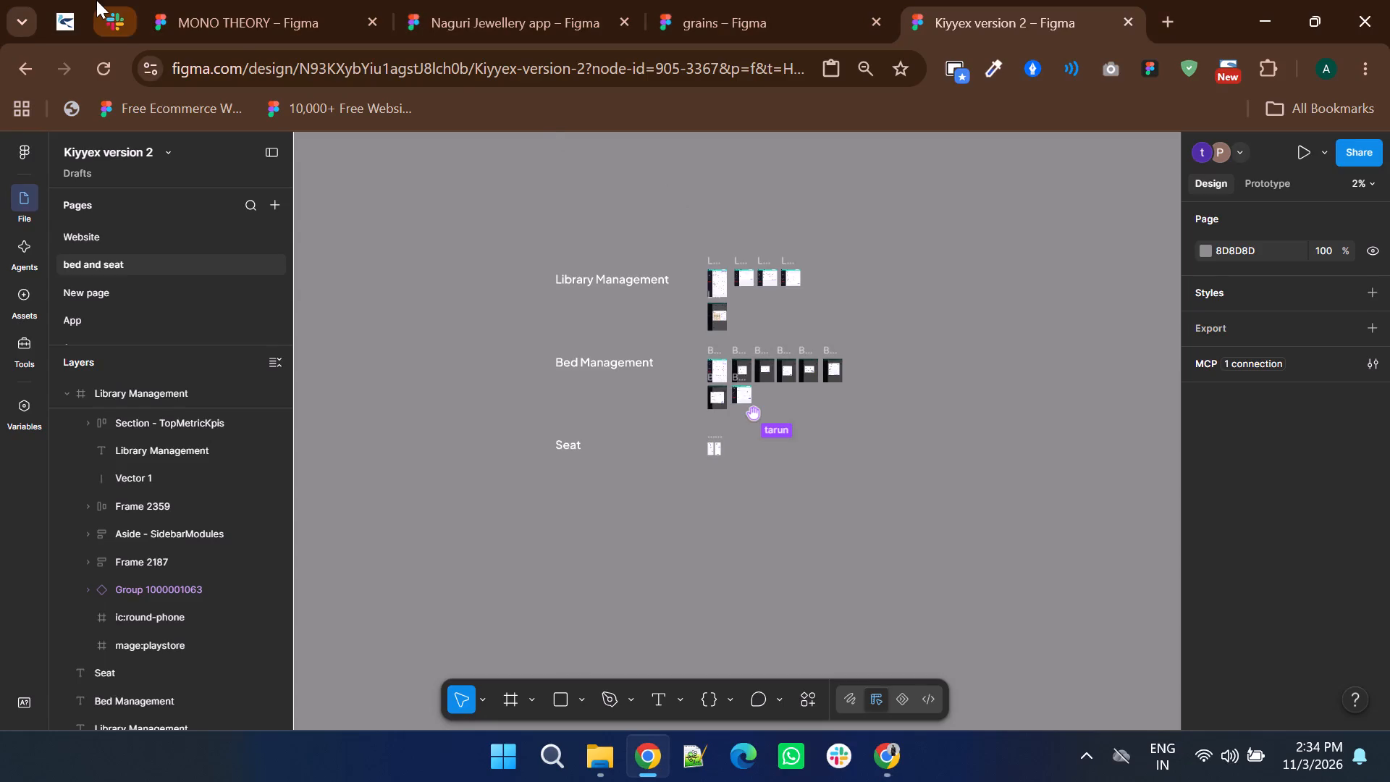
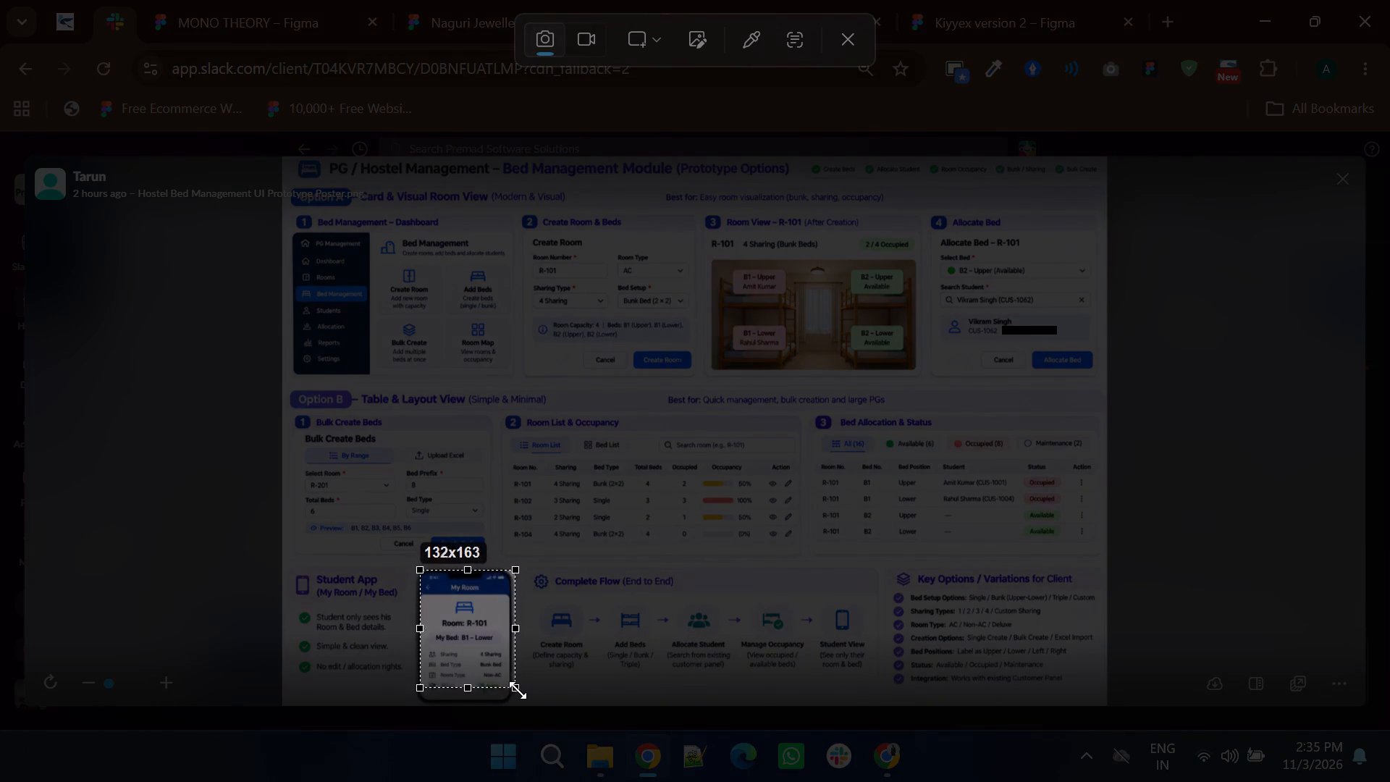
Fit the screenshot selection to the whole My Room phone mockup in the poster's Student App section, about 129x189, and copy it.
drag(518, 690, 518, 699)
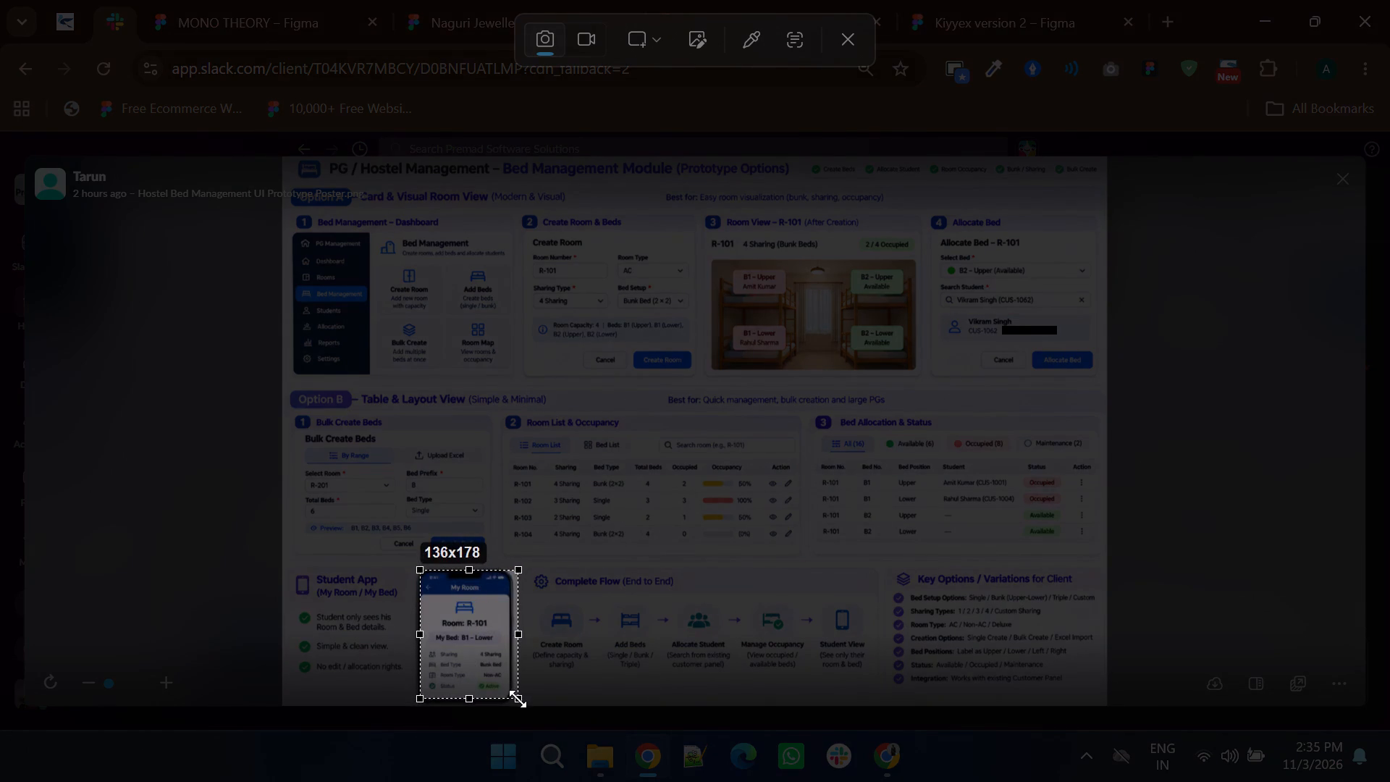
drag(518, 699, 513, 707)
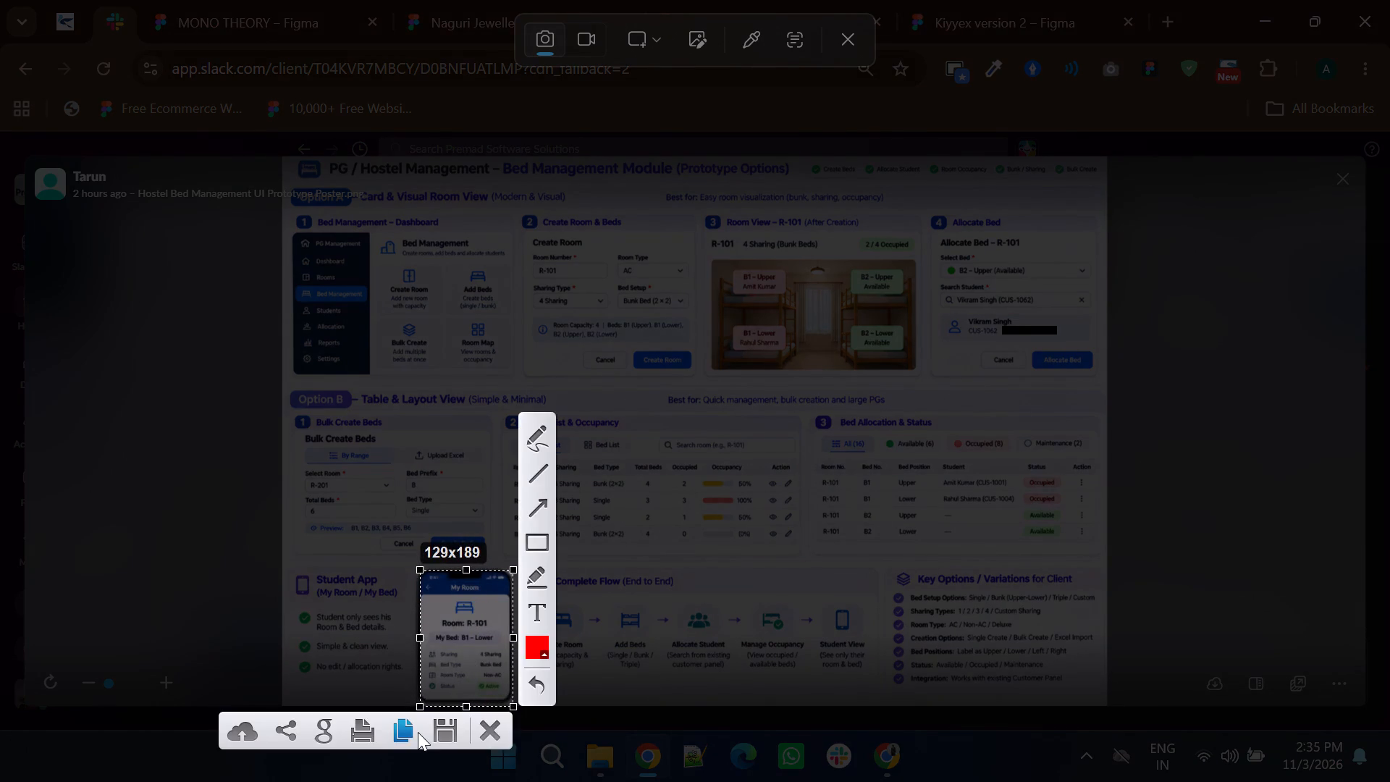
click(408, 729)
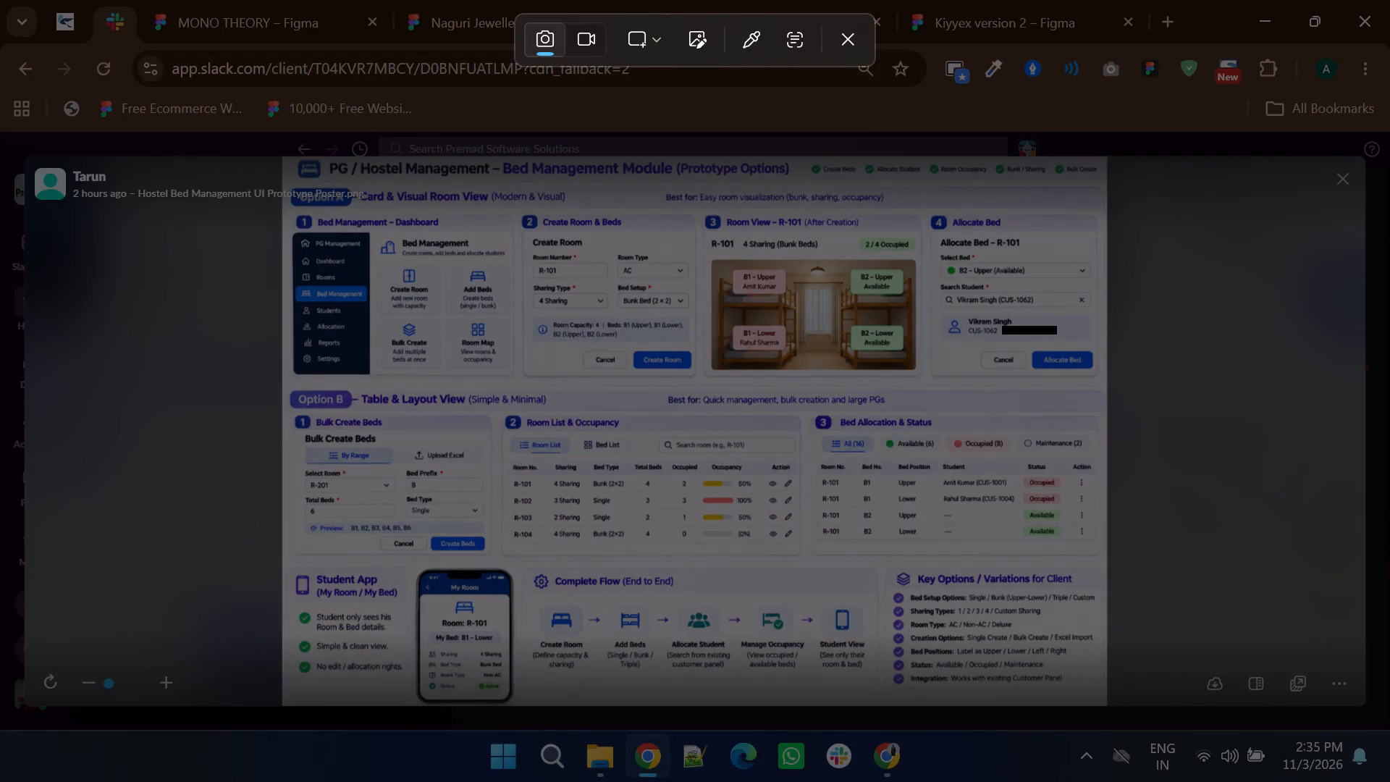
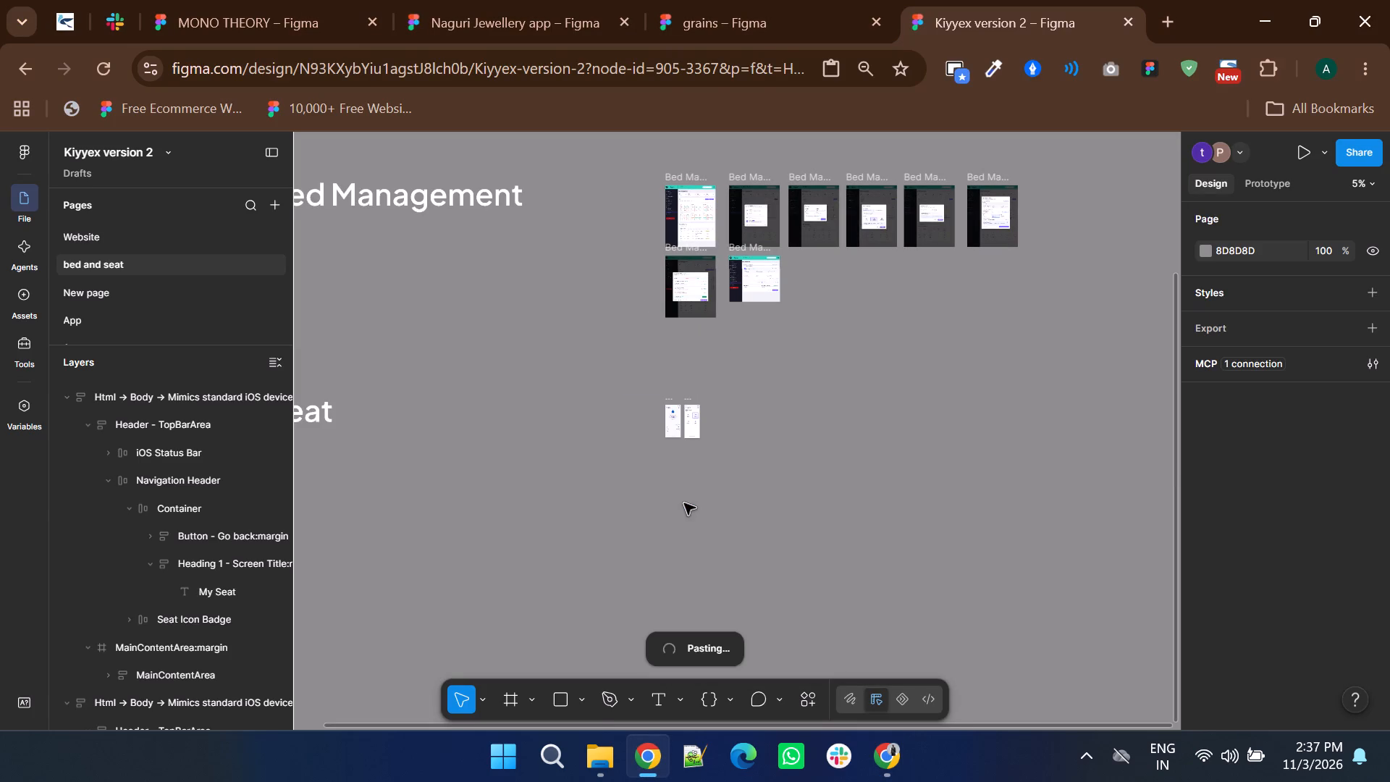
ctrl+scroll(666, 510, up, 6)
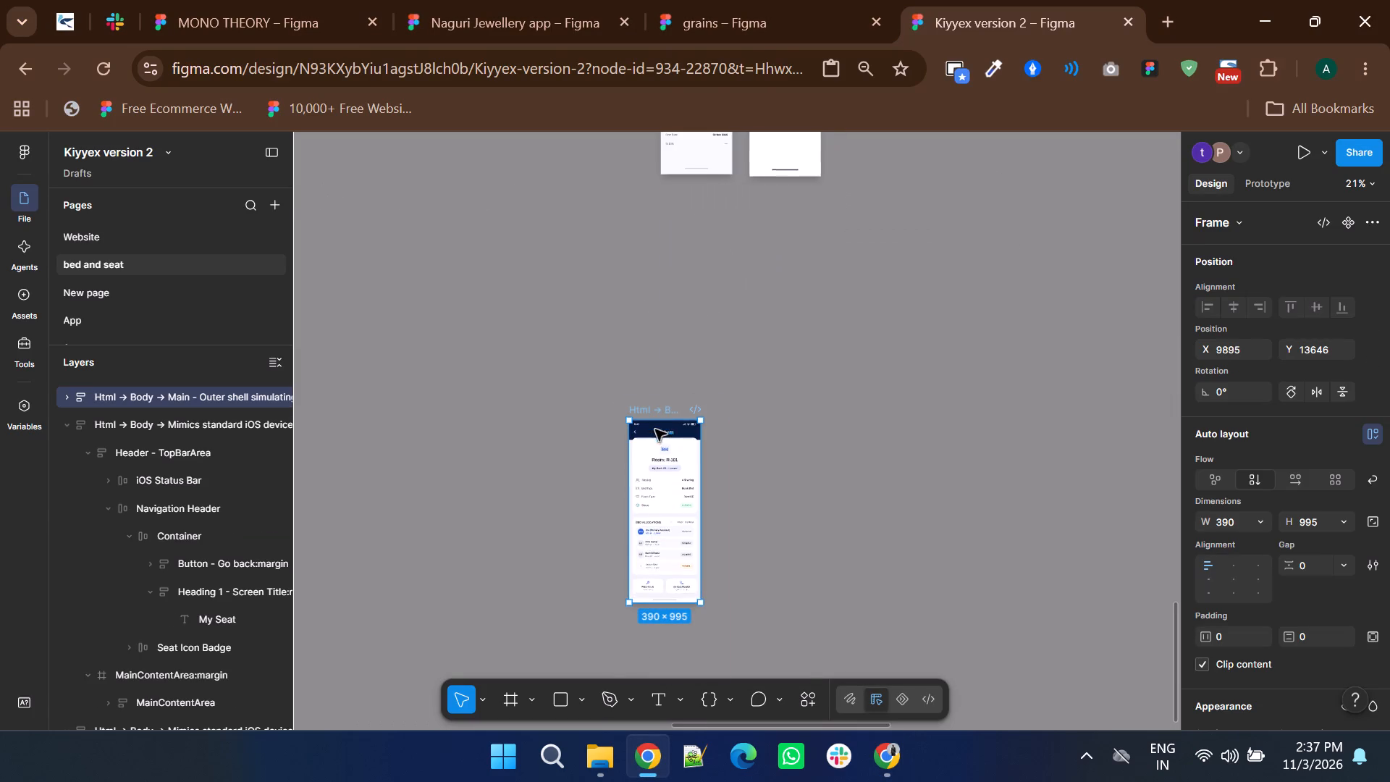
ctrl+scroll(655, 429, up, 5)
ctrl+scroll(678, 432, down, 6)
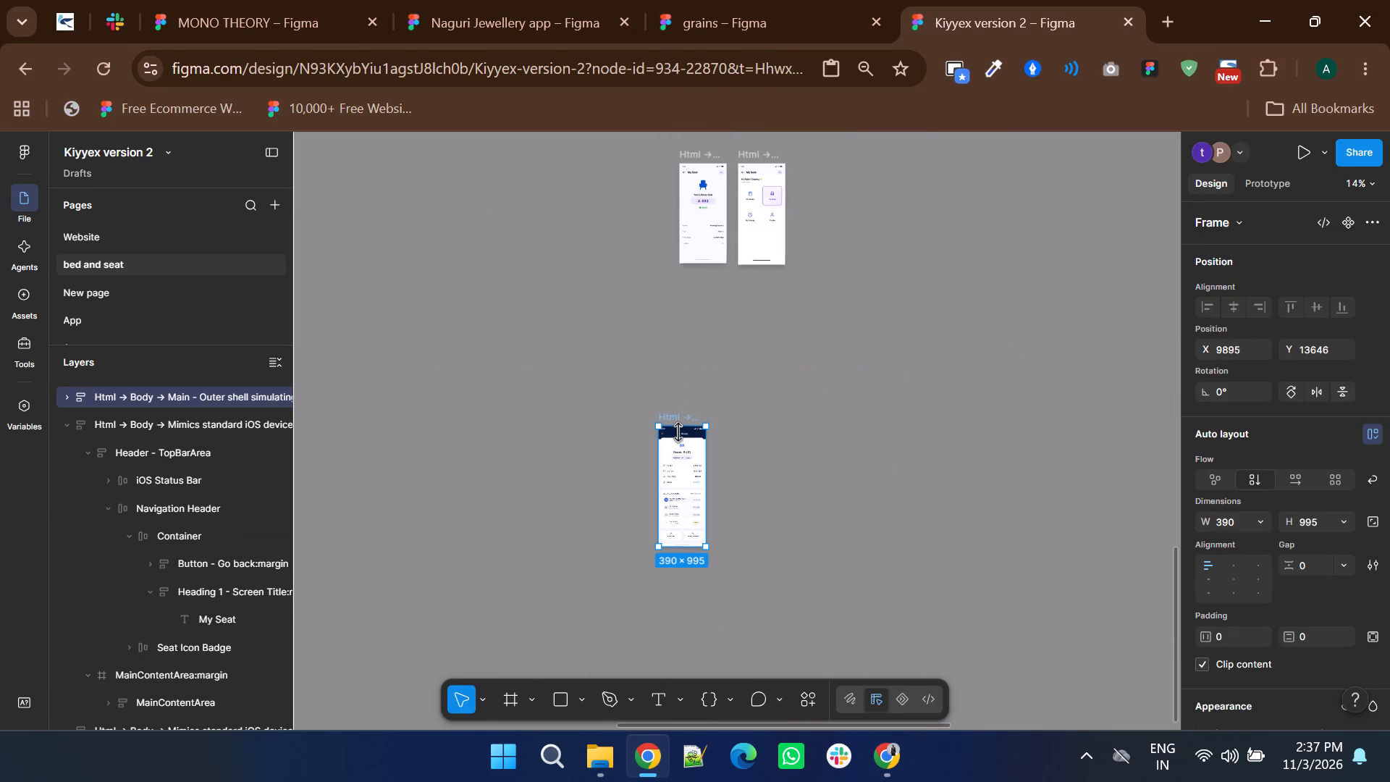
drag(673, 412, 799, 427)
Duplicate the A-003 My Seat screen below the originals and delete all content under the copy's header.
drag(683, 151, 684, 395)
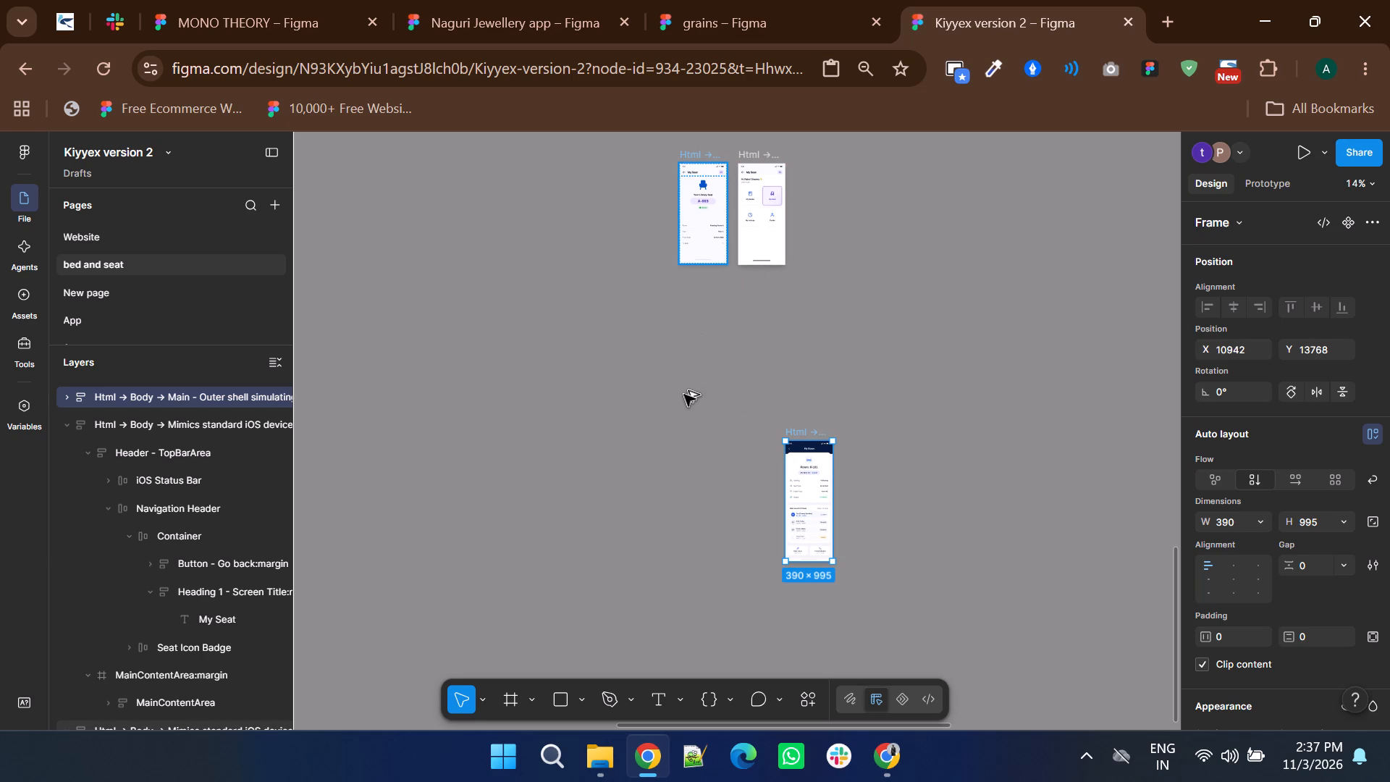
drag(684, 395, 684, 424)
ctrl+scroll(696, 489, up, 3)
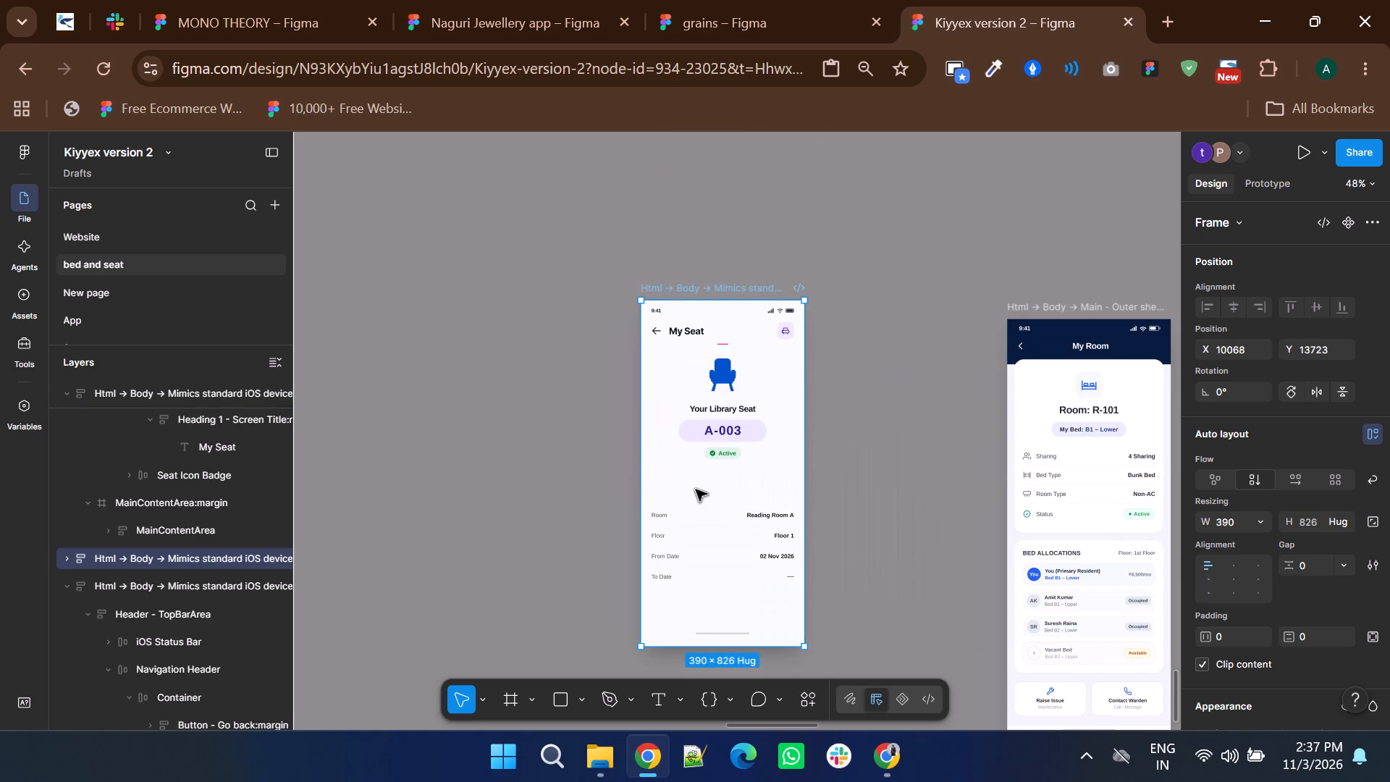
click(714, 424)
key(Delete)
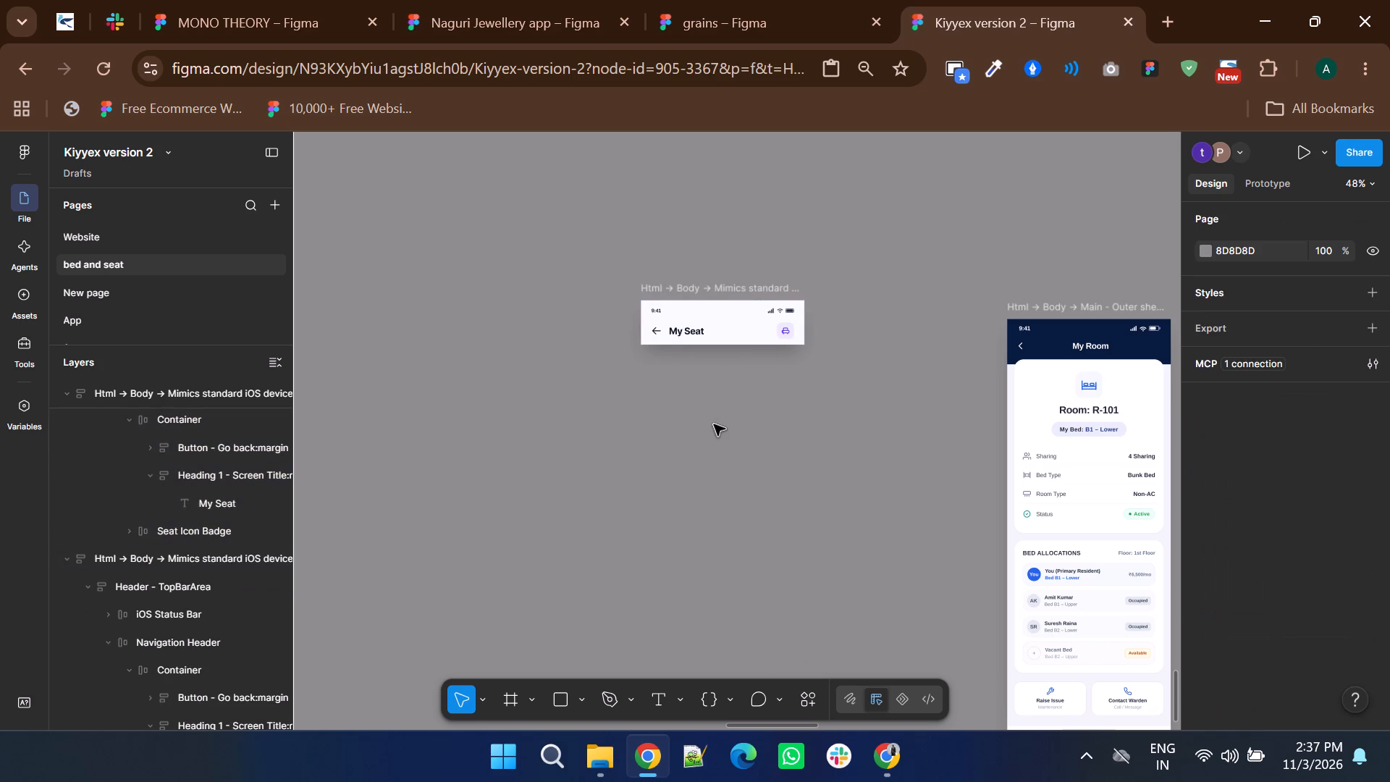
Draw a blank frame of about 390 × 682 directly beneath the duplicated My Seat header.
click(515, 691)
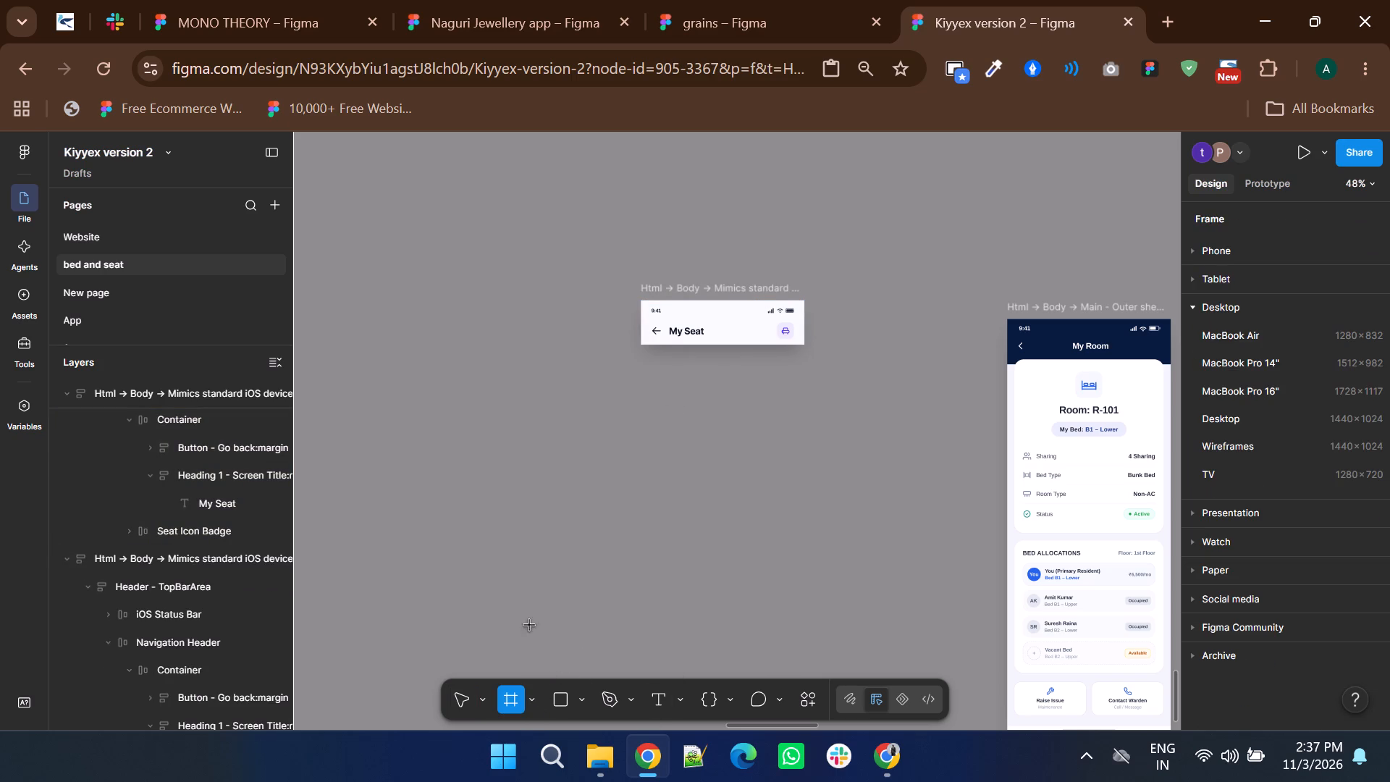
drag(644, 354, 808, 634)
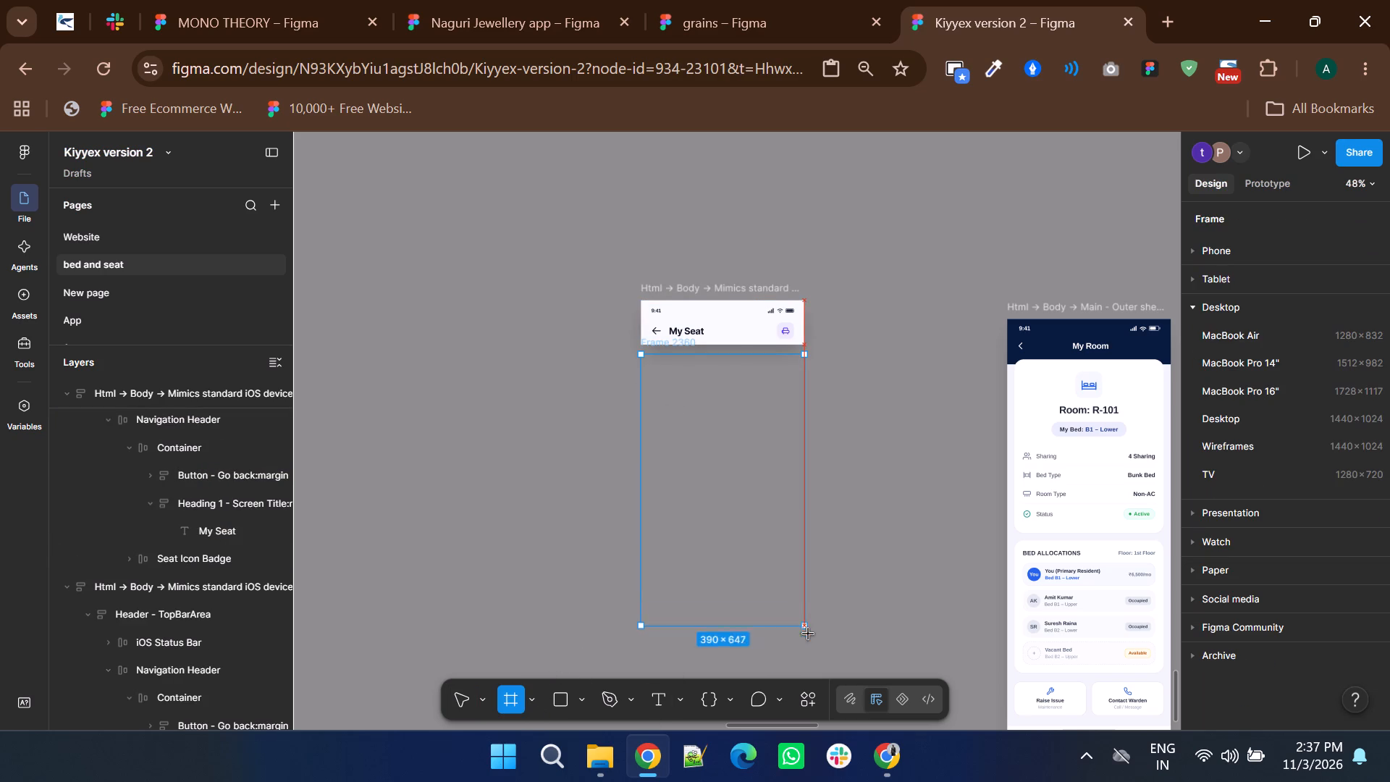
drag(808, 634, 808, 640)
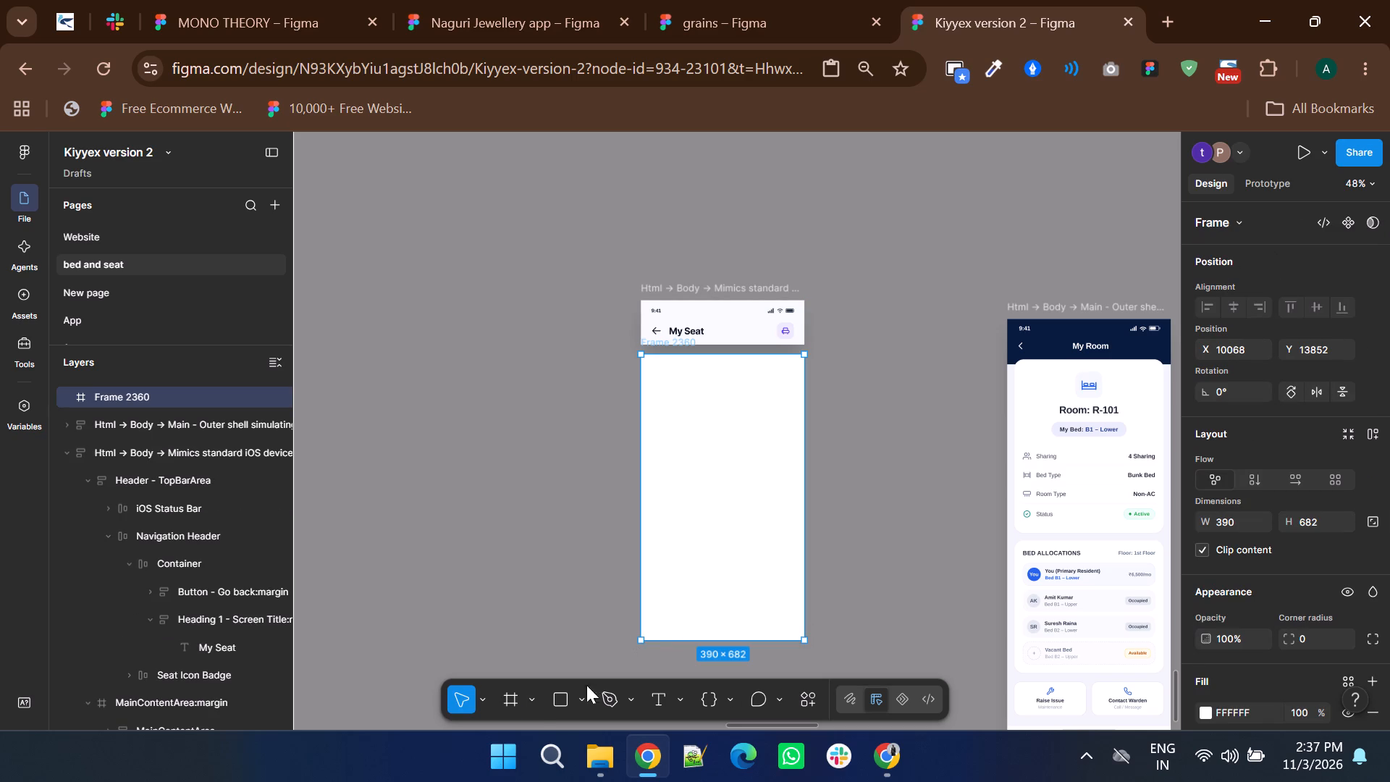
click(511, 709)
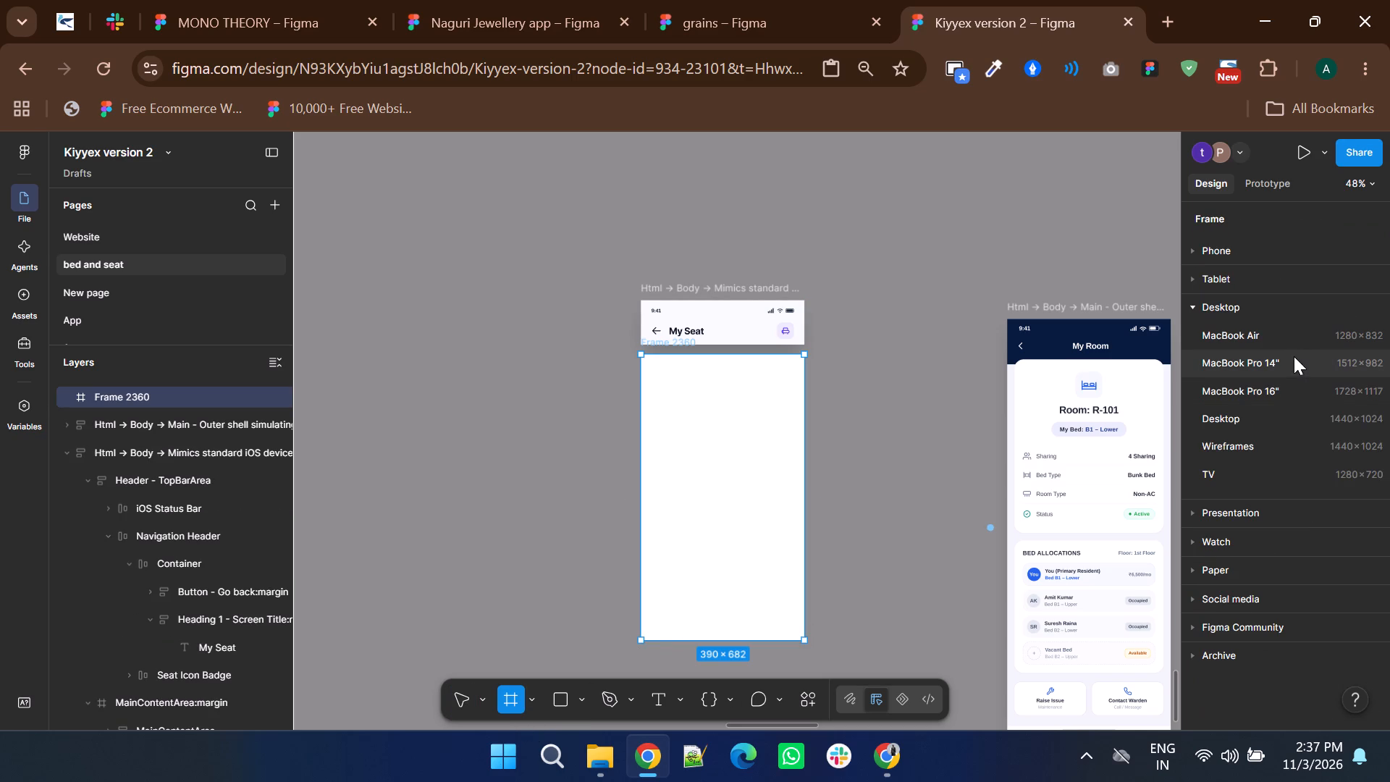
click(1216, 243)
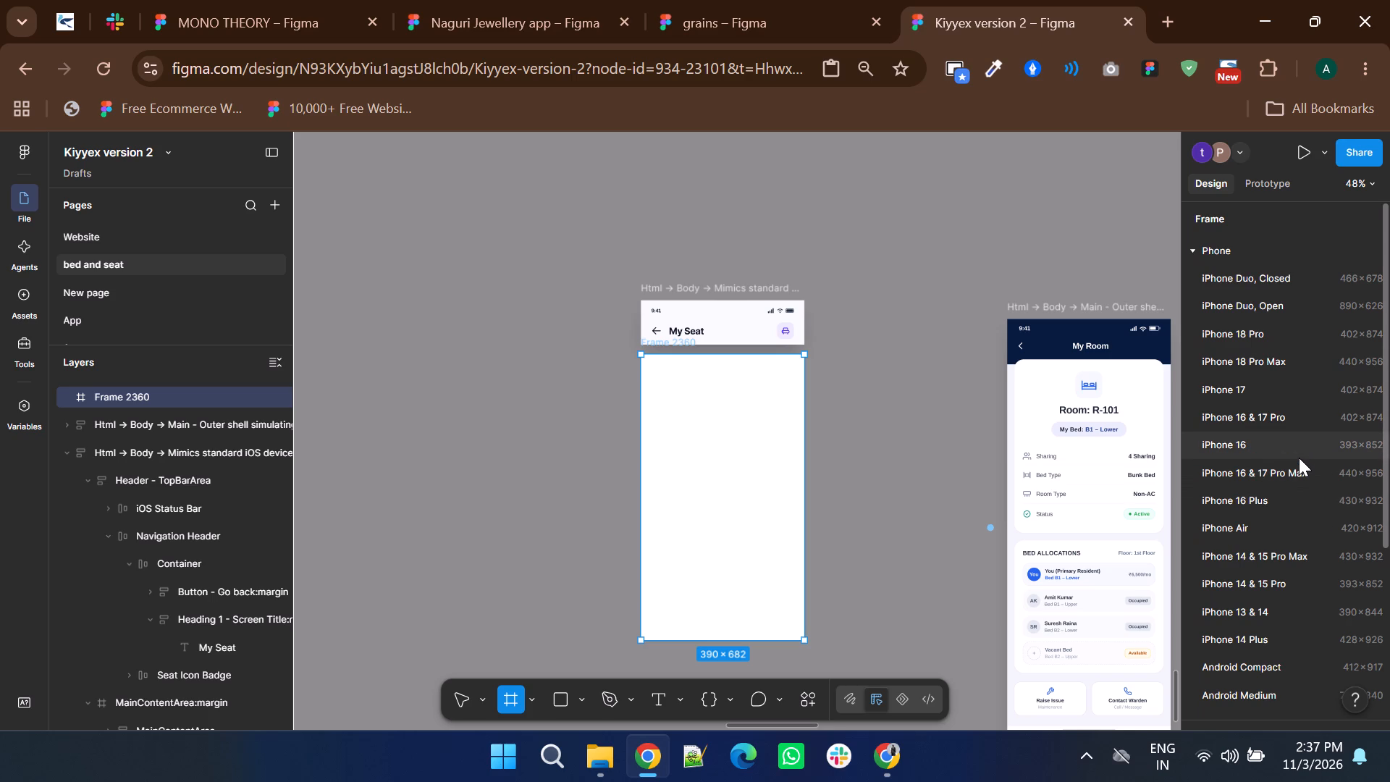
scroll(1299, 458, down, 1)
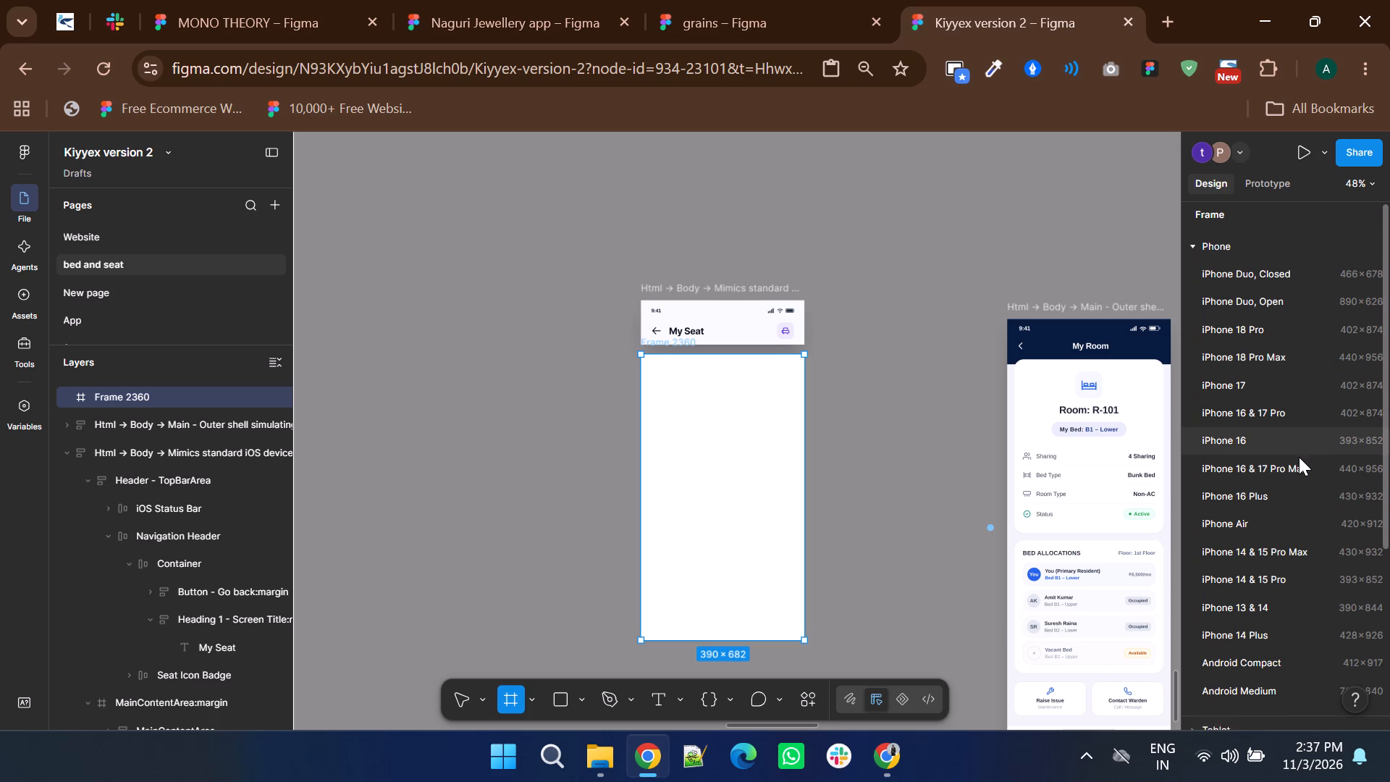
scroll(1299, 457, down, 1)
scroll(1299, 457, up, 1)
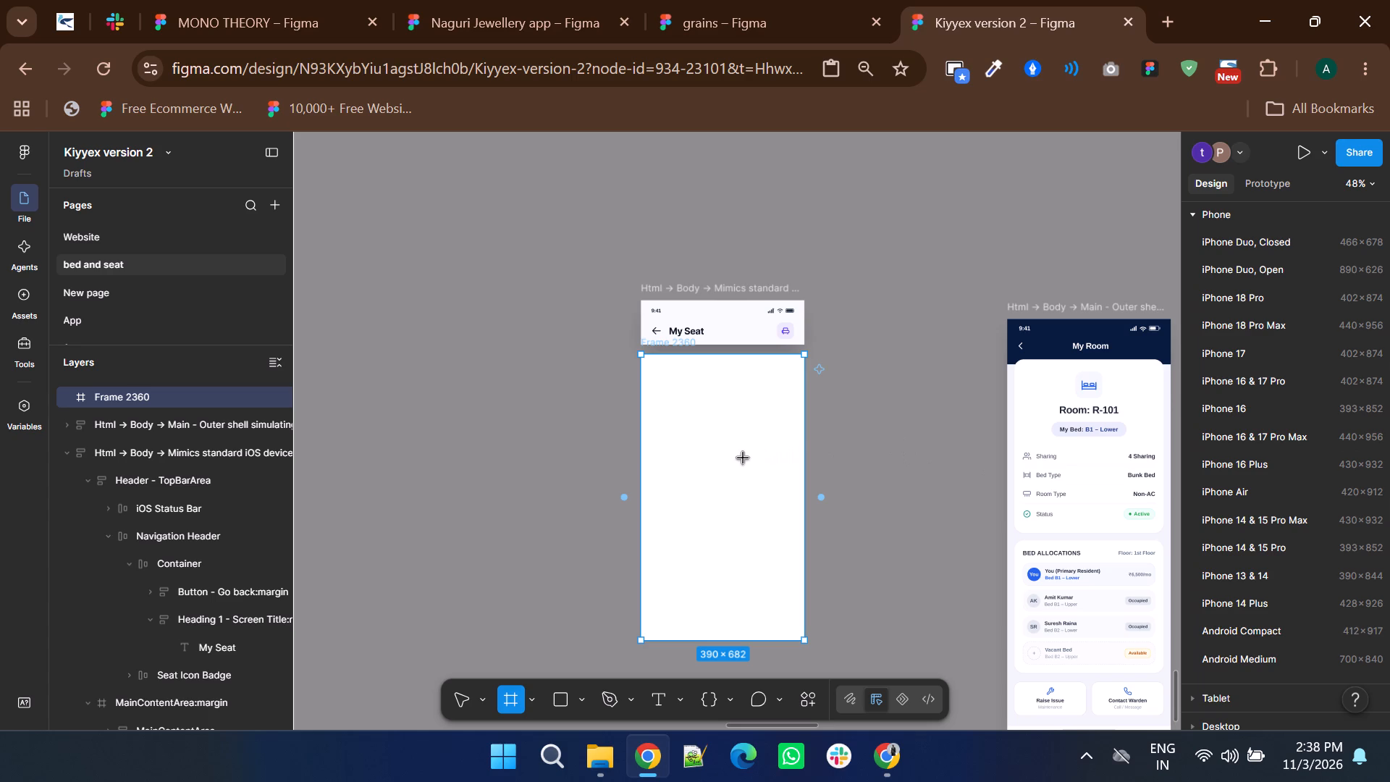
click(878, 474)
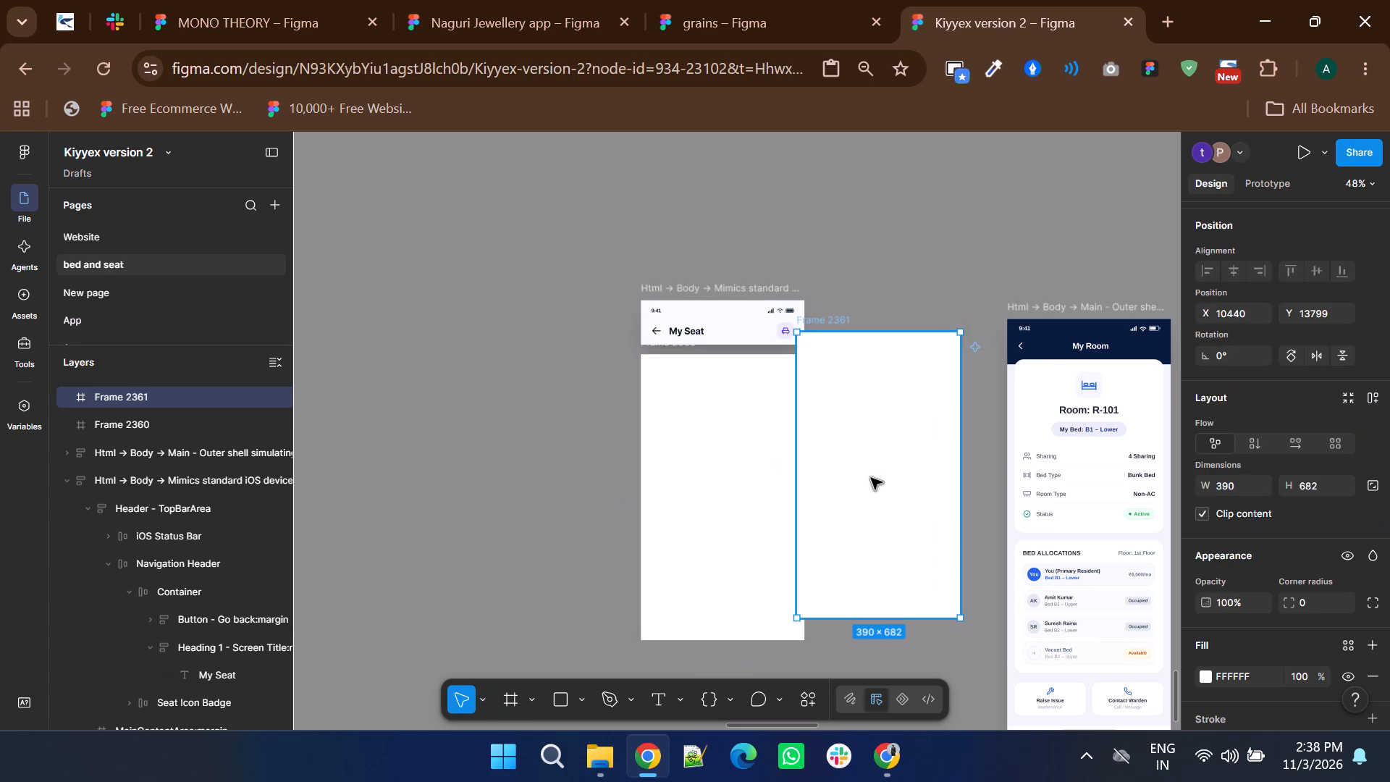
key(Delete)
Move the duplicated My Seat header up, clear of the blank frame, to about X 10080, Y 13543.
click(508, 397)
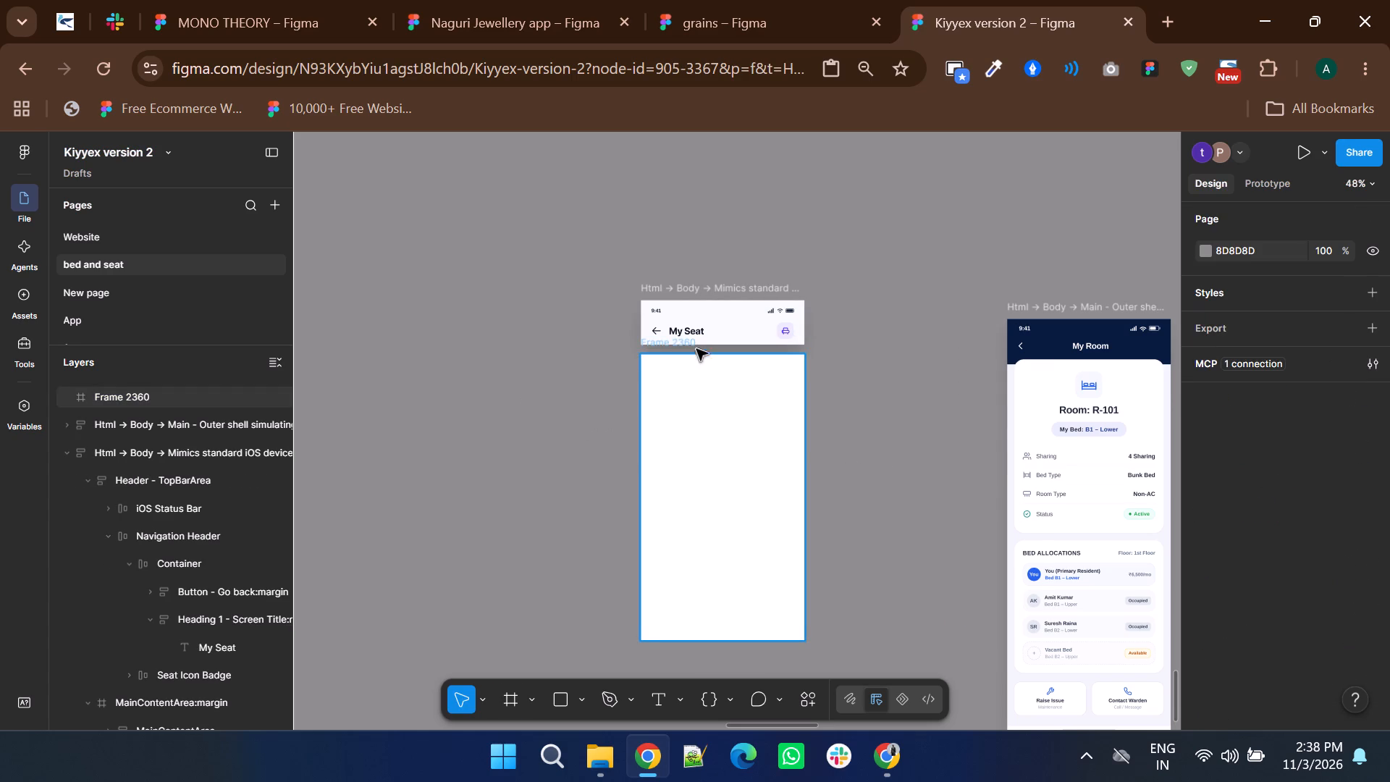
drag(676, 286, 681, 211)
Move the Room: R-101 details card out of the My Room screen into the blank frame, at about X 16, Y 29.
double_click(1088, 455)
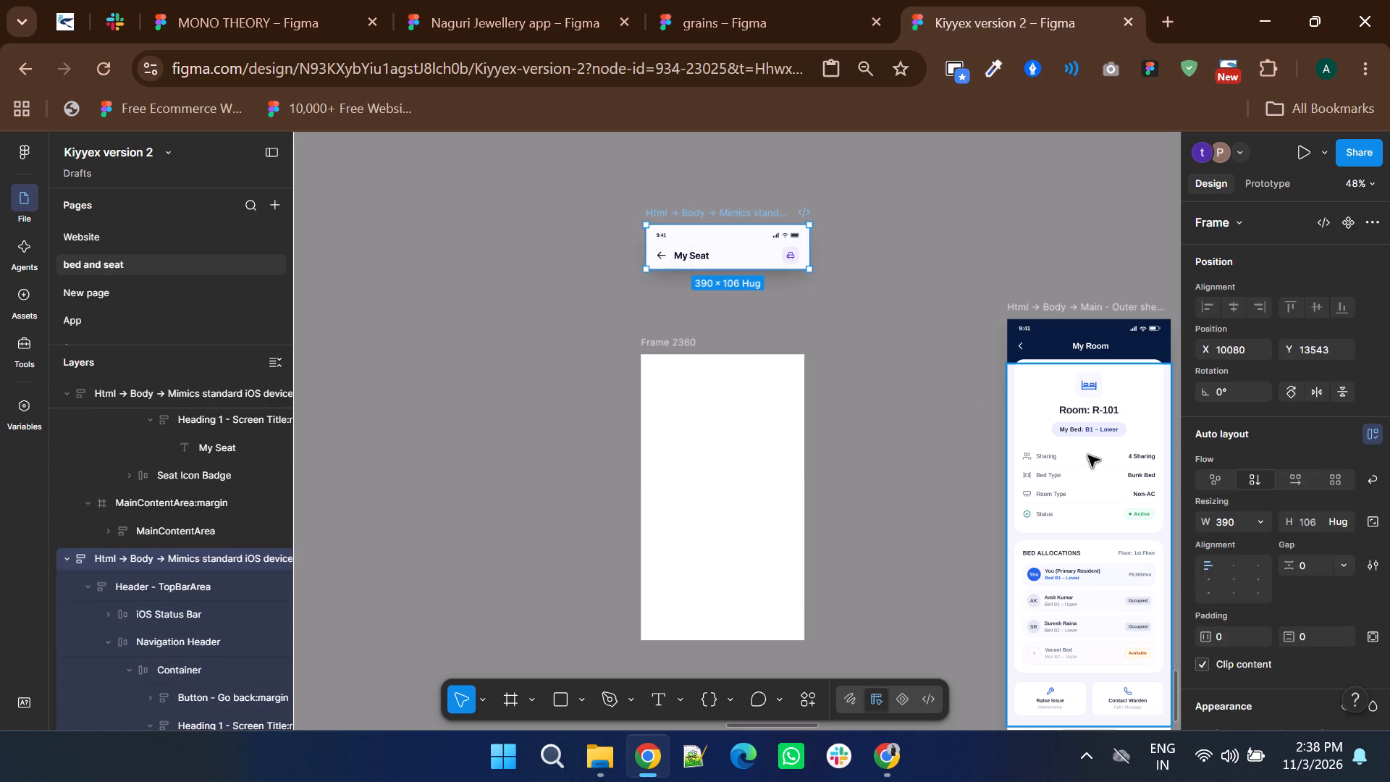
double_click(1088, 455)
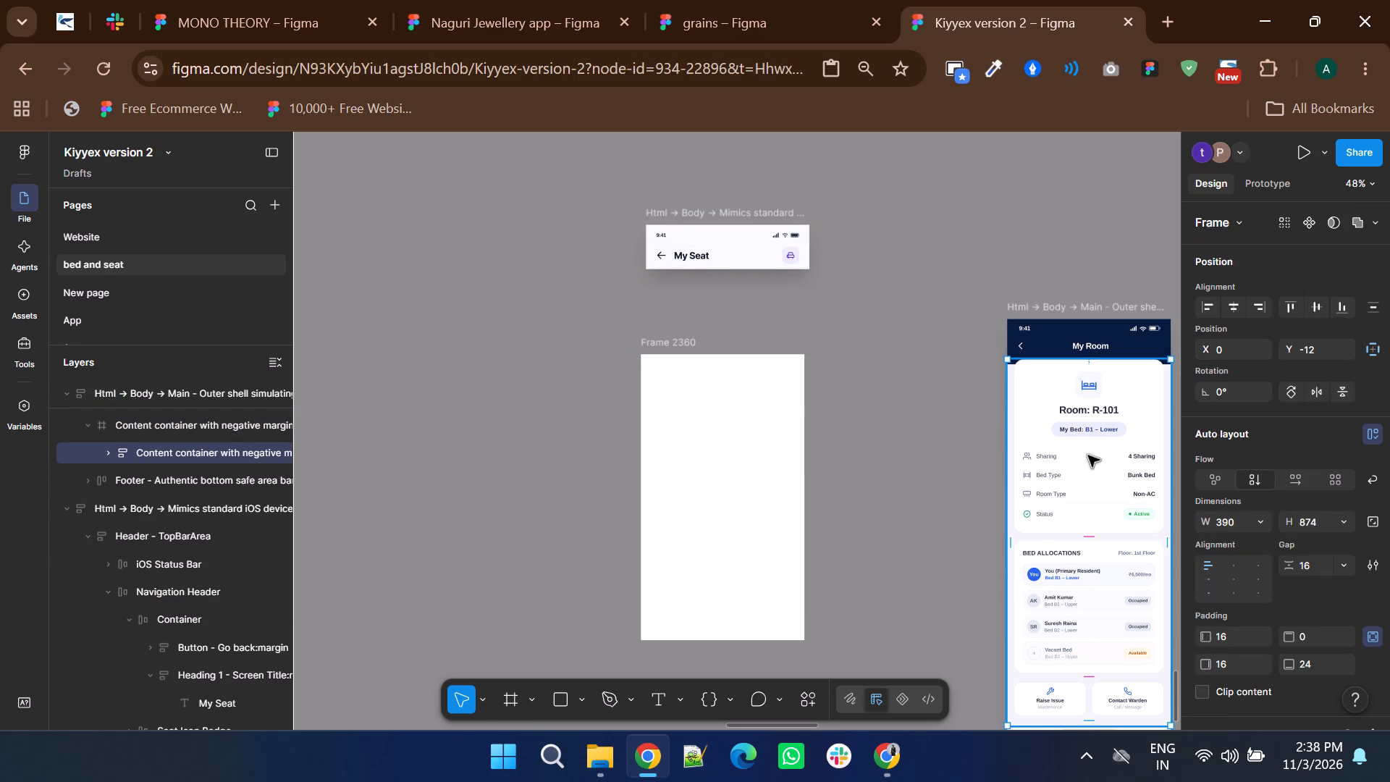
double_click(1088, 455)
click(1089, 443)
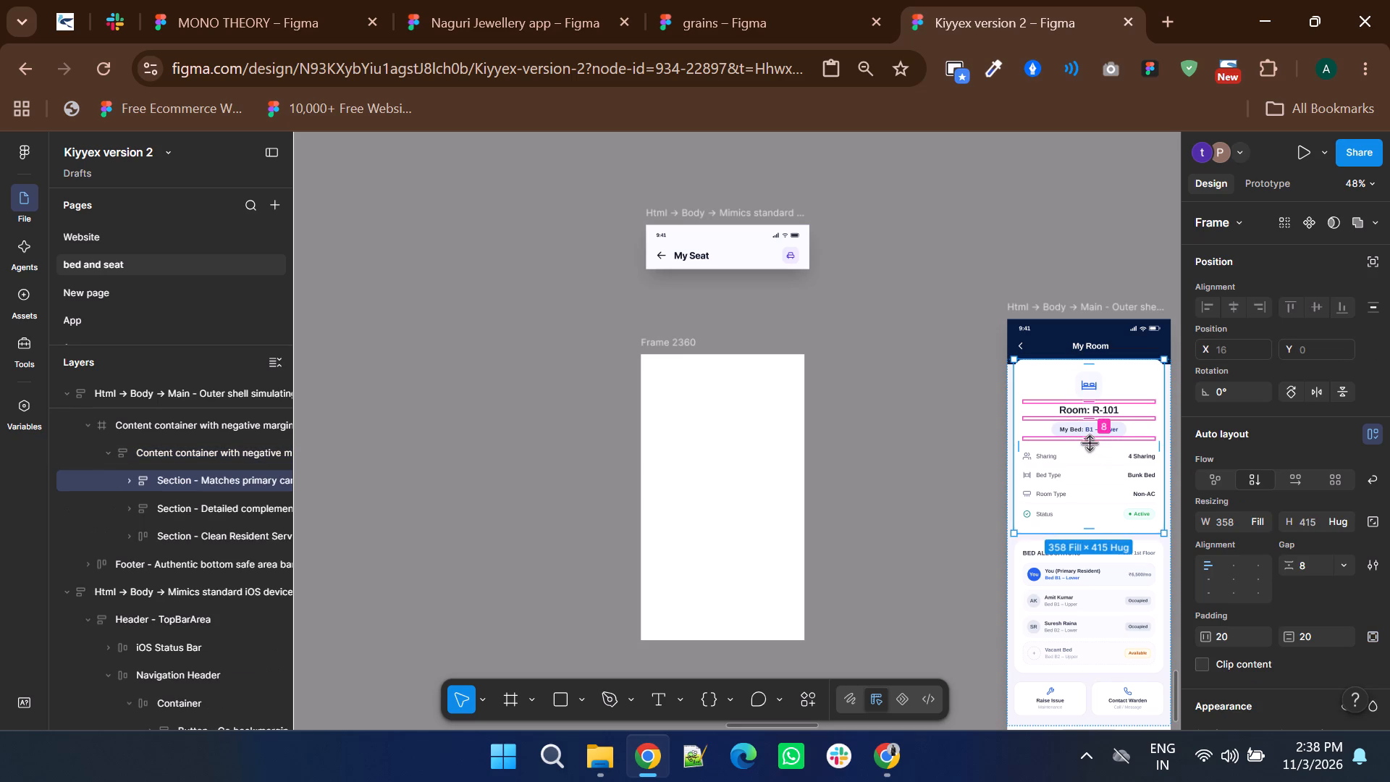
drag(1089, 453, 730, 466)
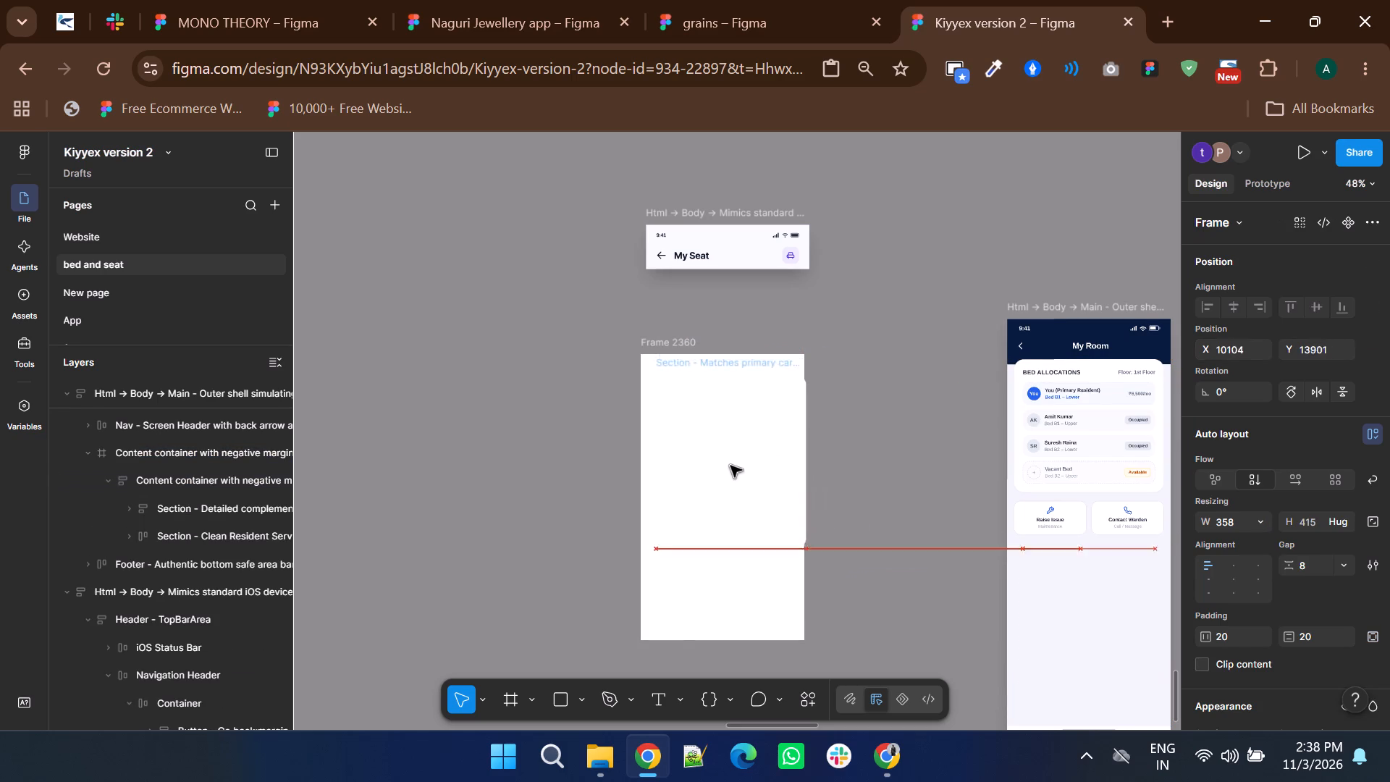
drag(730, 466, 722, 460)
Extend the bottom of the frame holding the room details card to make more space below the card.
ctrl+scroll(722, 458, down, 1)
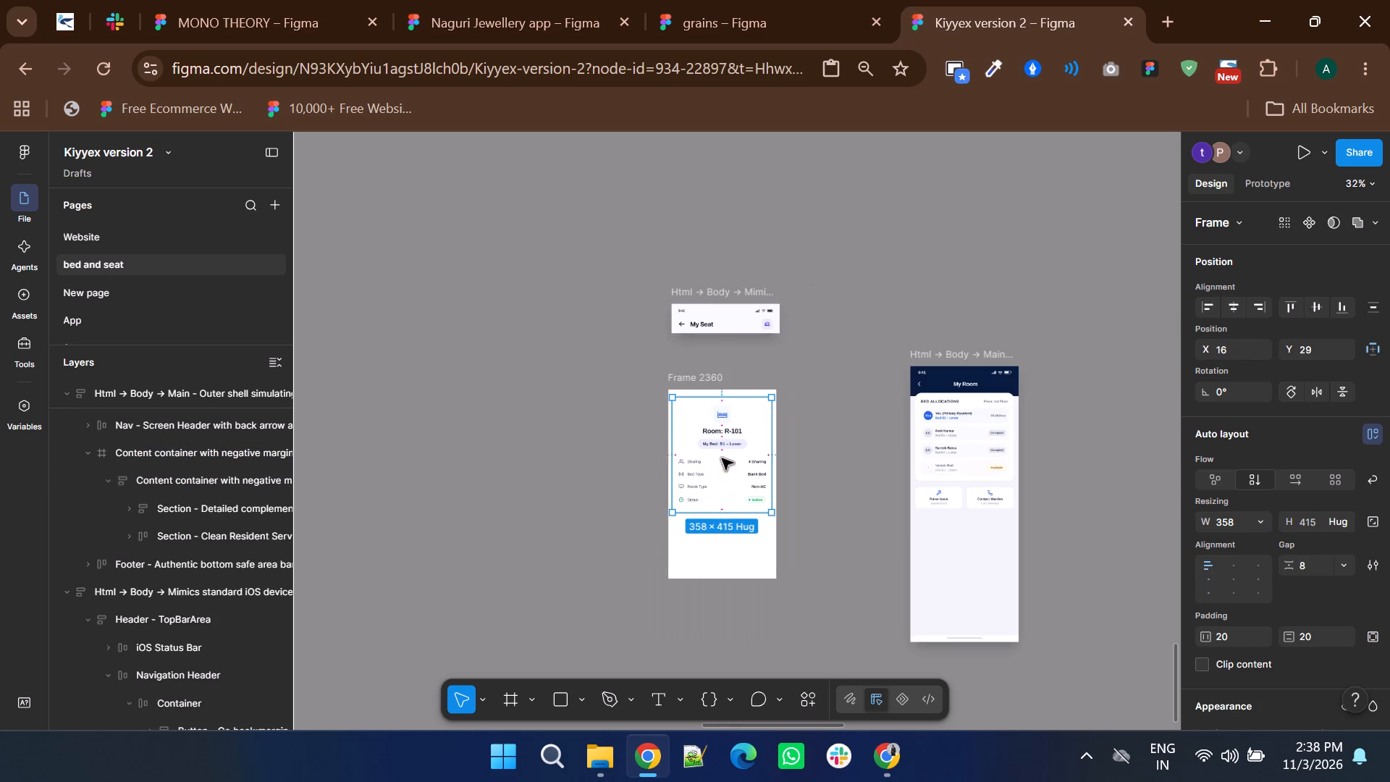
ctrl+click(716, 558)
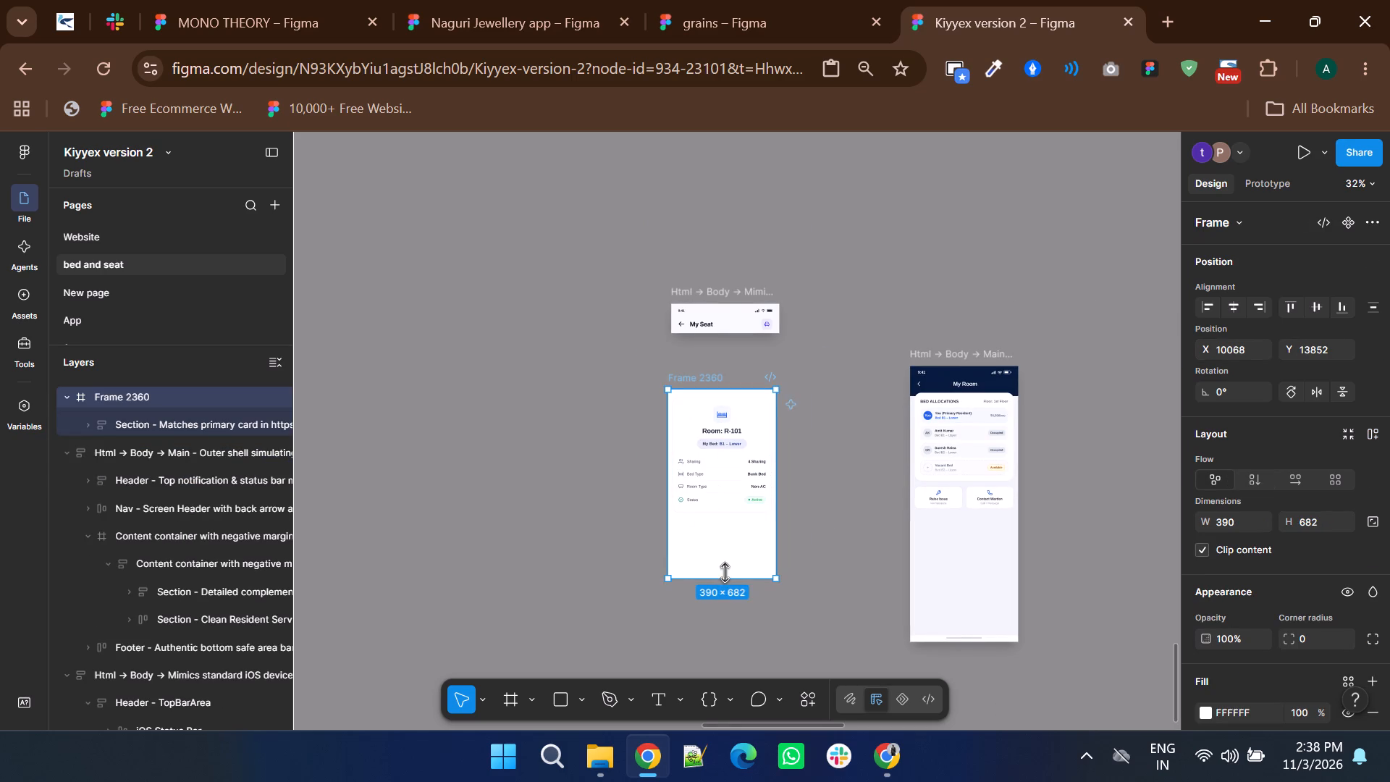
drag(724, 572, 728, 686)
Move the Bed Allocations card and the Raise Issue/Contact Warden cards from the My Room screen to X 16, just beneath the room details card.
double_click(960, 444)
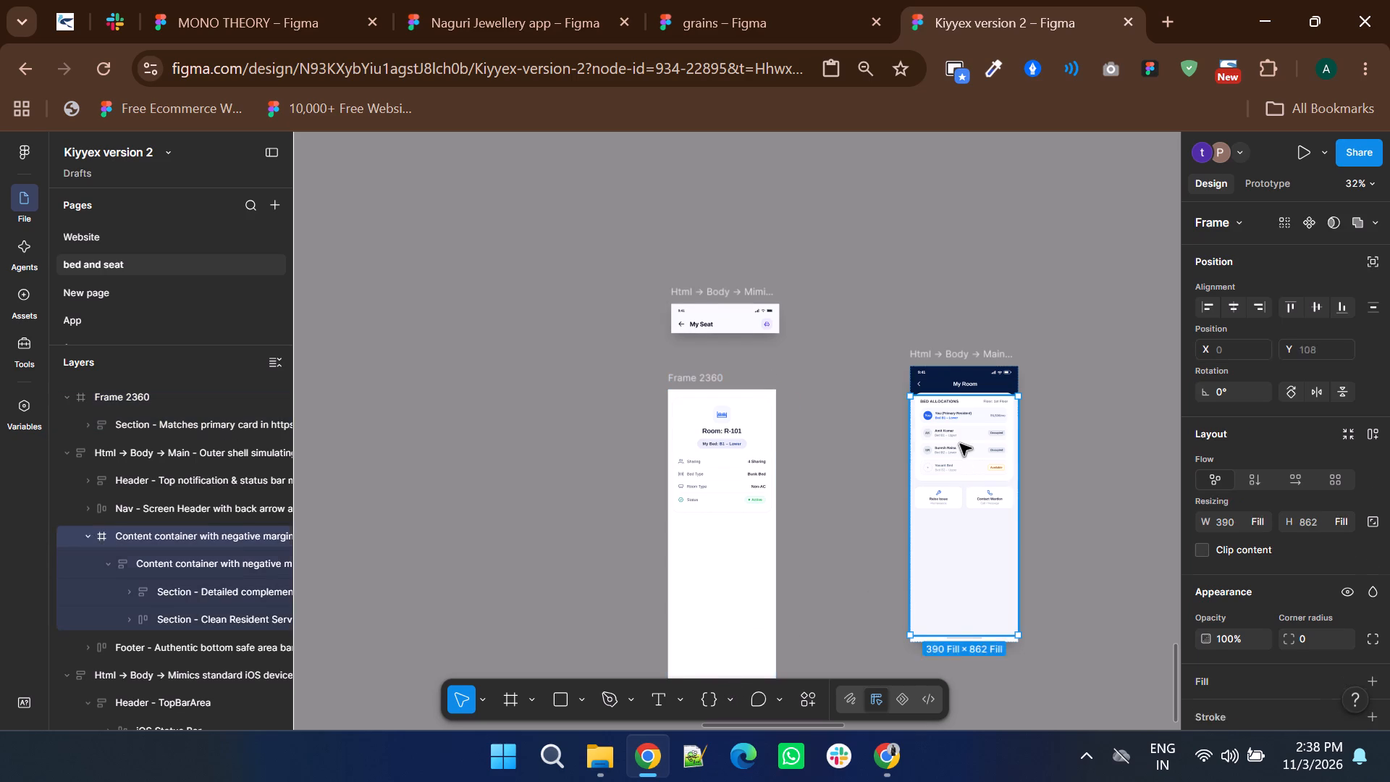
double_click(960, 444)
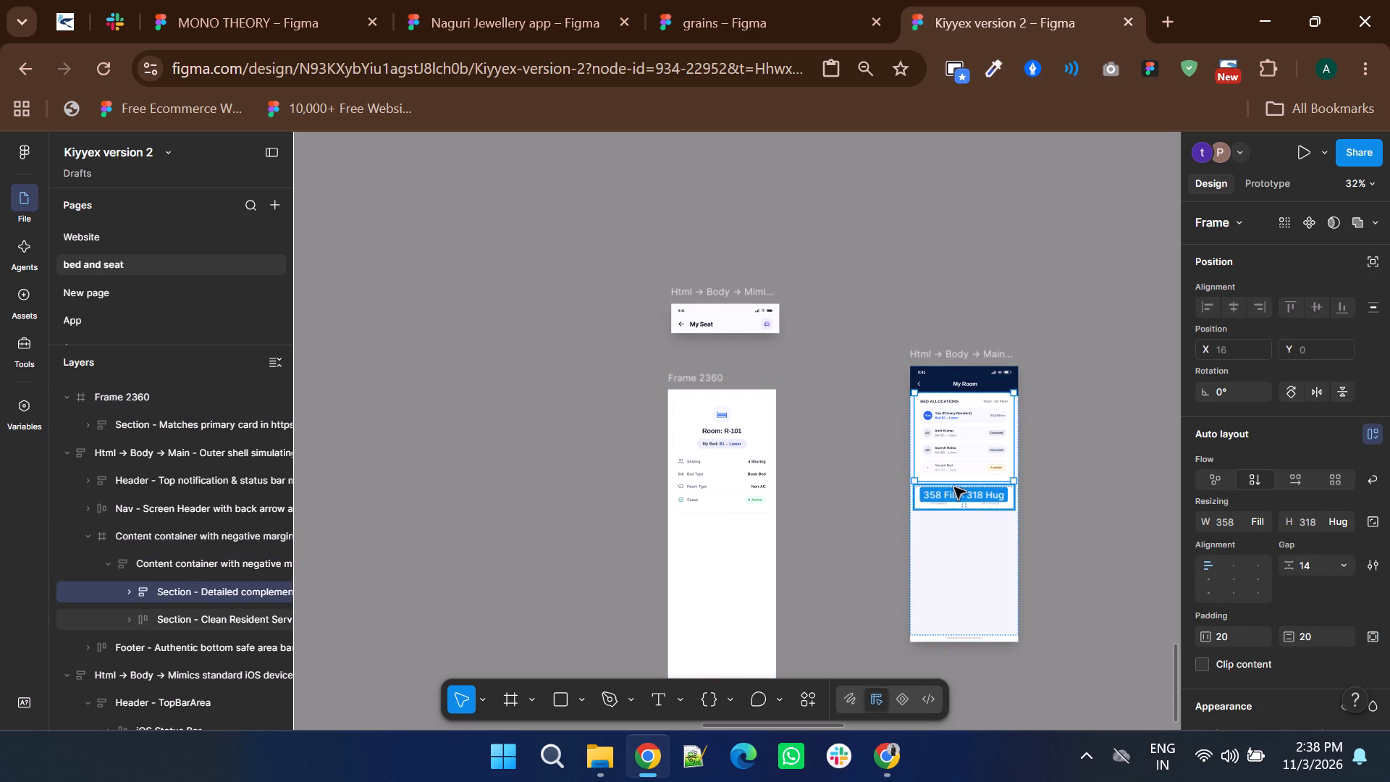
shift+click(954, 487)
drag(964, 429, 727, 568)
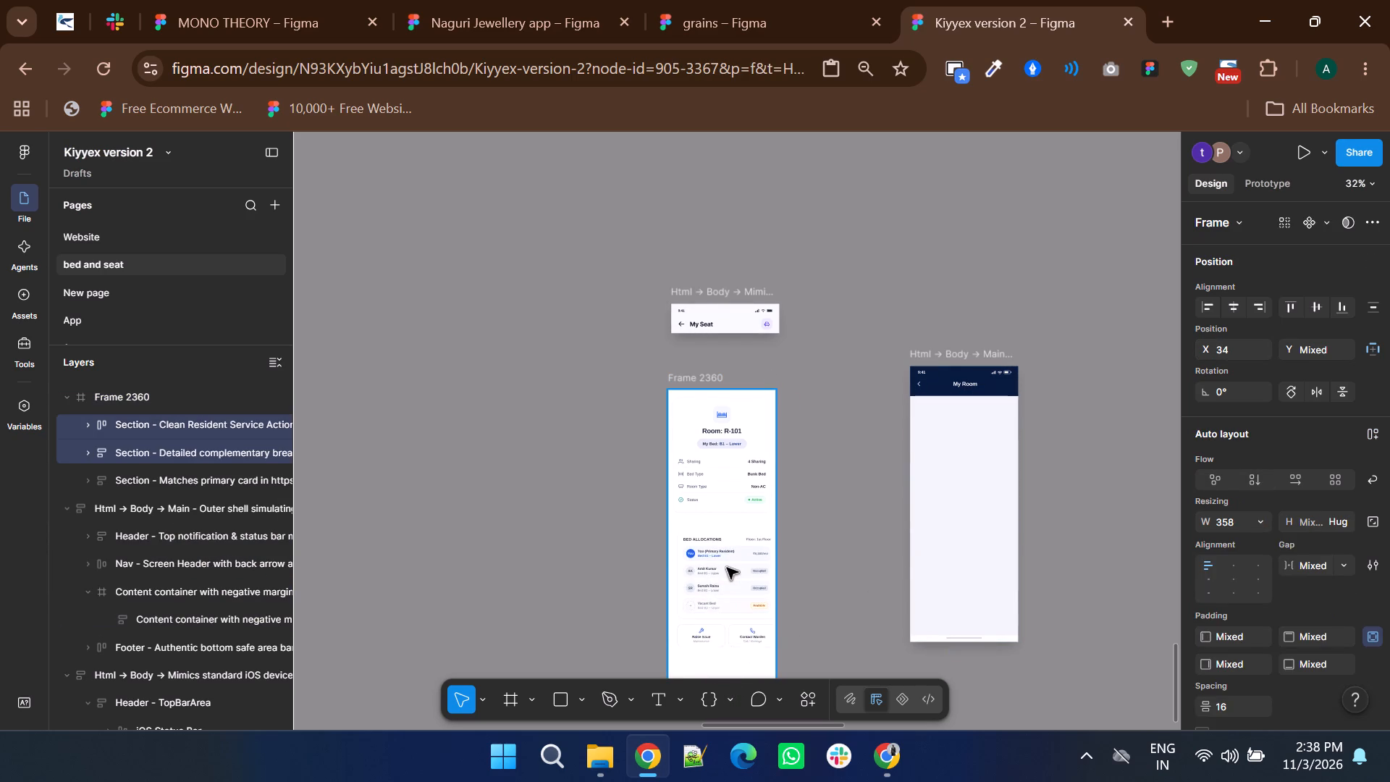
drag(727, 568, 718, 558)
ctrl+scroll(708, 551, up, 3)
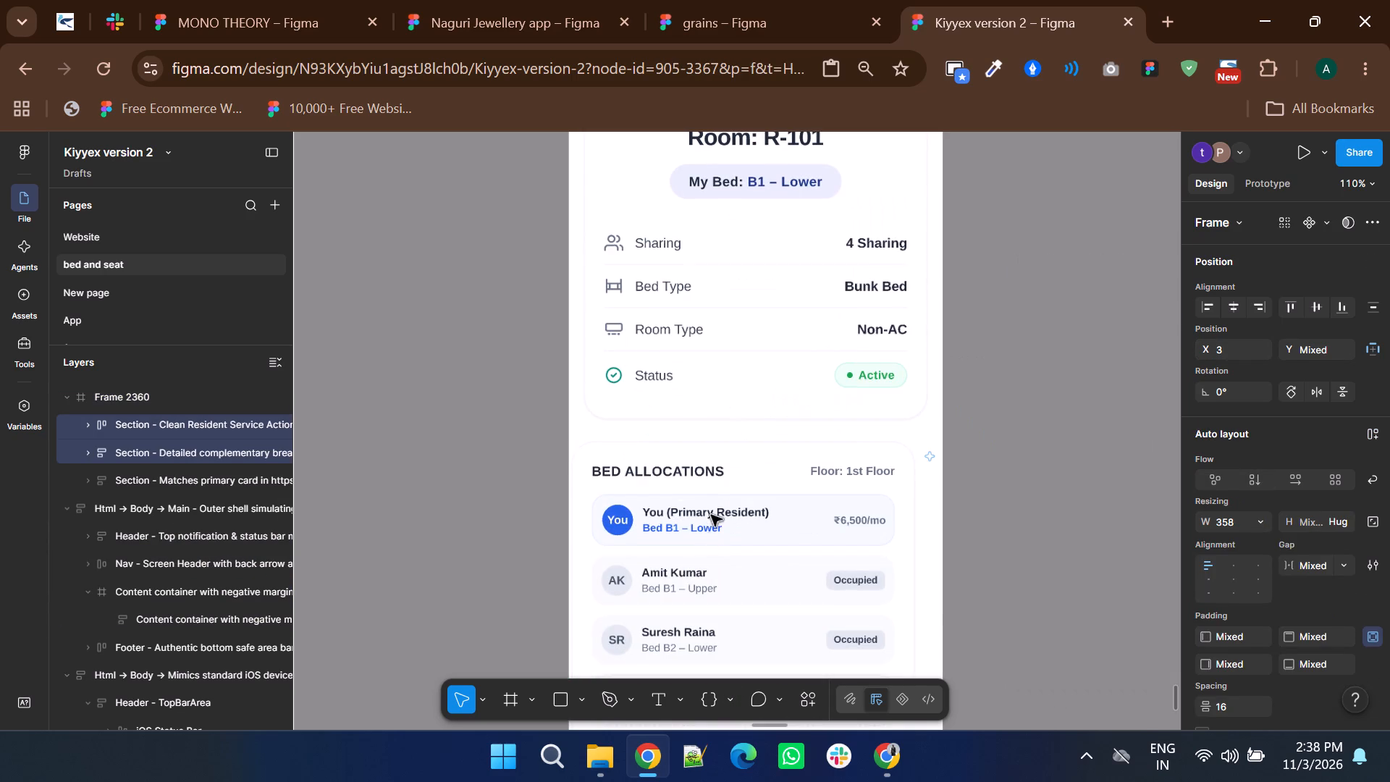
drag(715, 511, 730, 513)
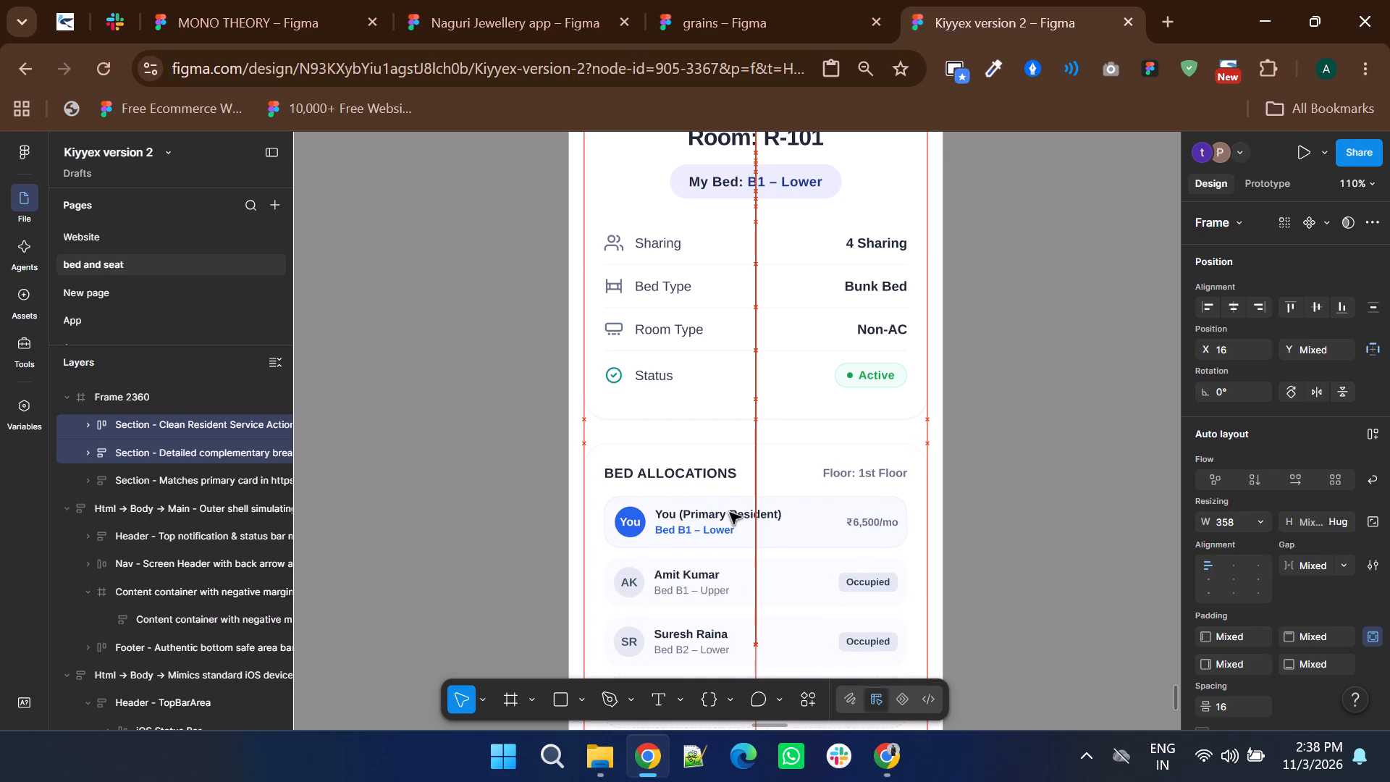
drag(730, 513, 728, 507)
ctrl+scroll(709, 497, down, 3)
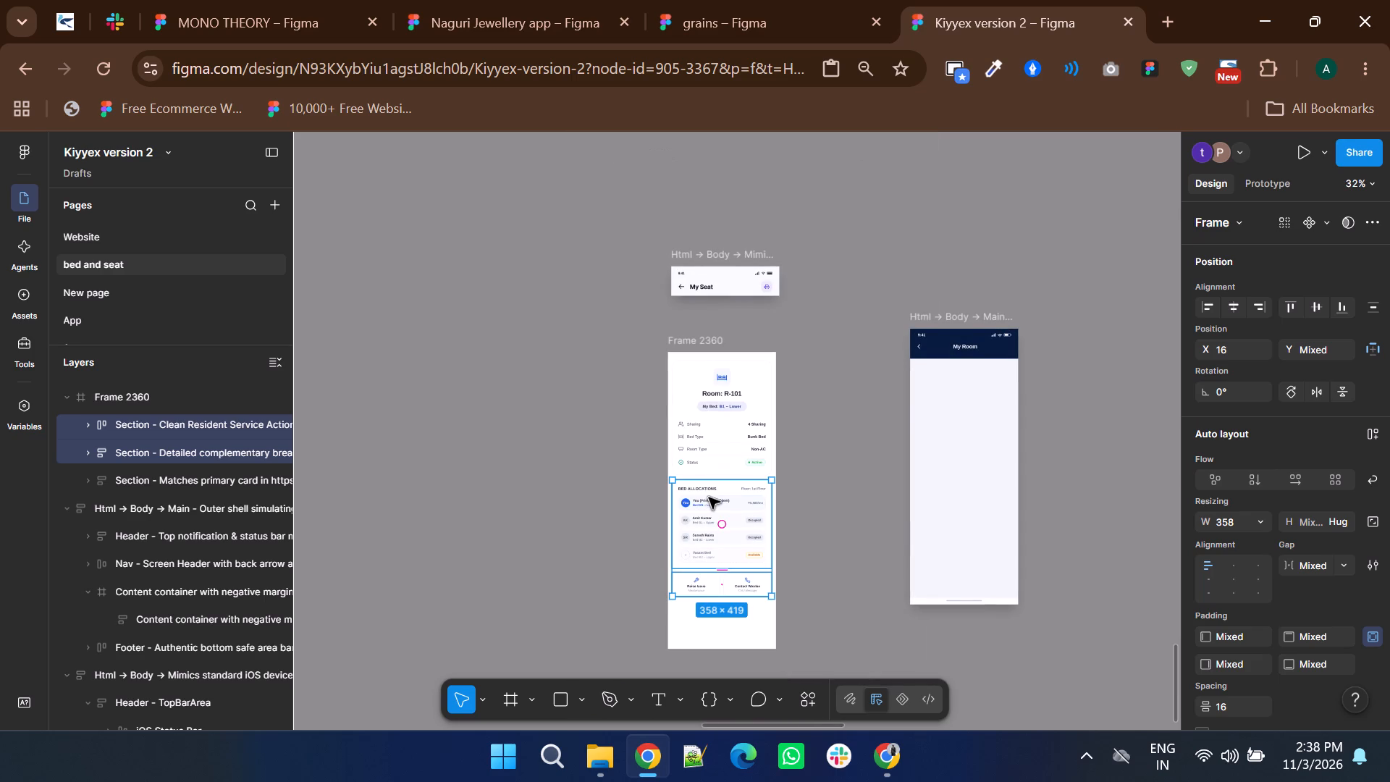
Shift the room details, Bed Allocations and action cards down together by about 150 px to make space for a header.
click(700, 396)
shift+click(713, 539)
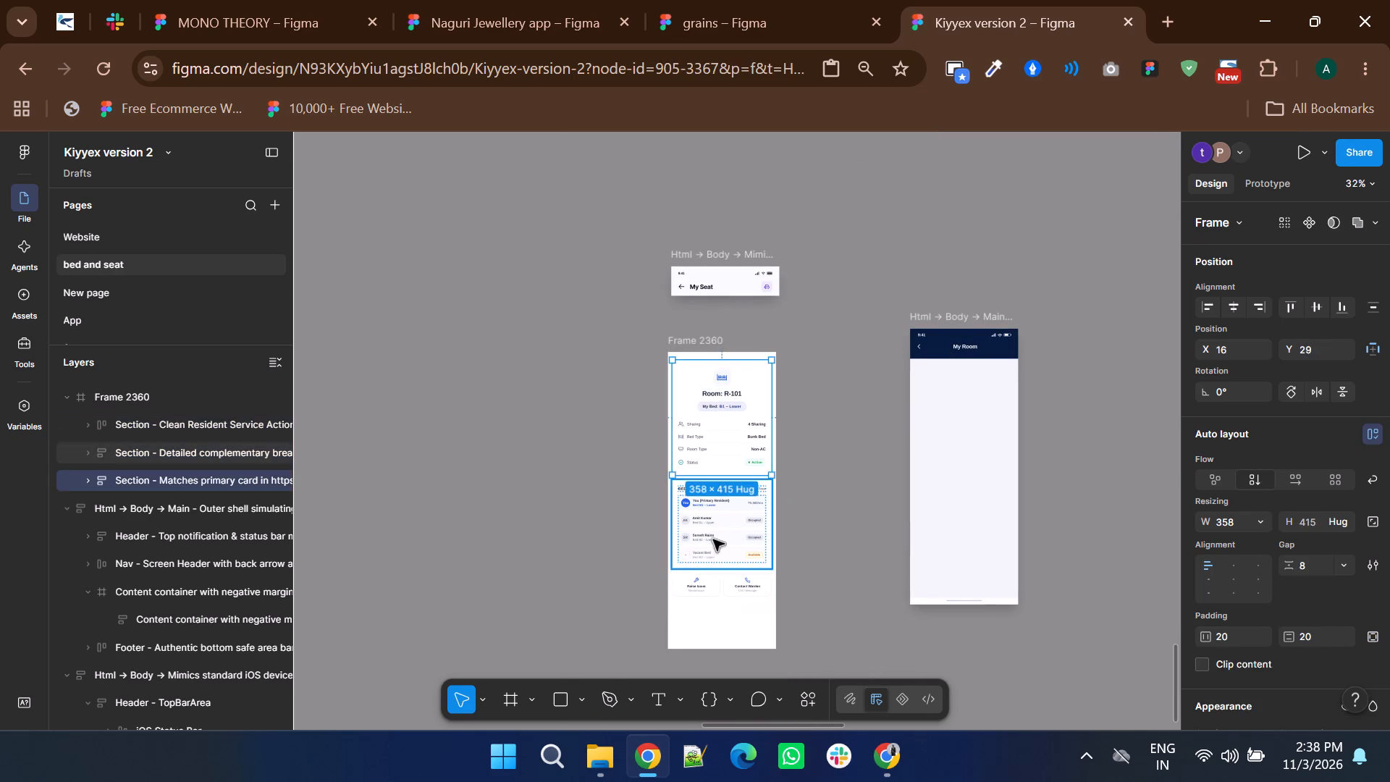
shift+click(714, 599)
key(shift+Down)
key(shift+Down)
key(shift+Down)
key(shift+Down)
key(shift+Down)
key(shift+Down)
key(shift+Down)
key(shift+Down)
key(shift+Down)
key(shift+Down)
key(shift+Down)
key(shift+Down)
key(shift+Down)
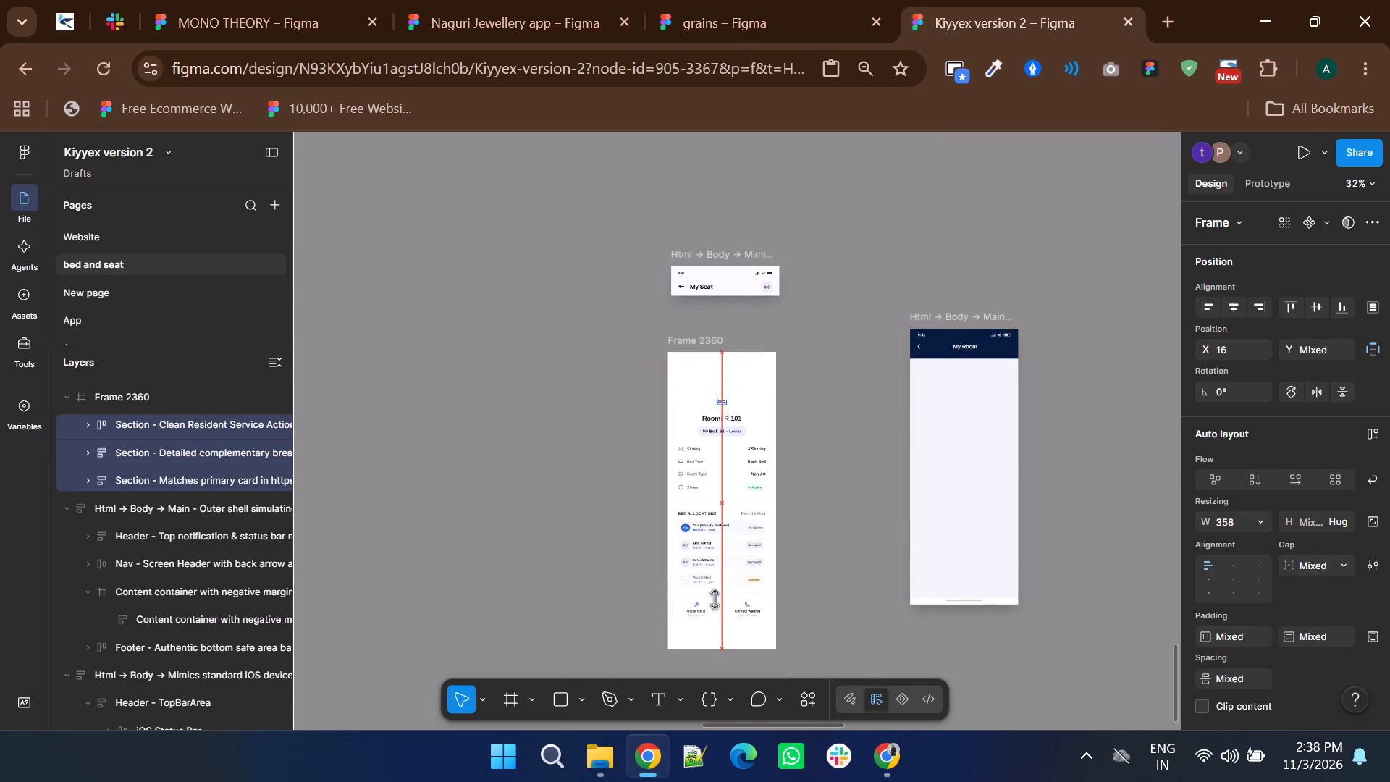
key(shift+Down)
key(shift+Down)
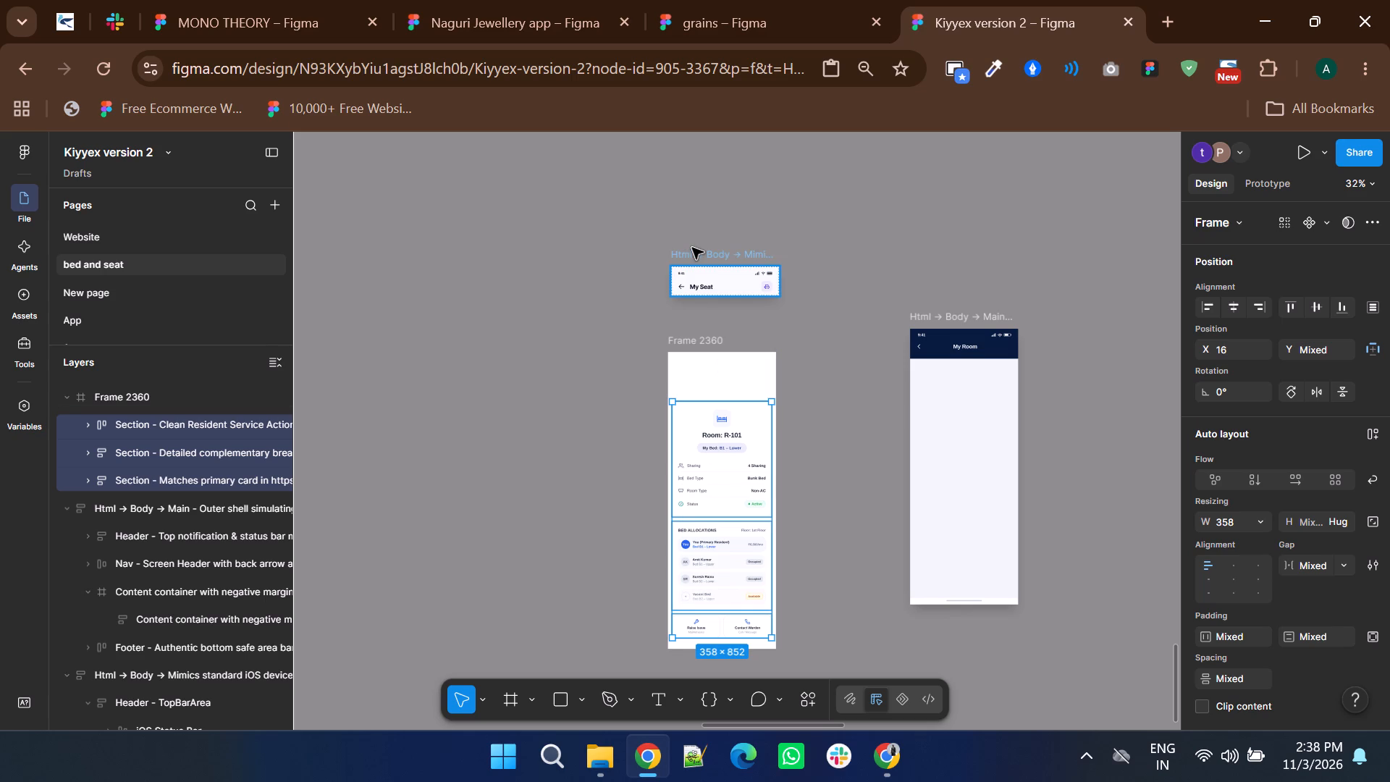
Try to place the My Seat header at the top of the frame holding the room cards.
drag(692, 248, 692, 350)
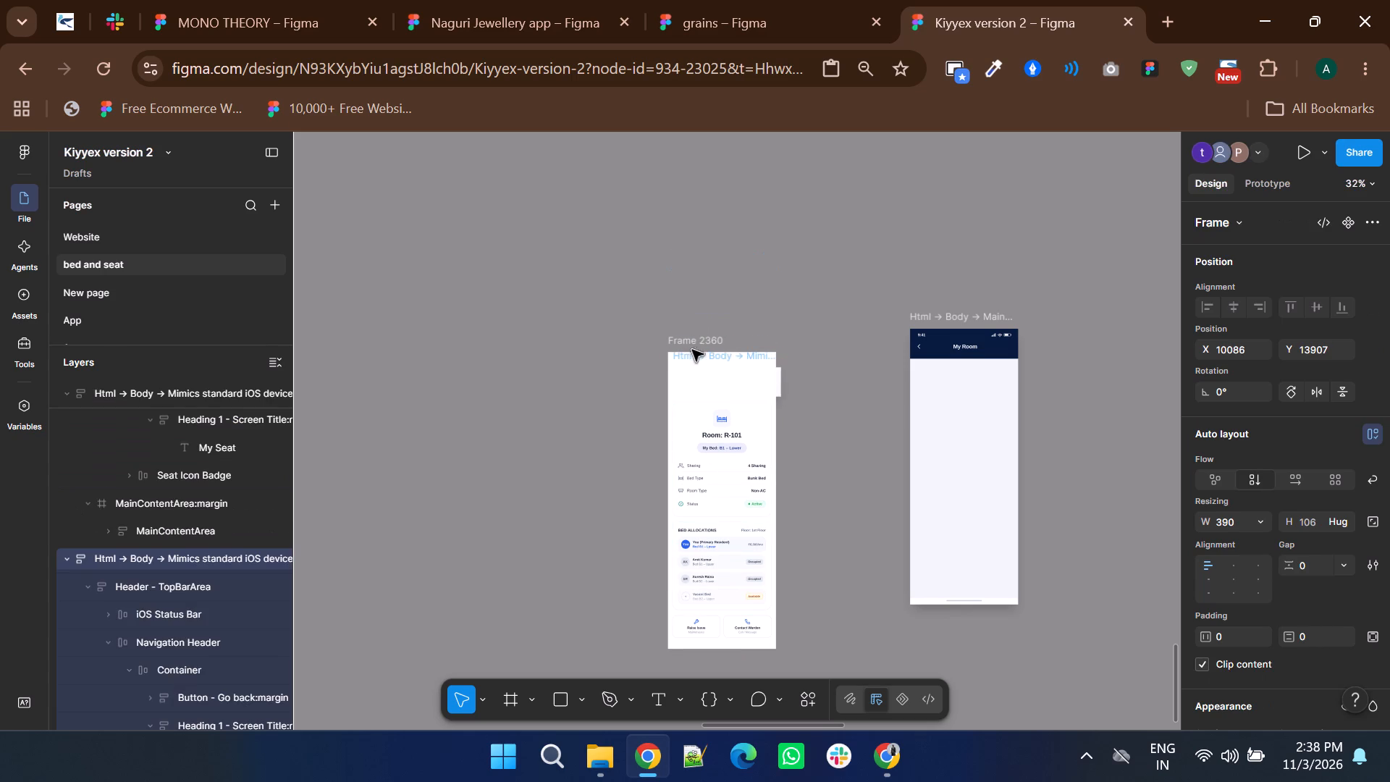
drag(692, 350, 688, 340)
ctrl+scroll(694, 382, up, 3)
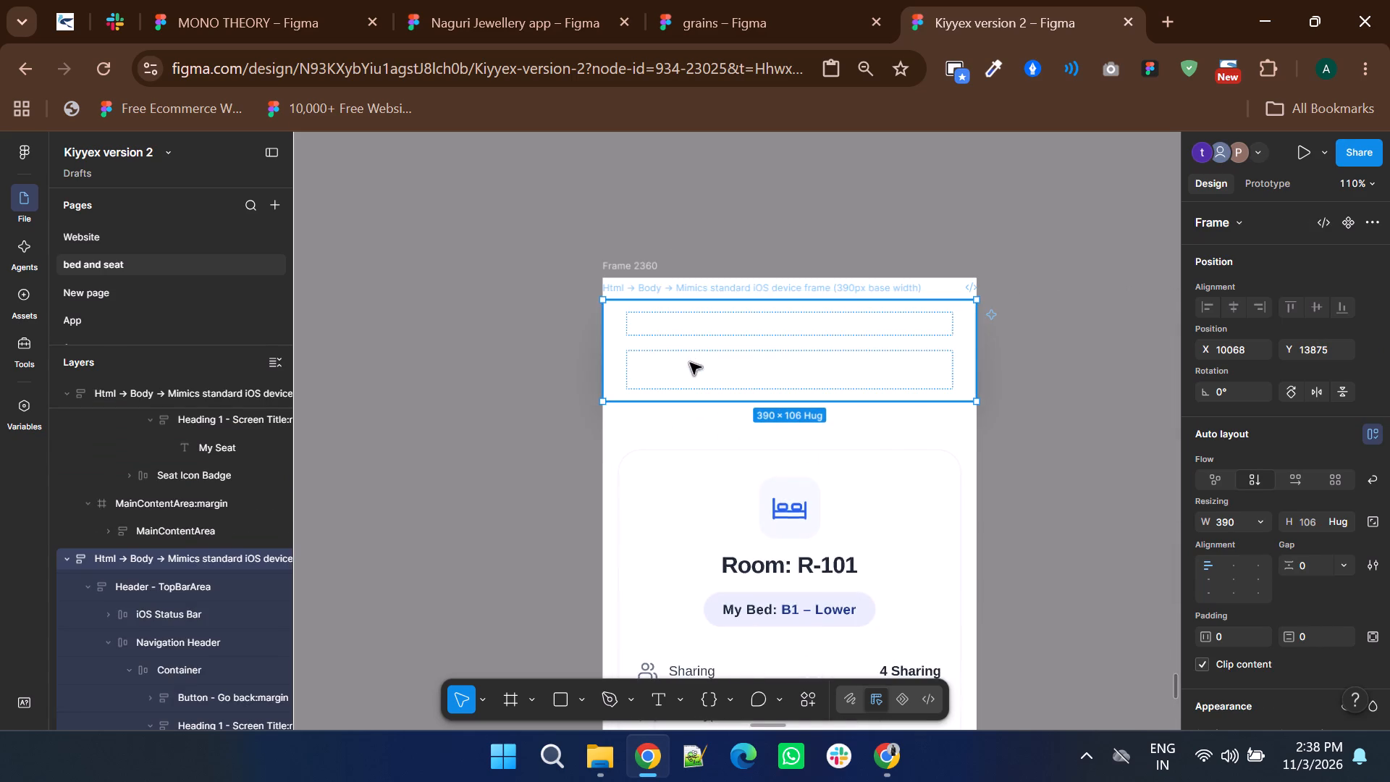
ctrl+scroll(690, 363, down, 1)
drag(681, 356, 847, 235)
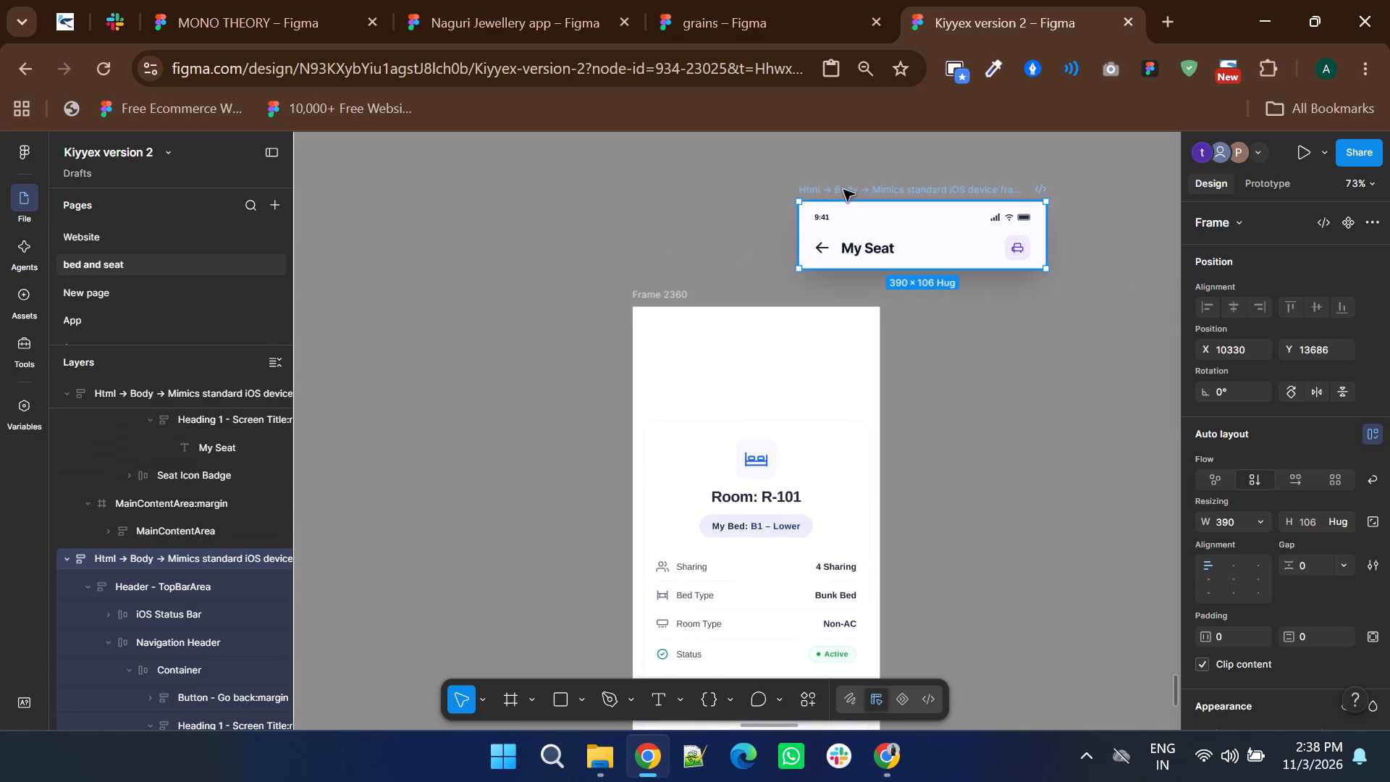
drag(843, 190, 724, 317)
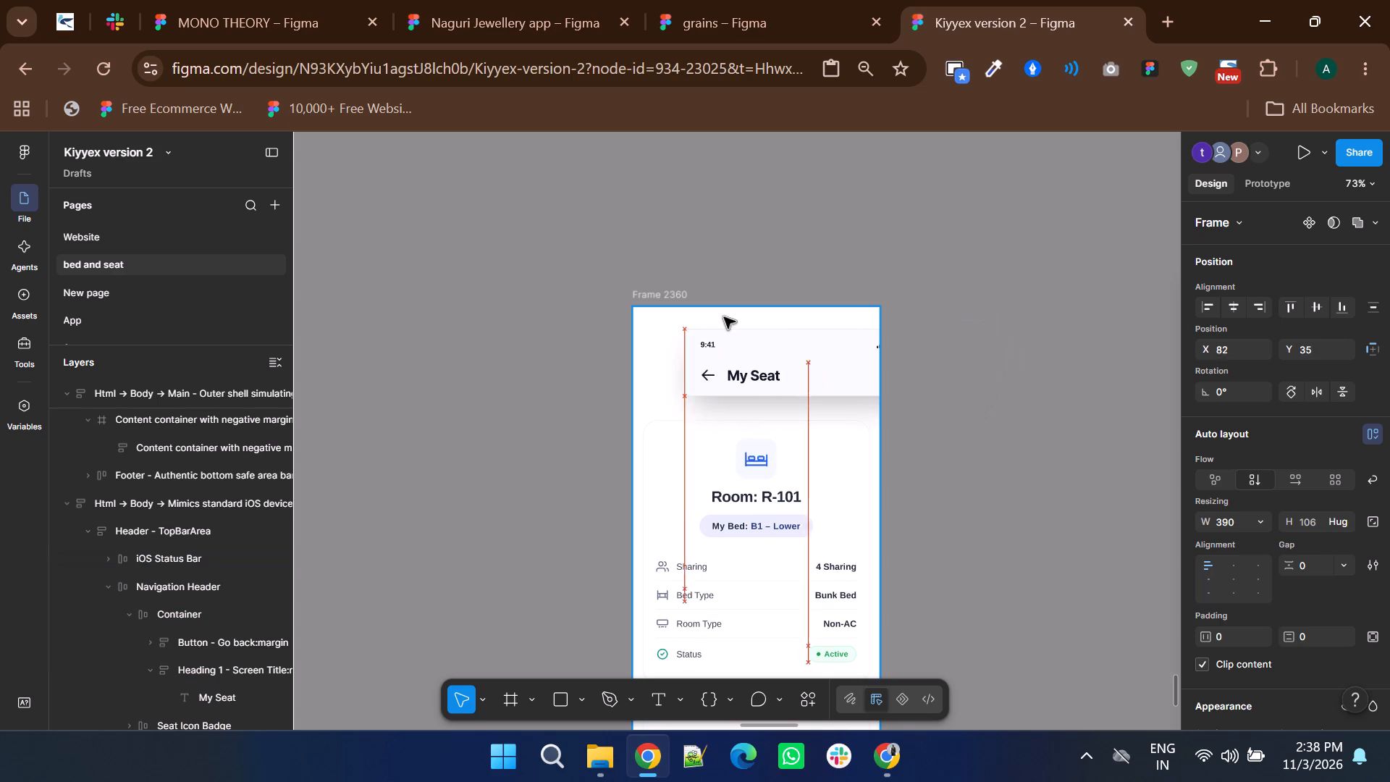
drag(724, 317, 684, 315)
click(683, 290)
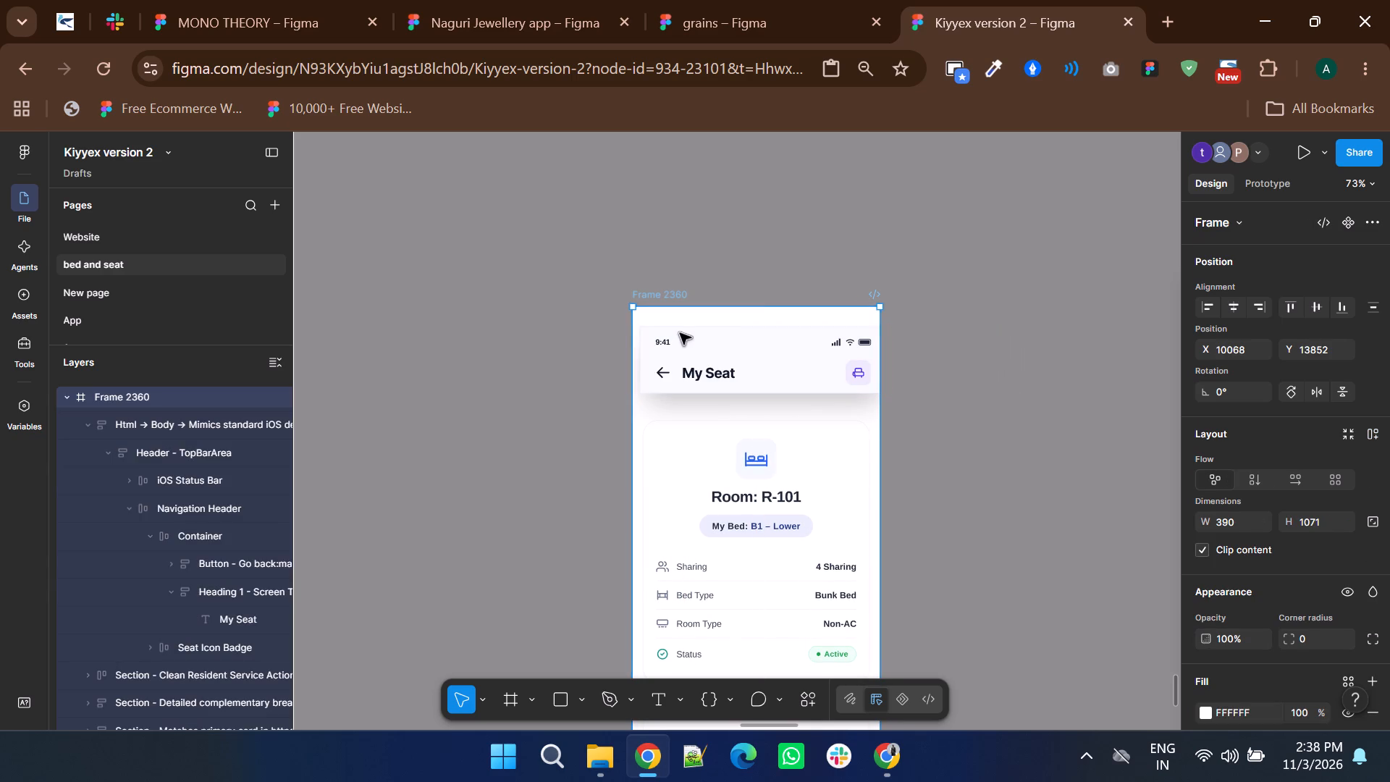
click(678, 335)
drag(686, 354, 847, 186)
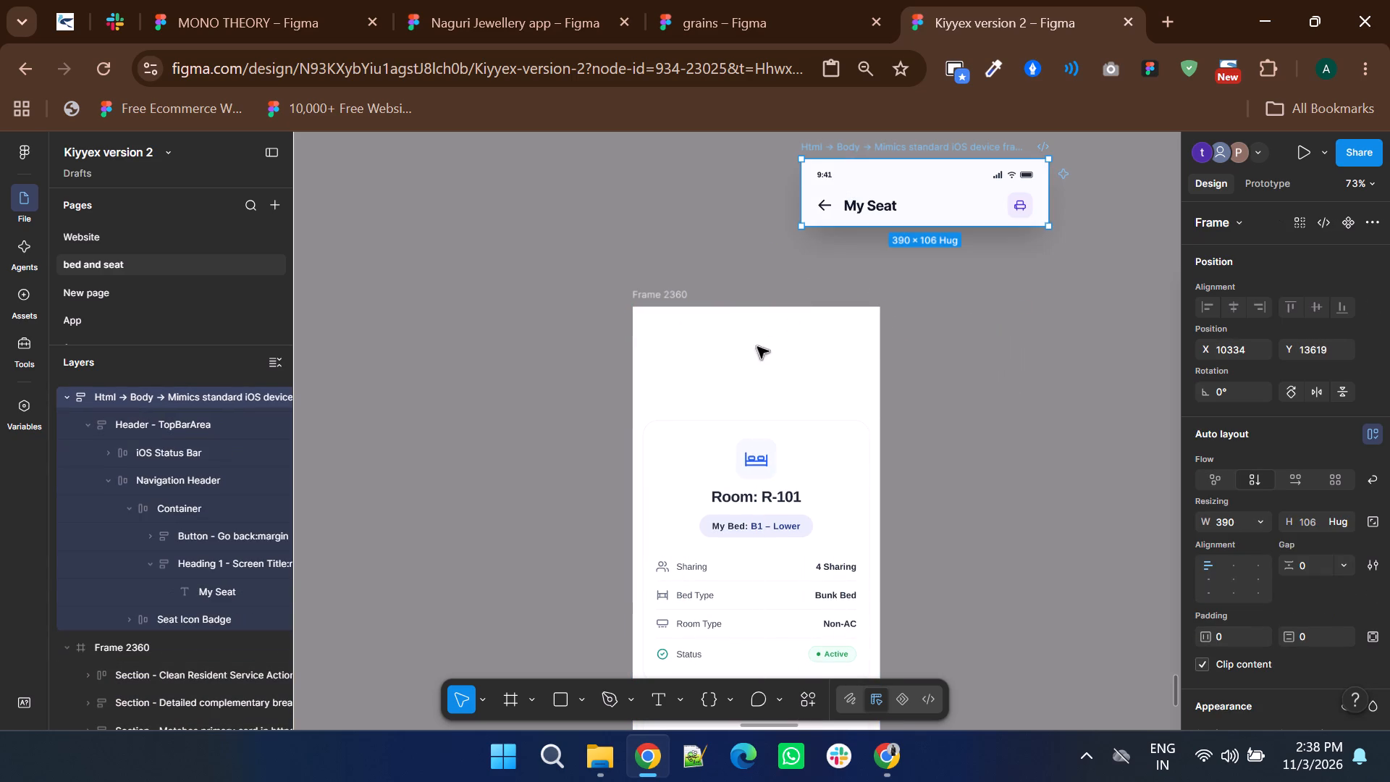
Move the frame holding the room cards slightly down to about X 10054, Y 13911.
click(704, 350)
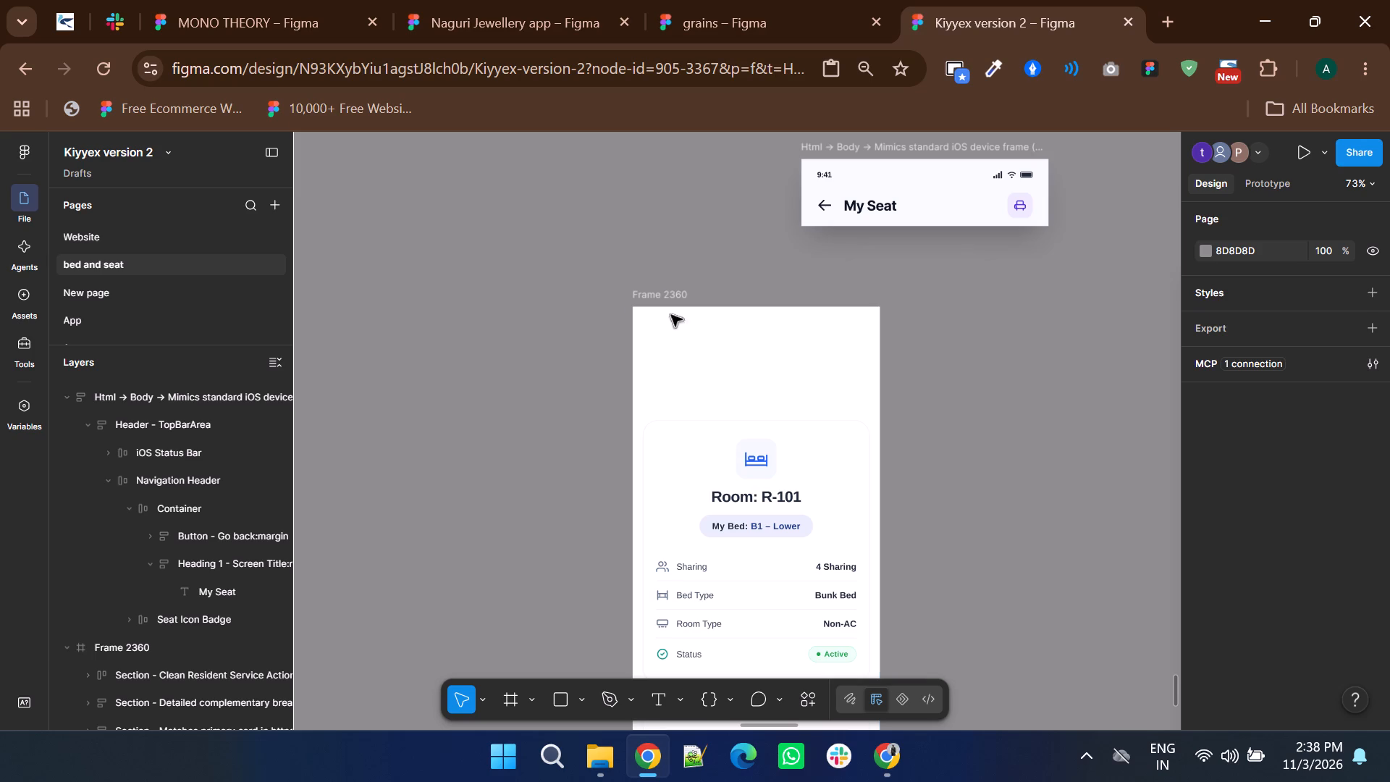
drag(666, 296, 657, 334)
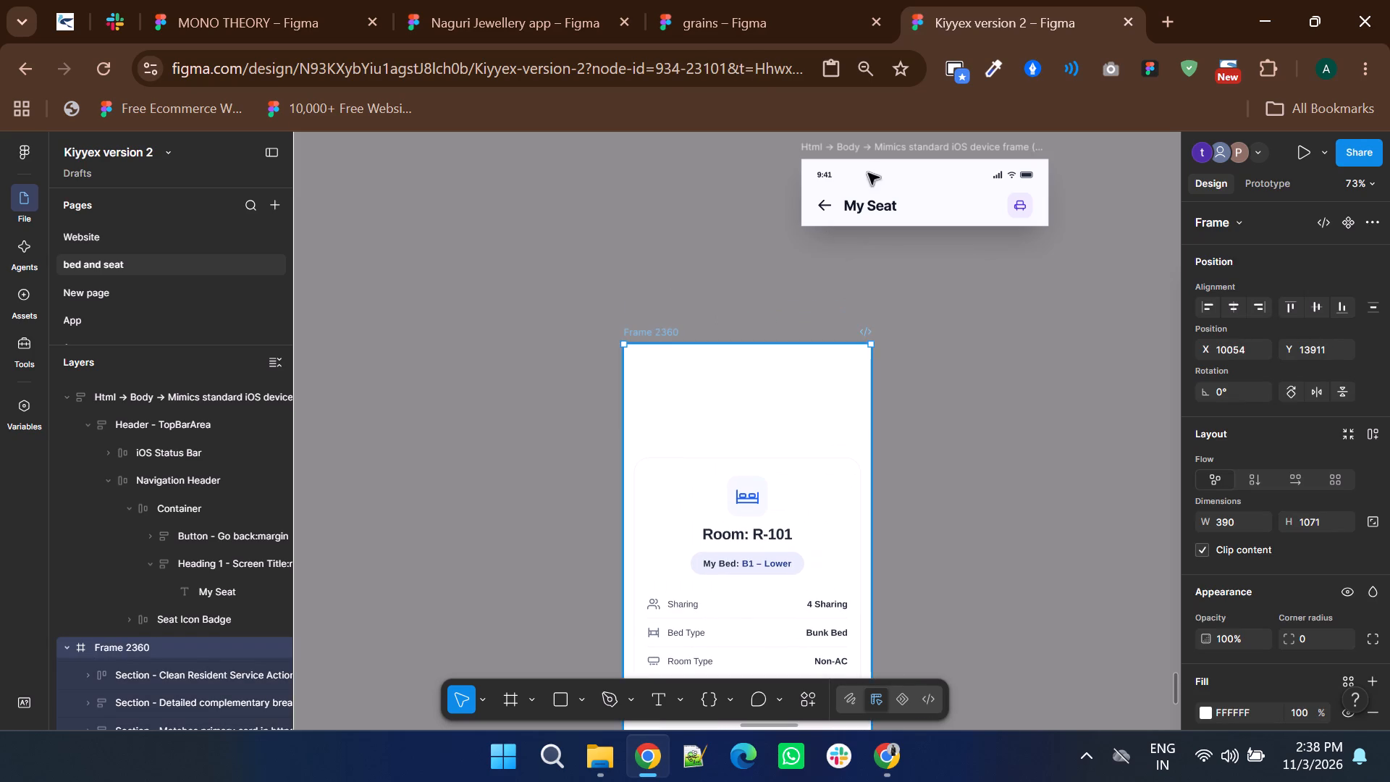
Place the My Seat header inside the frame holding the room cards, flush with its top edge at X 0, Y 0.
click(848, 147)
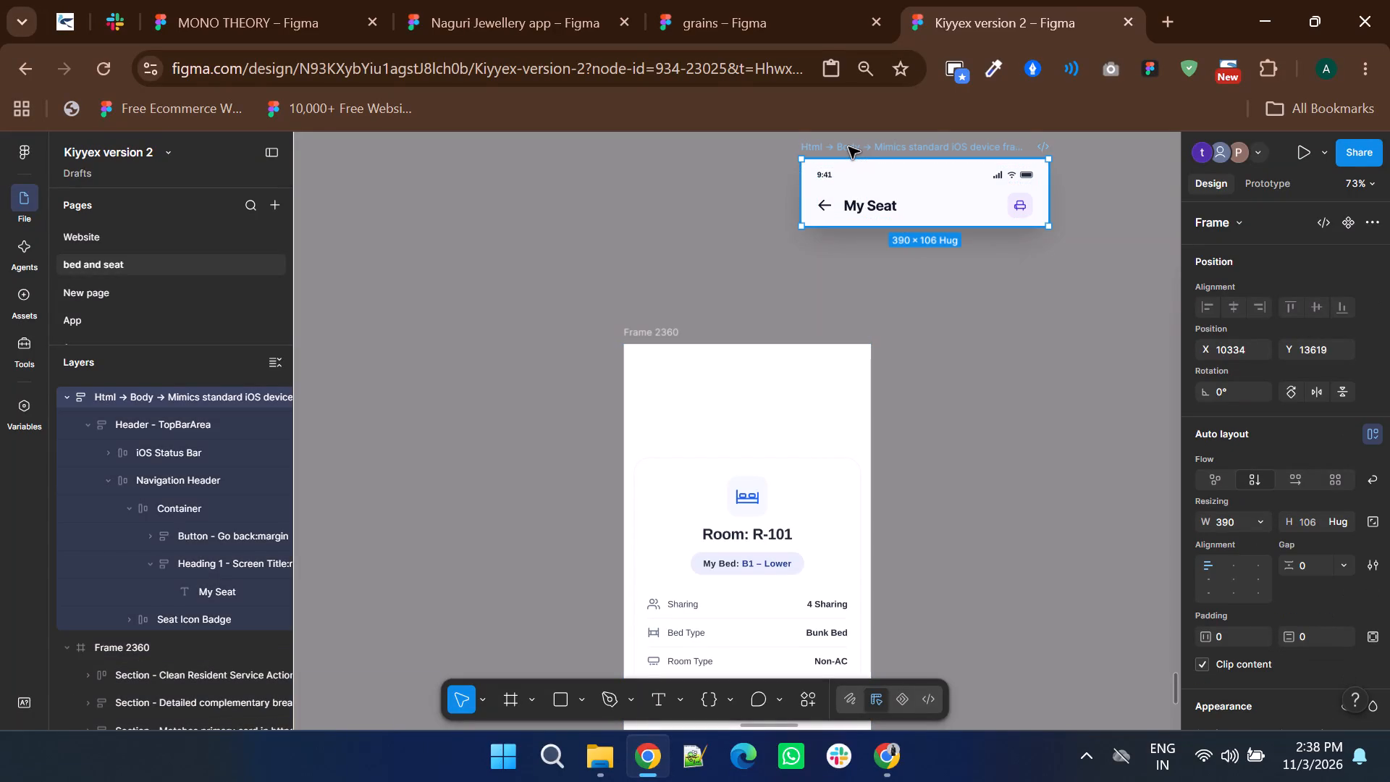
drag(848, 147, 689, 338)
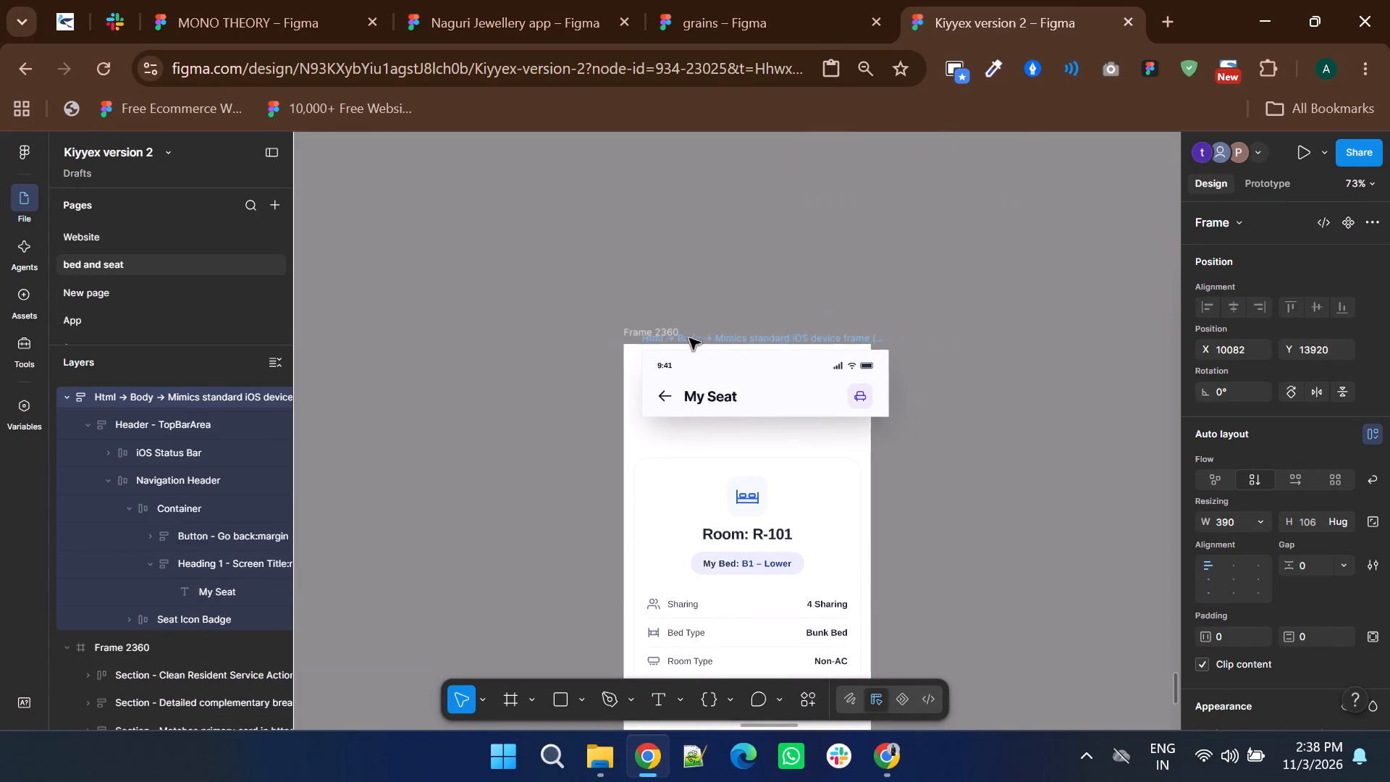
drag(689, 338, 673, 353)
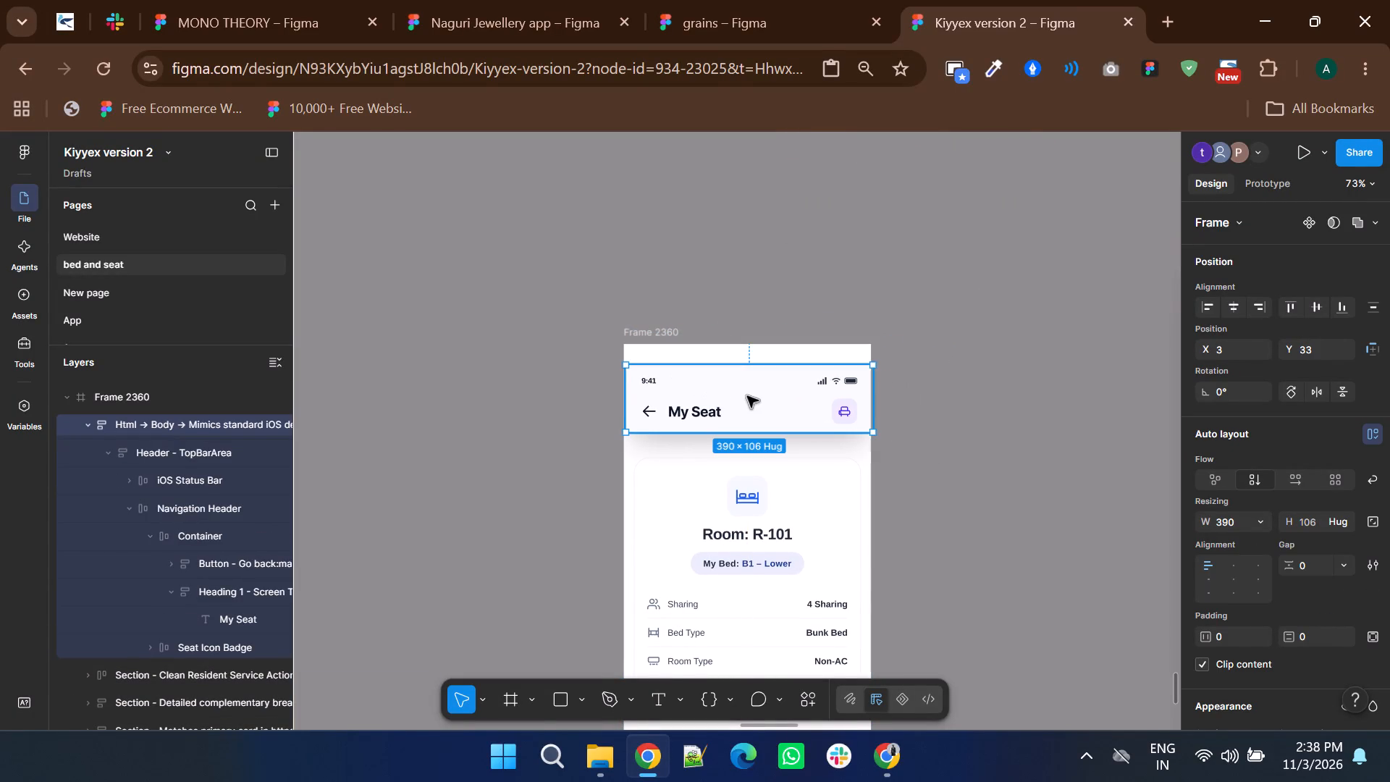
ctrl+scroll(747, 396, up, 1)
drag(742, 398, 739, 363)
ctrl+scroll(739, 363, down, 2)
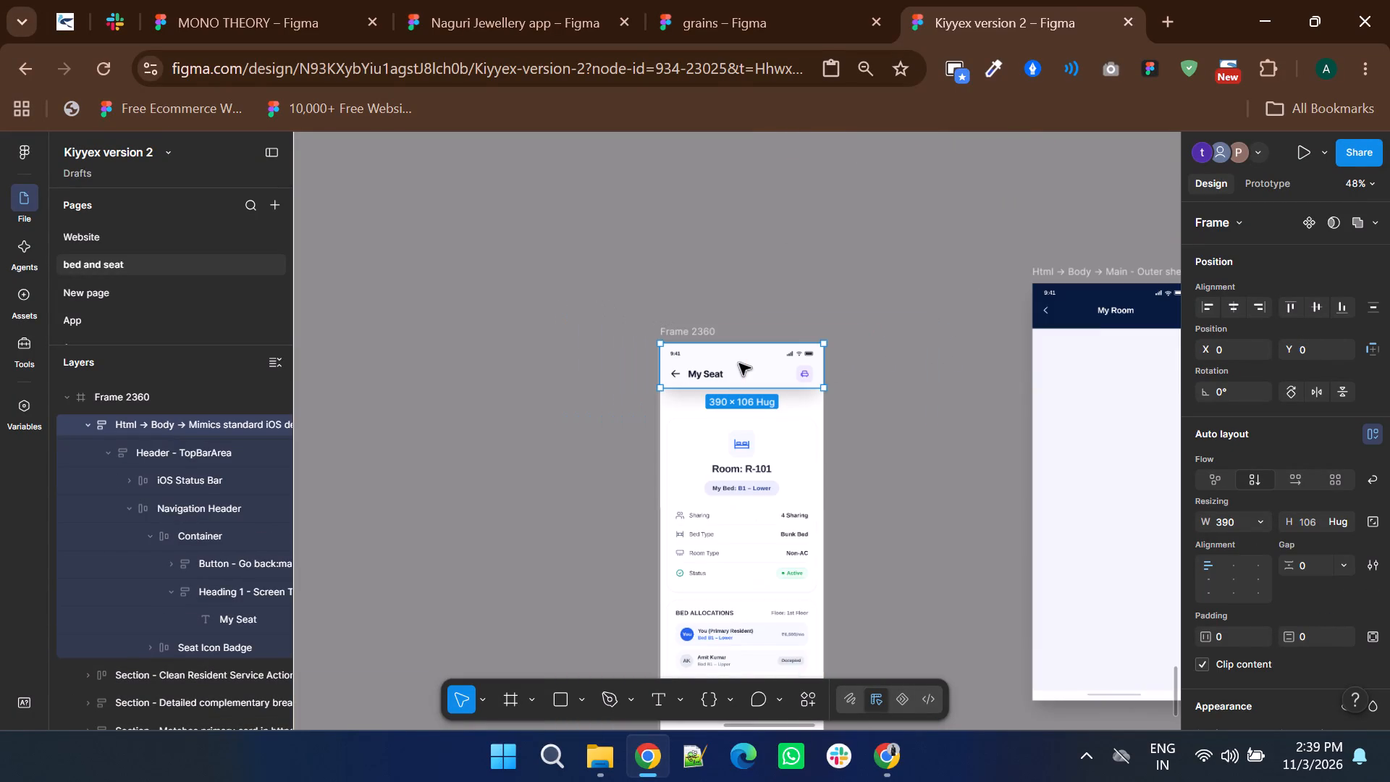
Hide the drop shadow effect on the My Seat header.
scroll(1260, 521, down, 2)
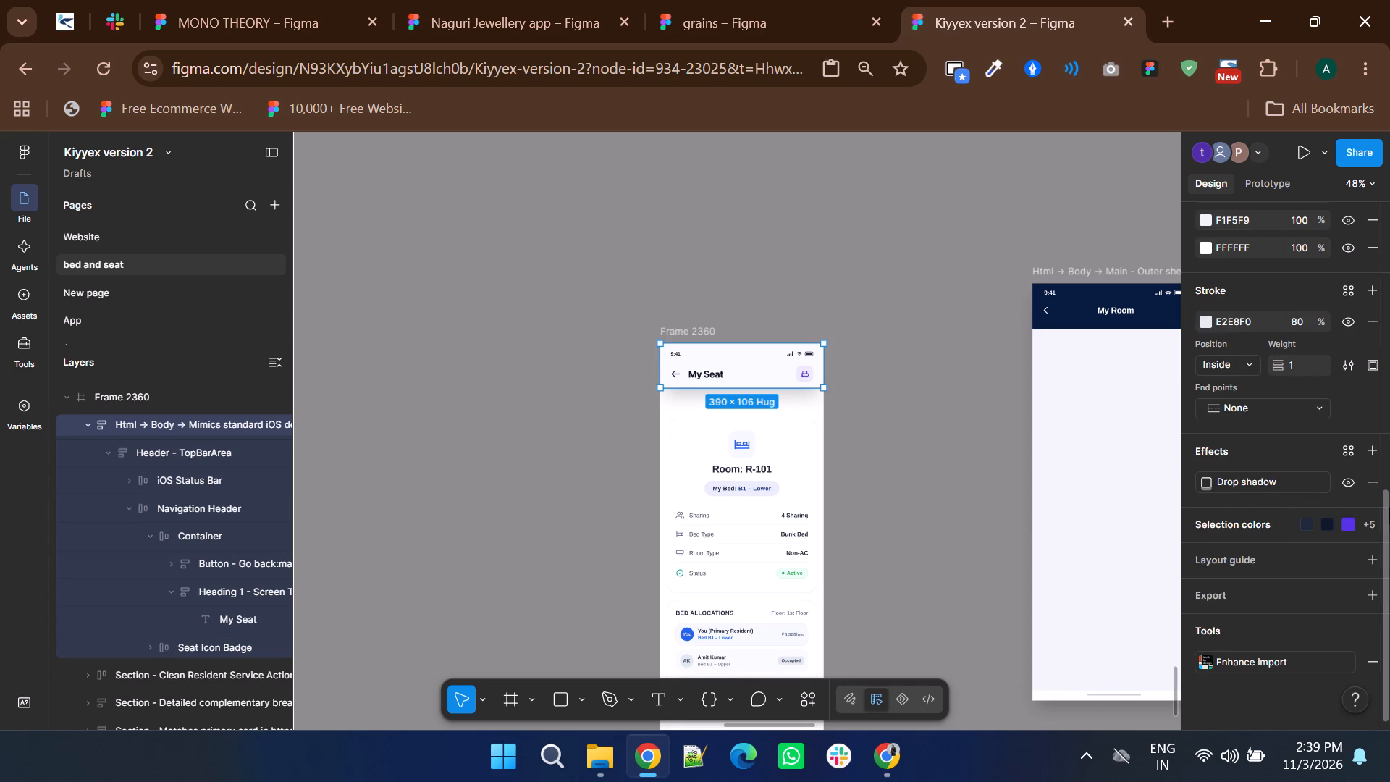
click(1346, 482)
Move the Room: R-101 details card up by about 40 px, closer to the header.
click(763, 508)
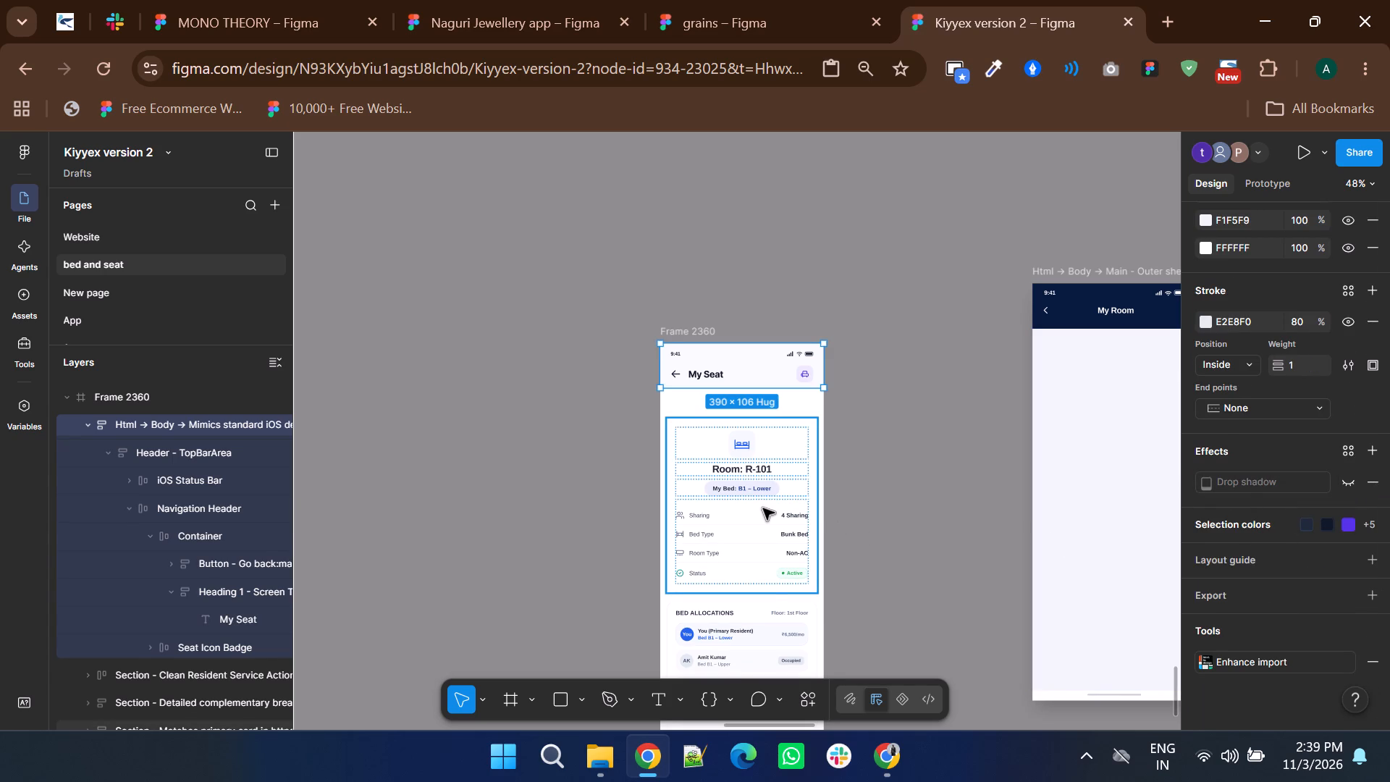
key(shift+Up)
key(shift+Up)
key(shift+Up)
key(shift+Up)
Move the Bed Allocations card and the Raise Issue/Contact Warden cards up together by about 30 px, closer to the room details card.
scroll(763, 508, down, 1)
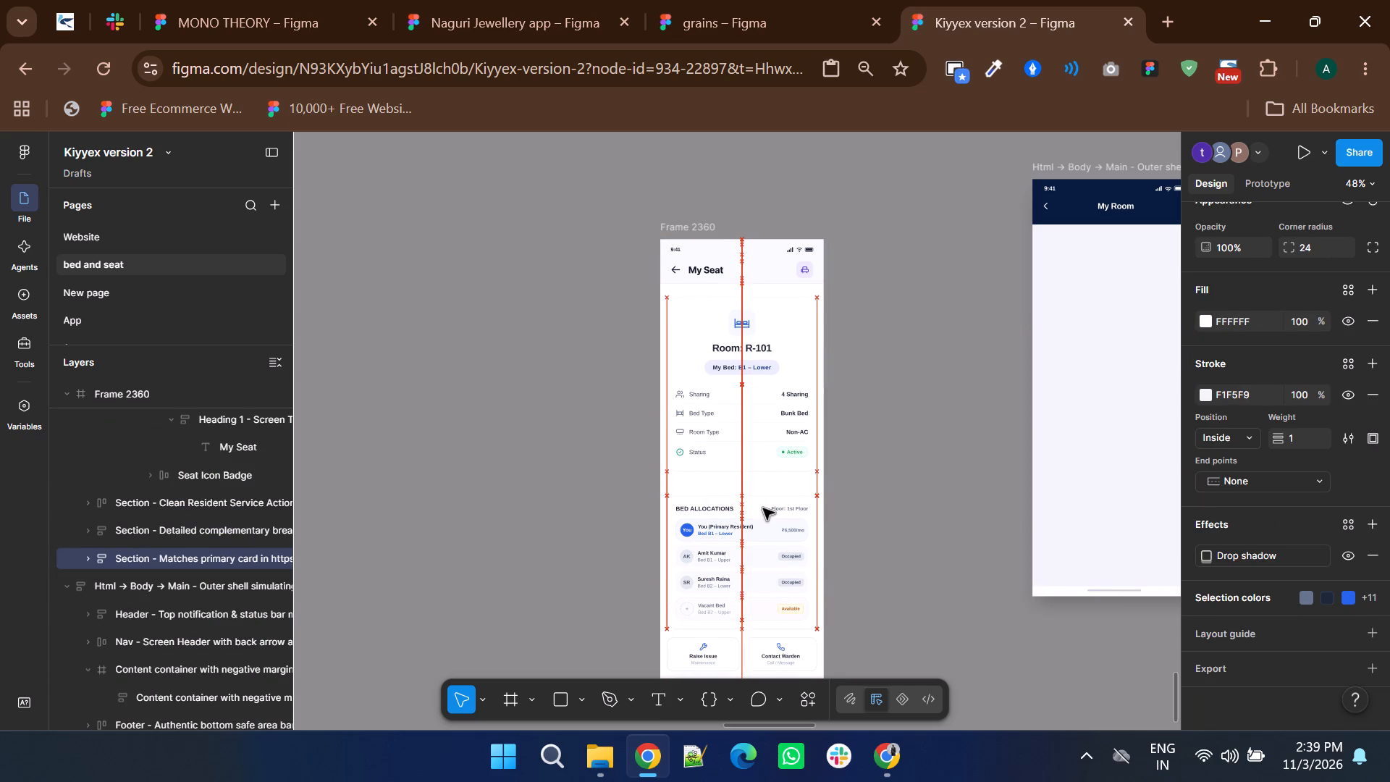
click(738, 527)
scroll(738, 527, down, 1)
shift+click(745, 567)
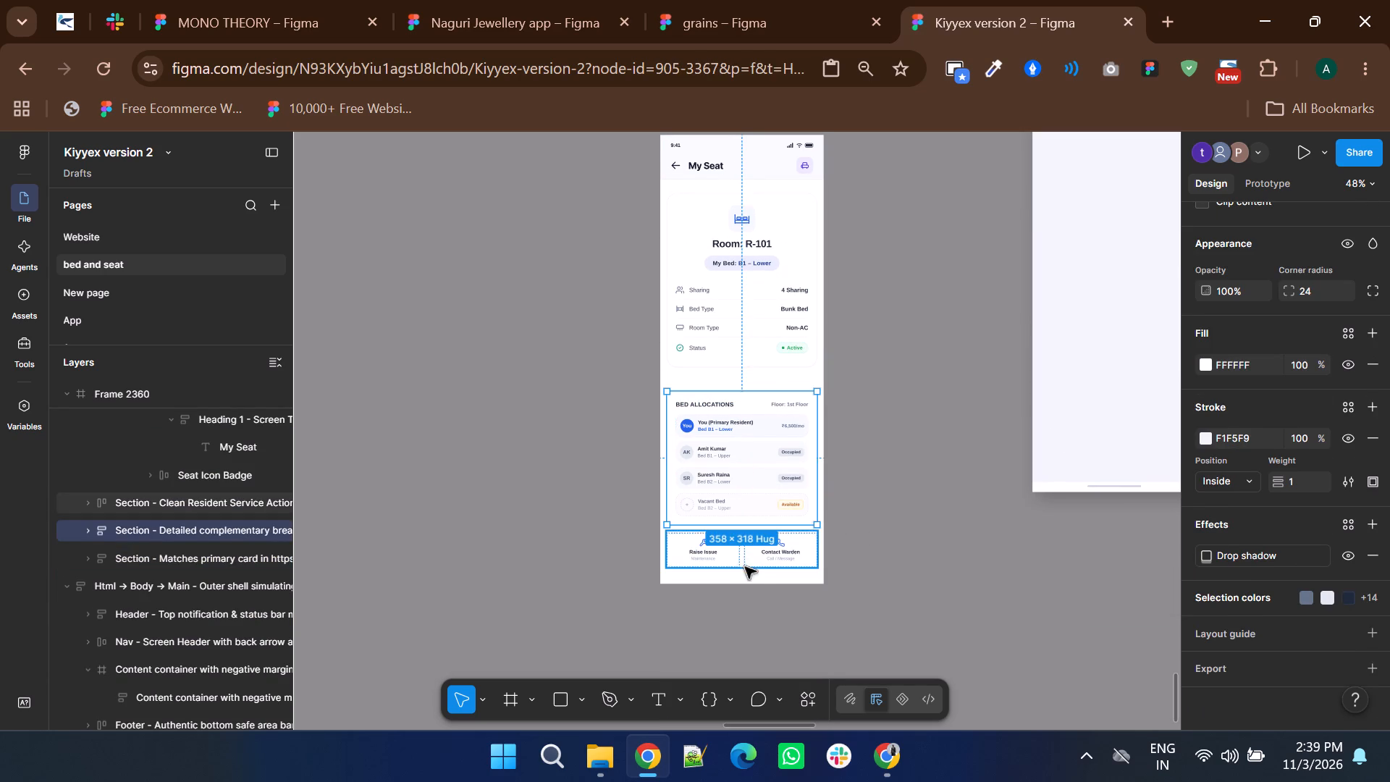
key(shift+Up)
key(shift+Up)
key(shift+Up)
scroll(745, 567, up, 1)
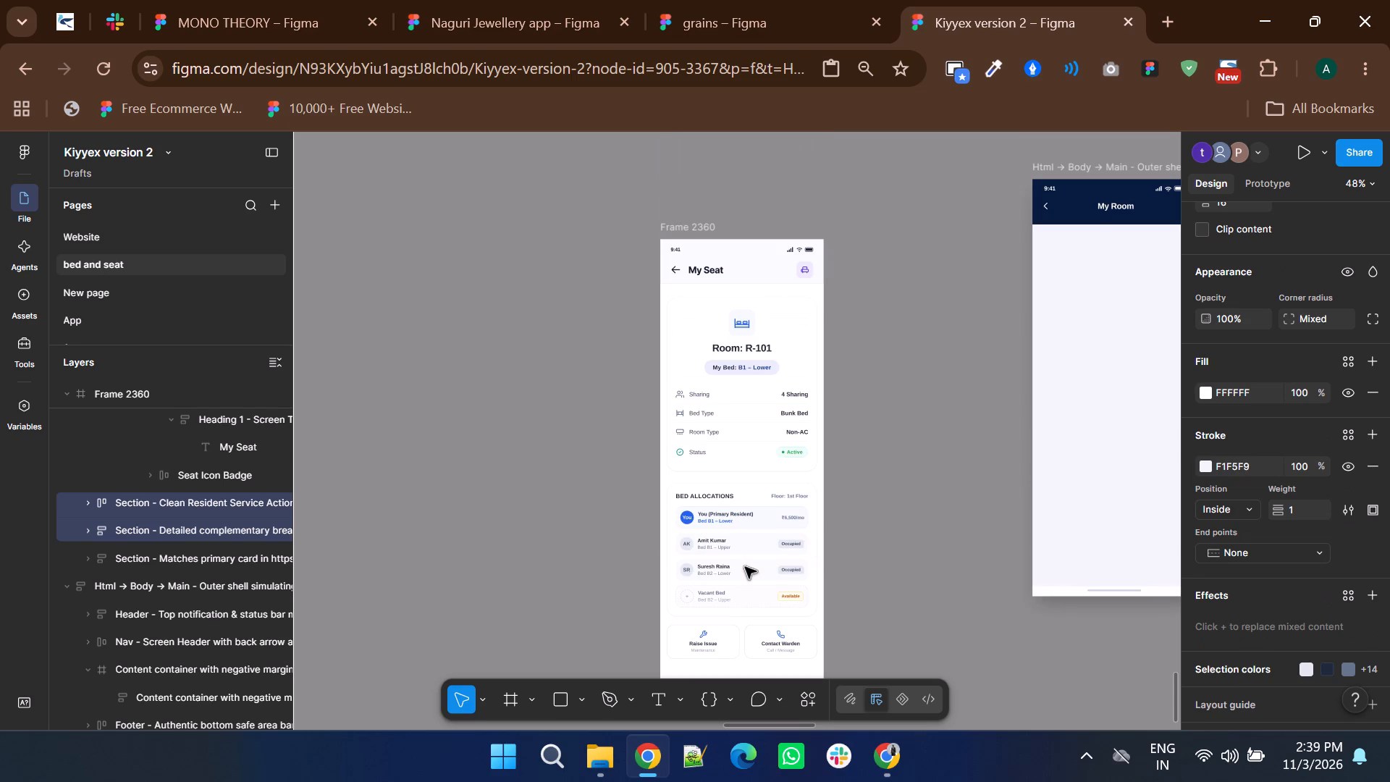
Change the header title from My Seat to "My Room".
shift+scroll(745, 567, down, 1)
scroll(745, 566, up, 1)
ctrl+double_click(602, 374)
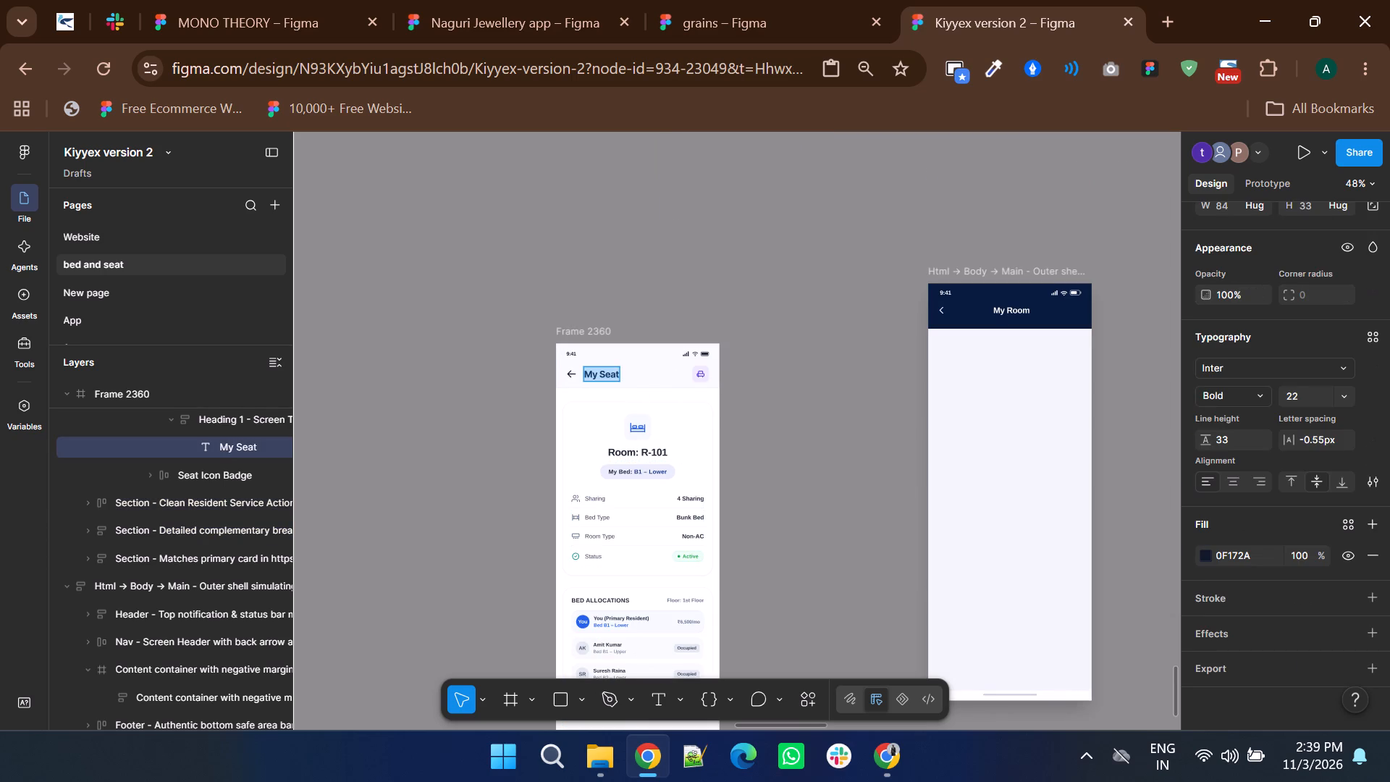
text(My Room)
click(974, 324)
Delete the original My Room screen with the dark blue header.
drag(941, 243, 950, 248)
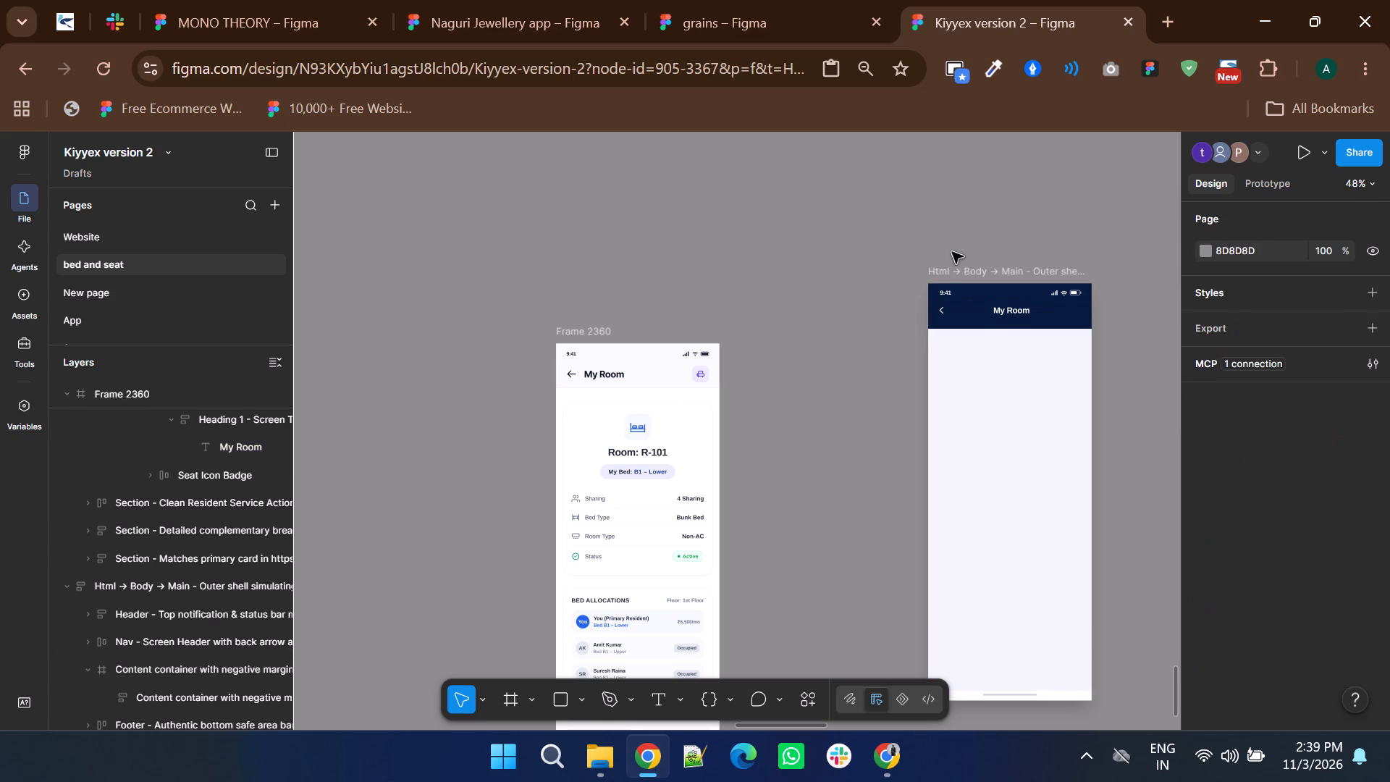
click(952, 268)
key(Delete)
Delete the ₹6,500/mo price text from the You (Primary Resident) row of the Bed Allocations card.
ctrl+scroll(1041, 295, down, 2)
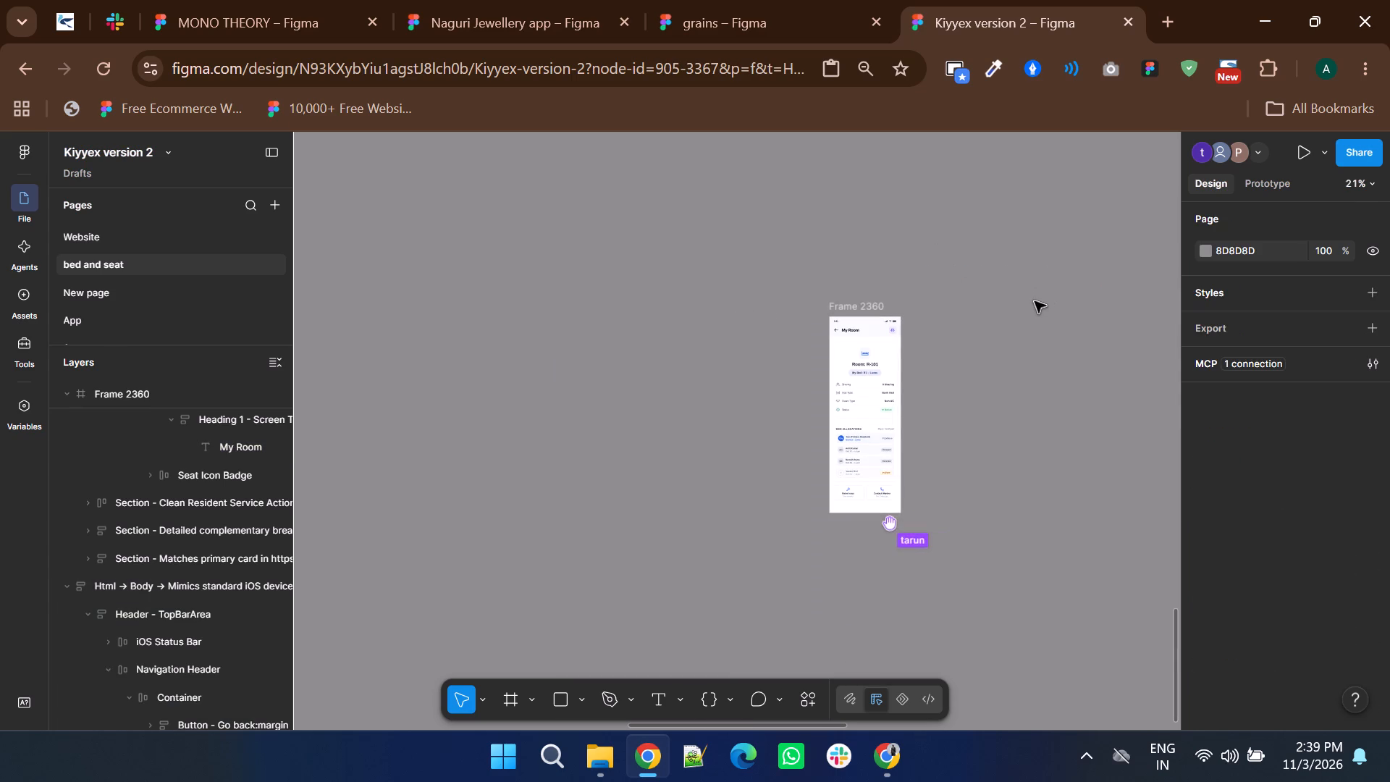
ctrl+scroll(982, 413, up, 3)
shift+scroll(982, 410, up, 2)
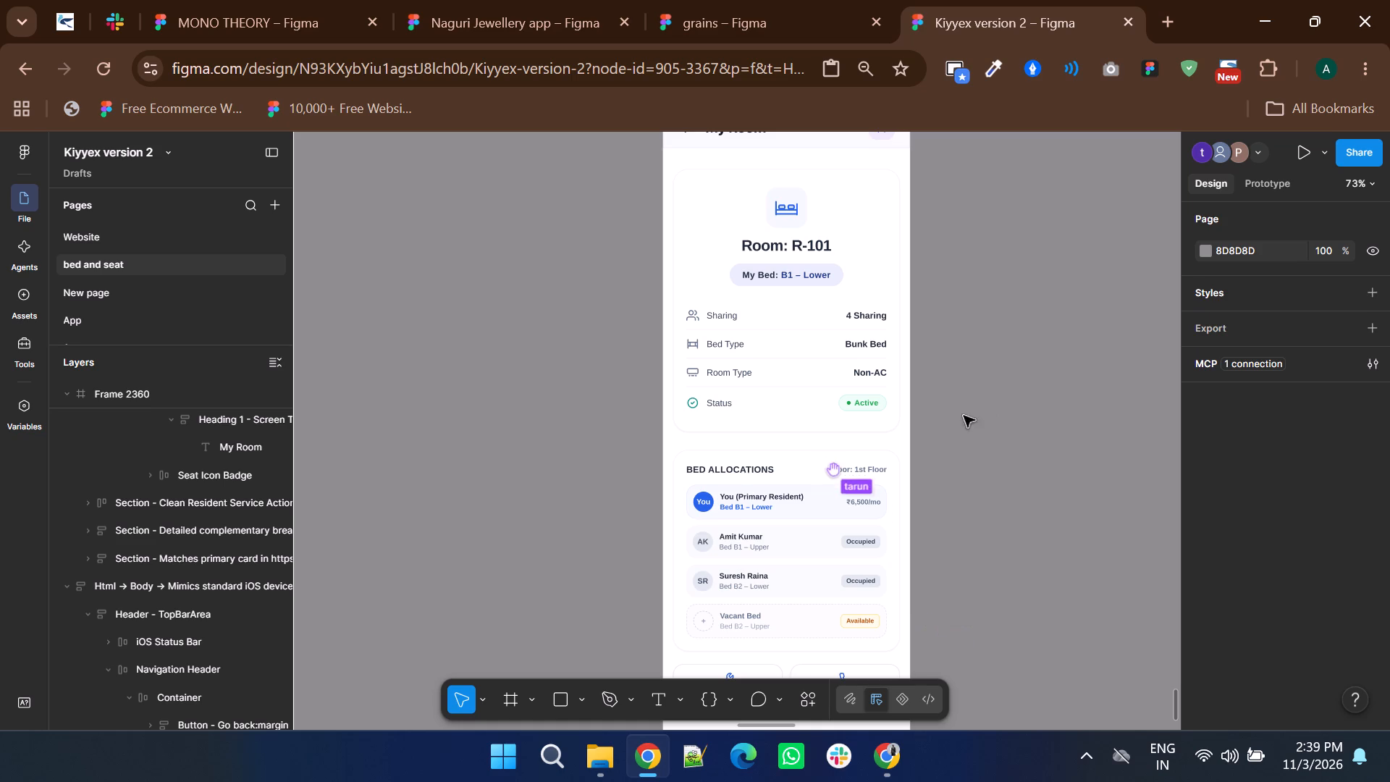
ctrl+scroll(877, 489, up, 3)
triple_click(838, 537)
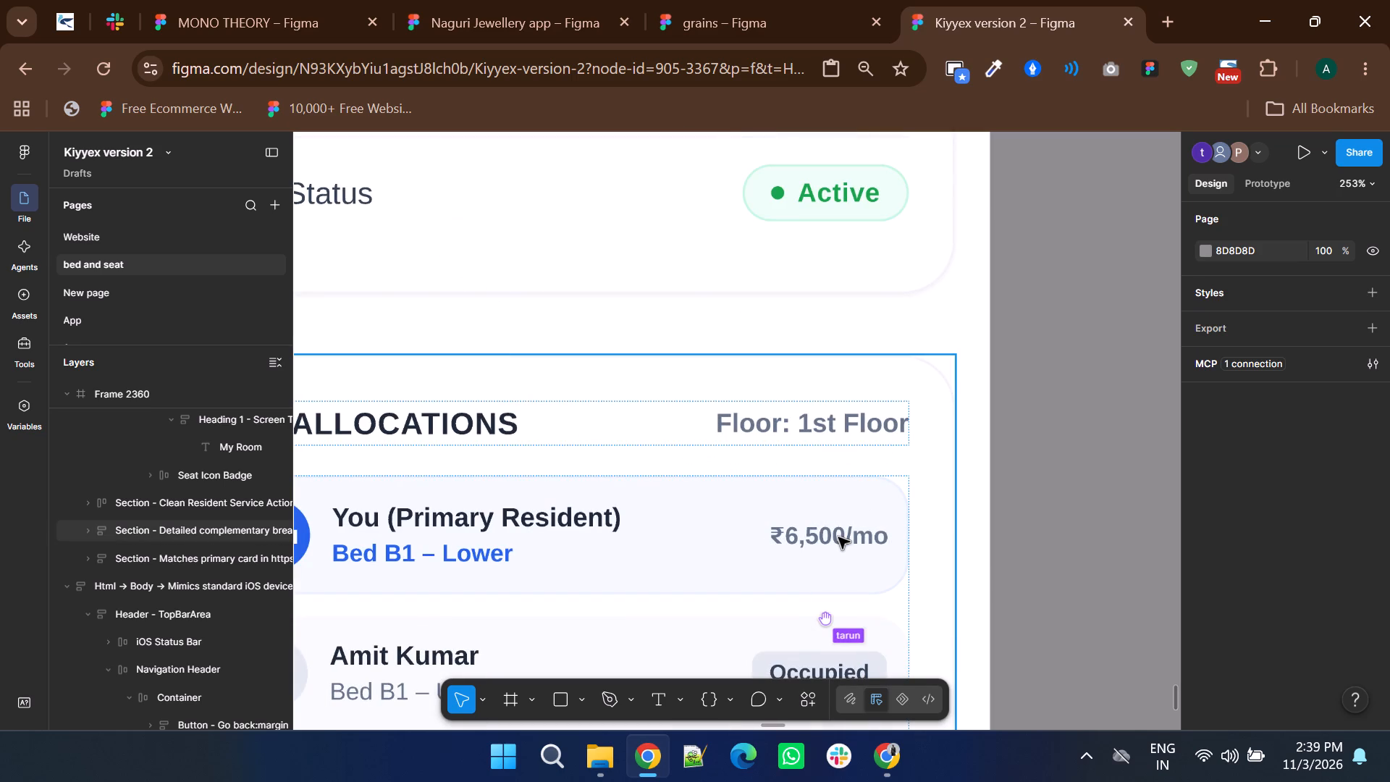
triple_click(838, 537)
key(Delete)
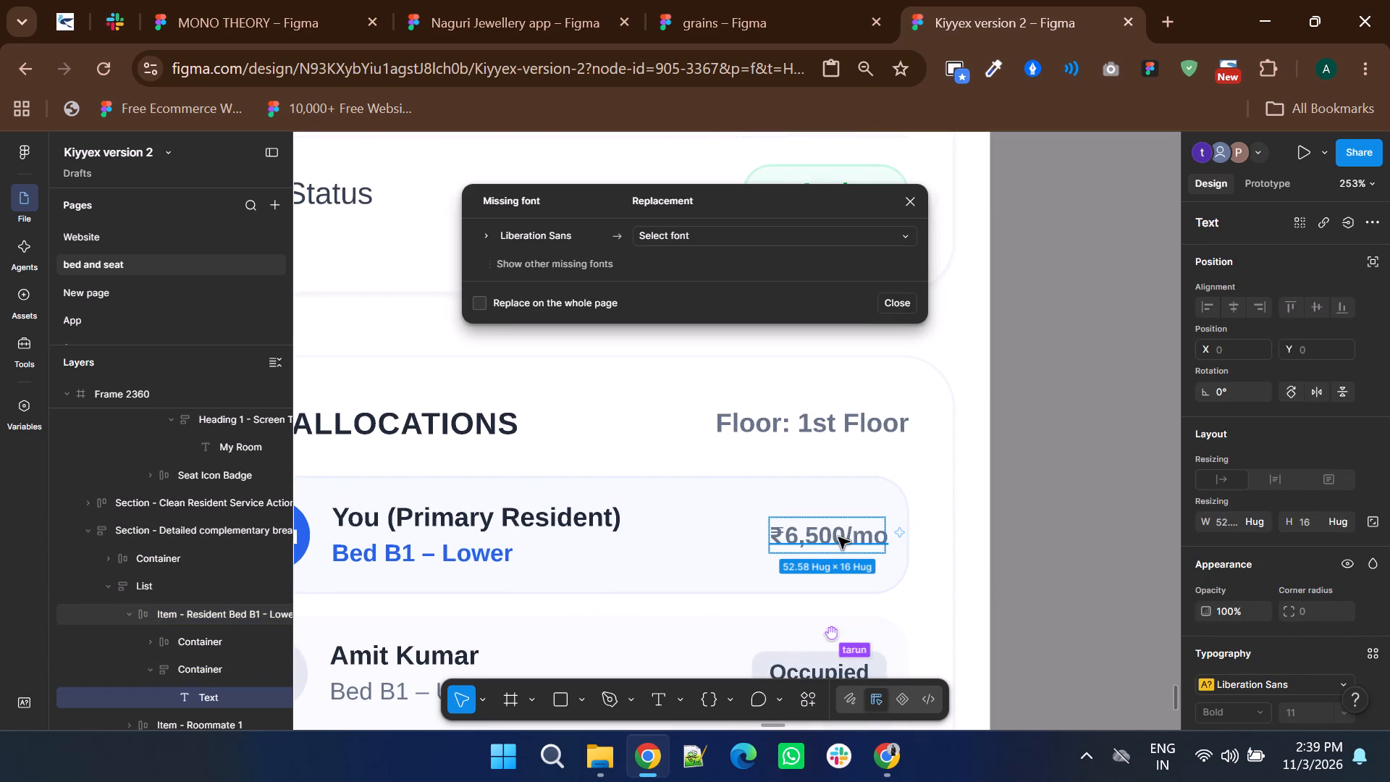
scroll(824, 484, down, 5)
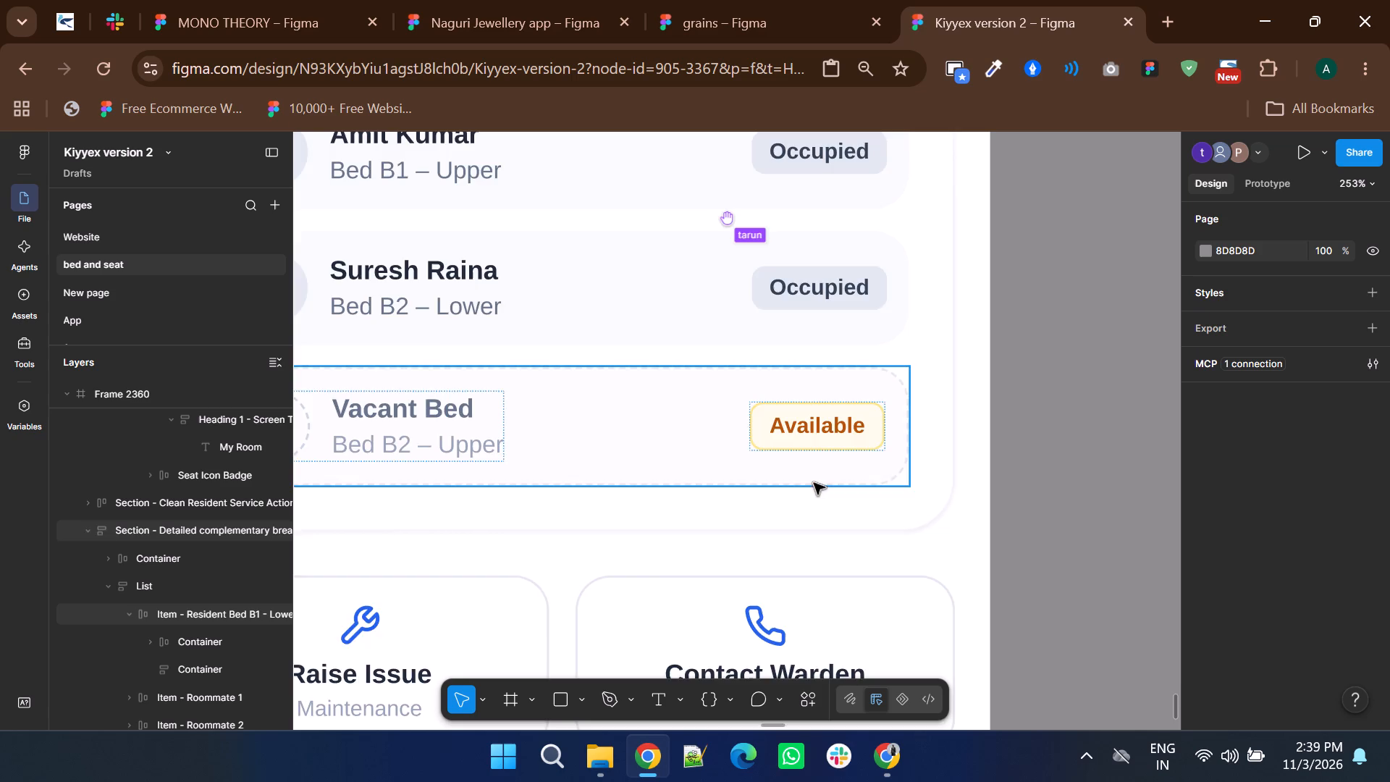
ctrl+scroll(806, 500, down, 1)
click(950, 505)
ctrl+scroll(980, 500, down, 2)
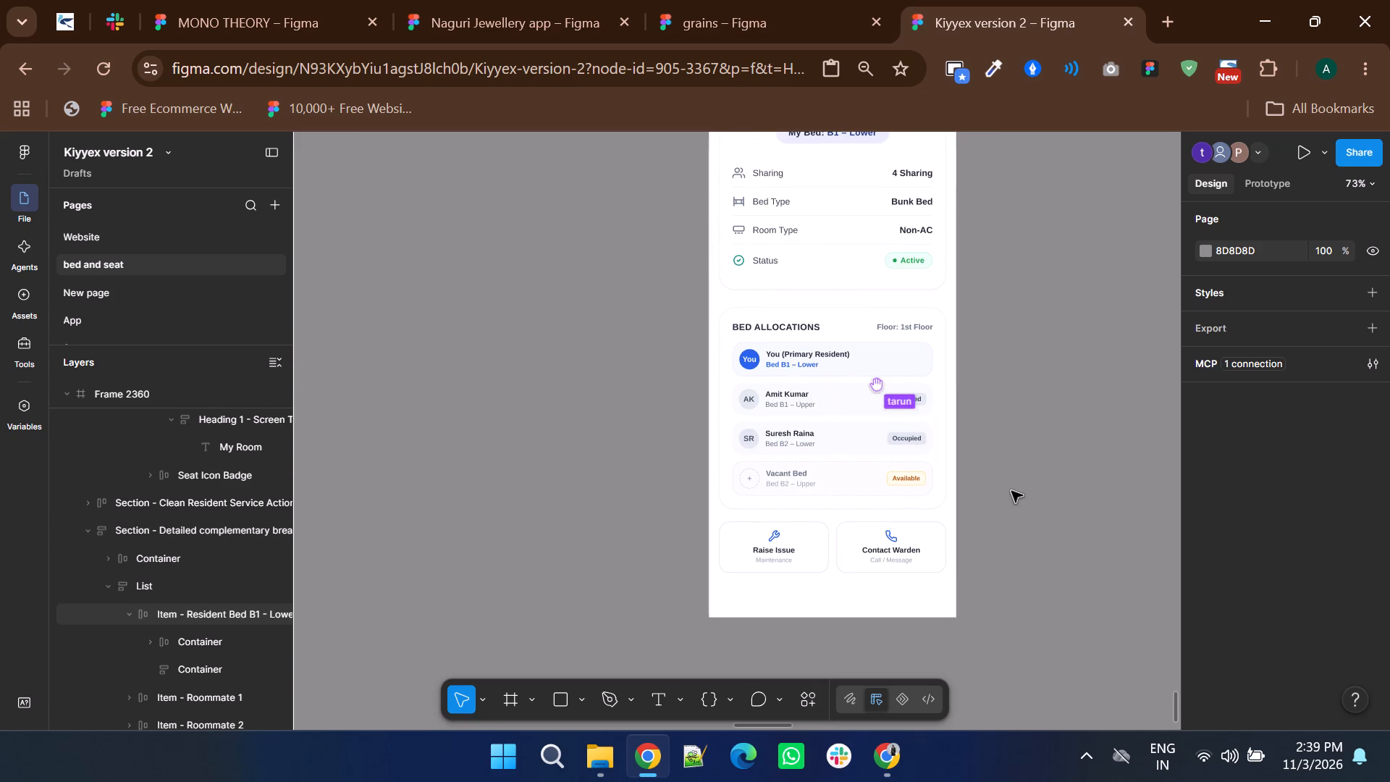
Undo the deletion of the ₹6,500/mo price text in the You (Primary Resident) row of the Bed Allocations card.
ctrl+scroll(934, 355, up, 1)
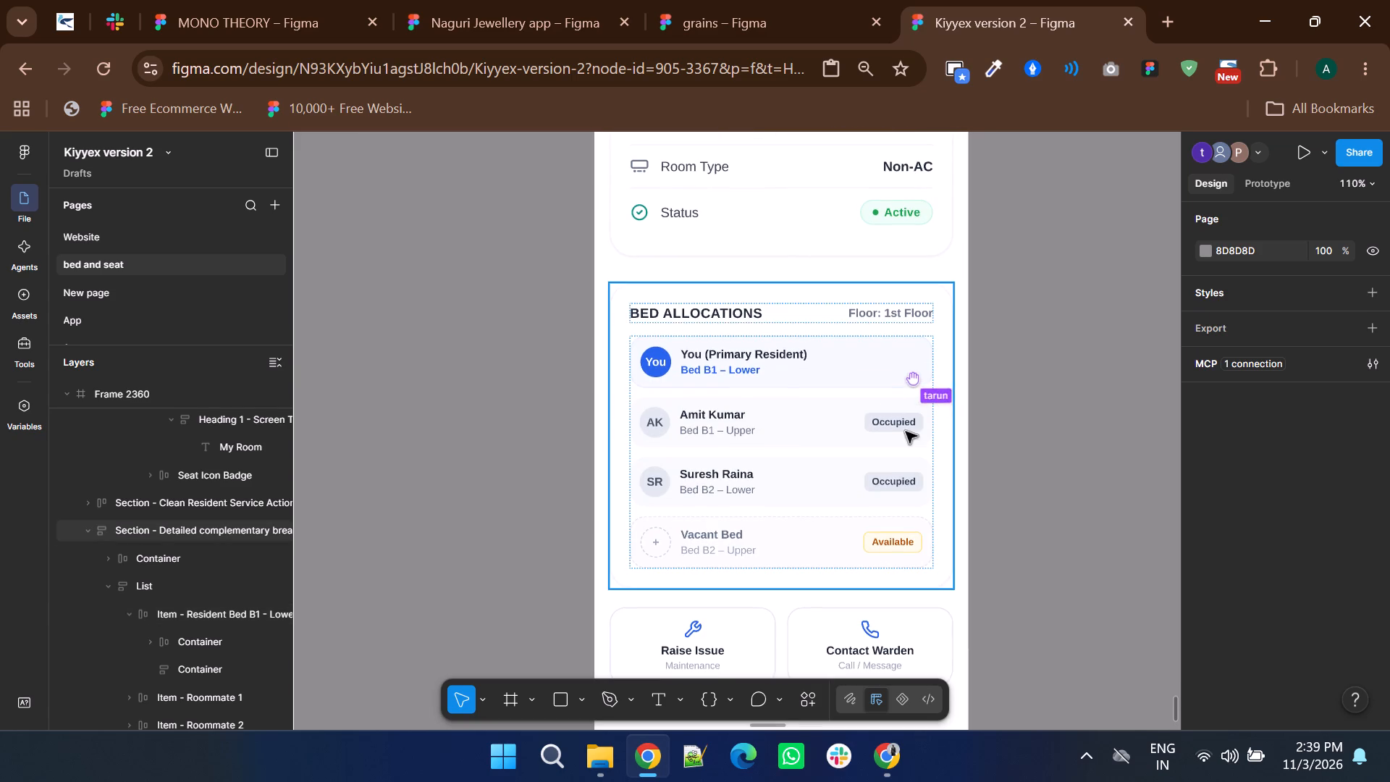
ctrl+scroll(936, 405, up, 2)
triple_click(851, 441)
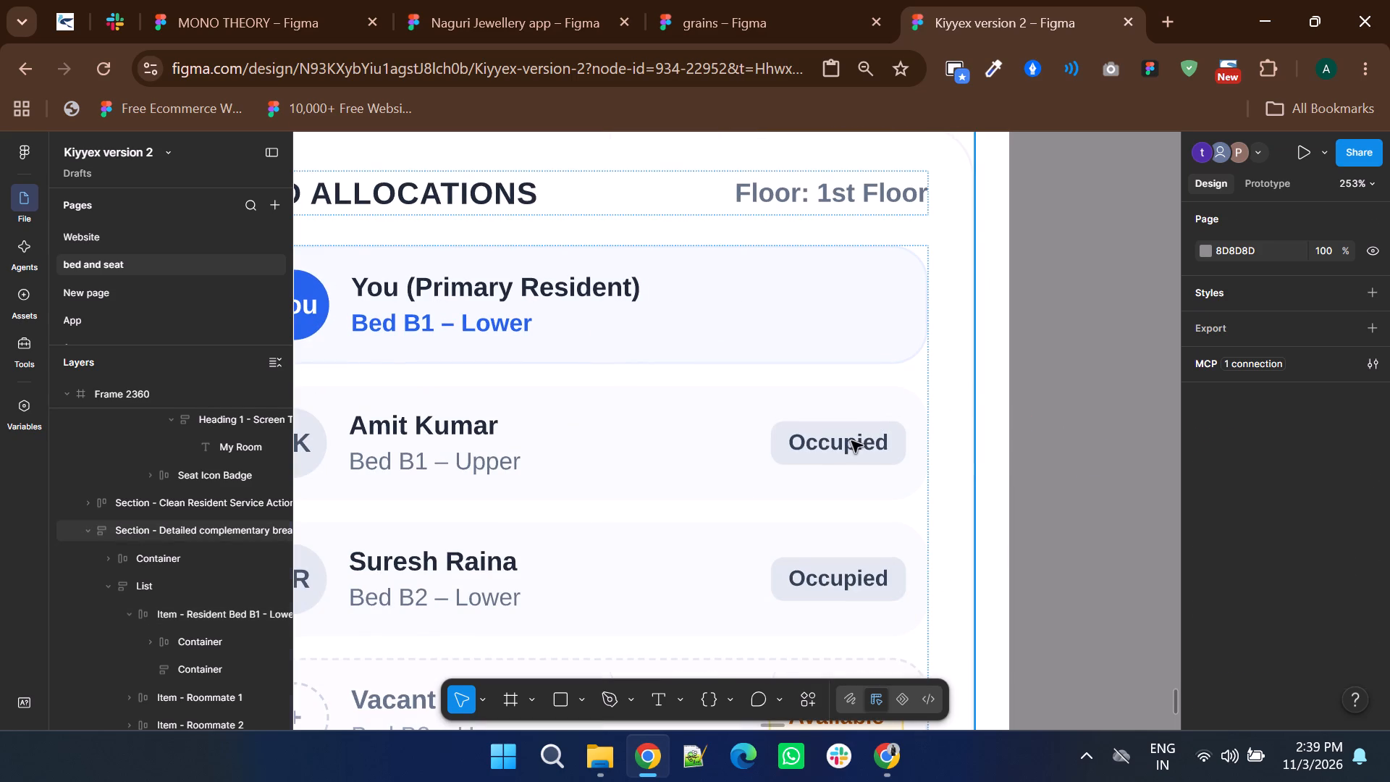
double_click(851, 441)
key(ctrl+z)
key(ctrl+z)
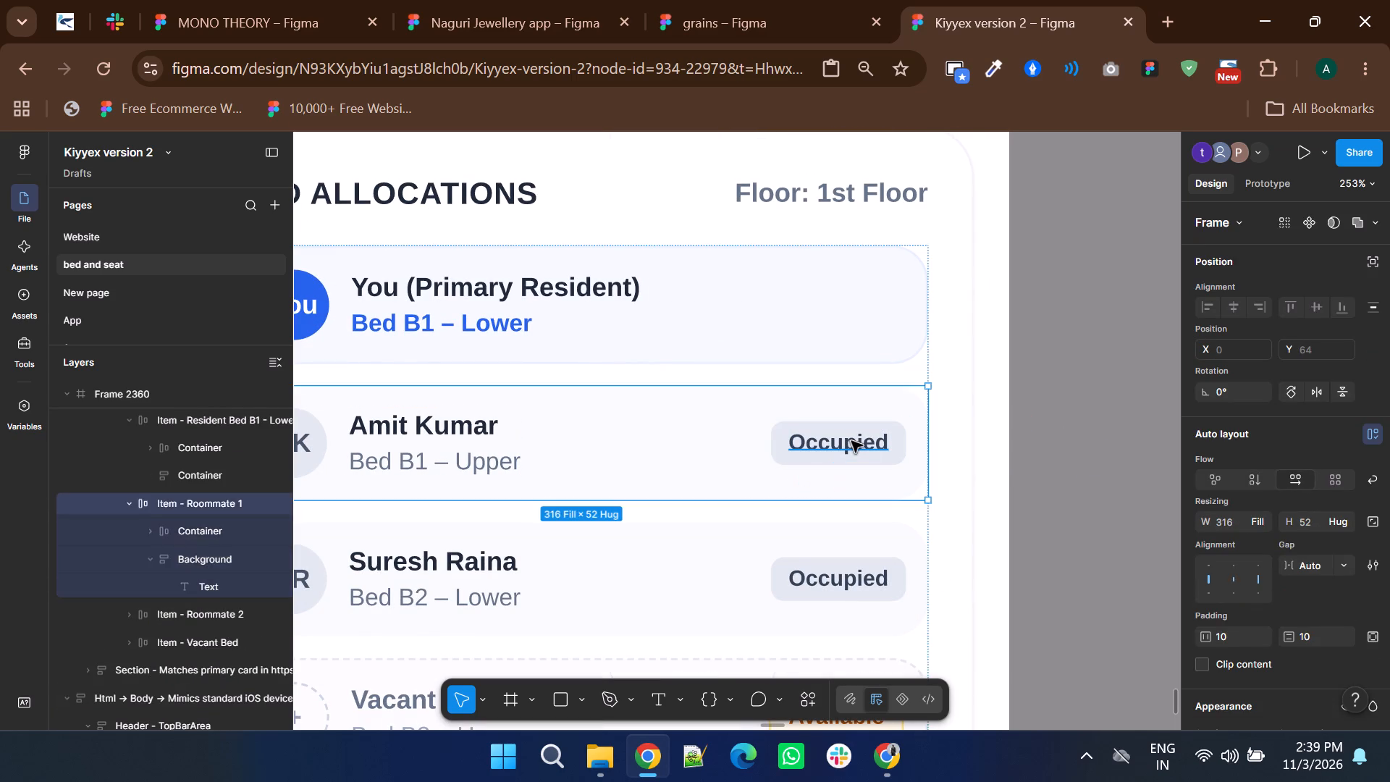
key(ctrl+z)
key(ctrl+z)
key(ctrl+z)
key(ctrl+z)
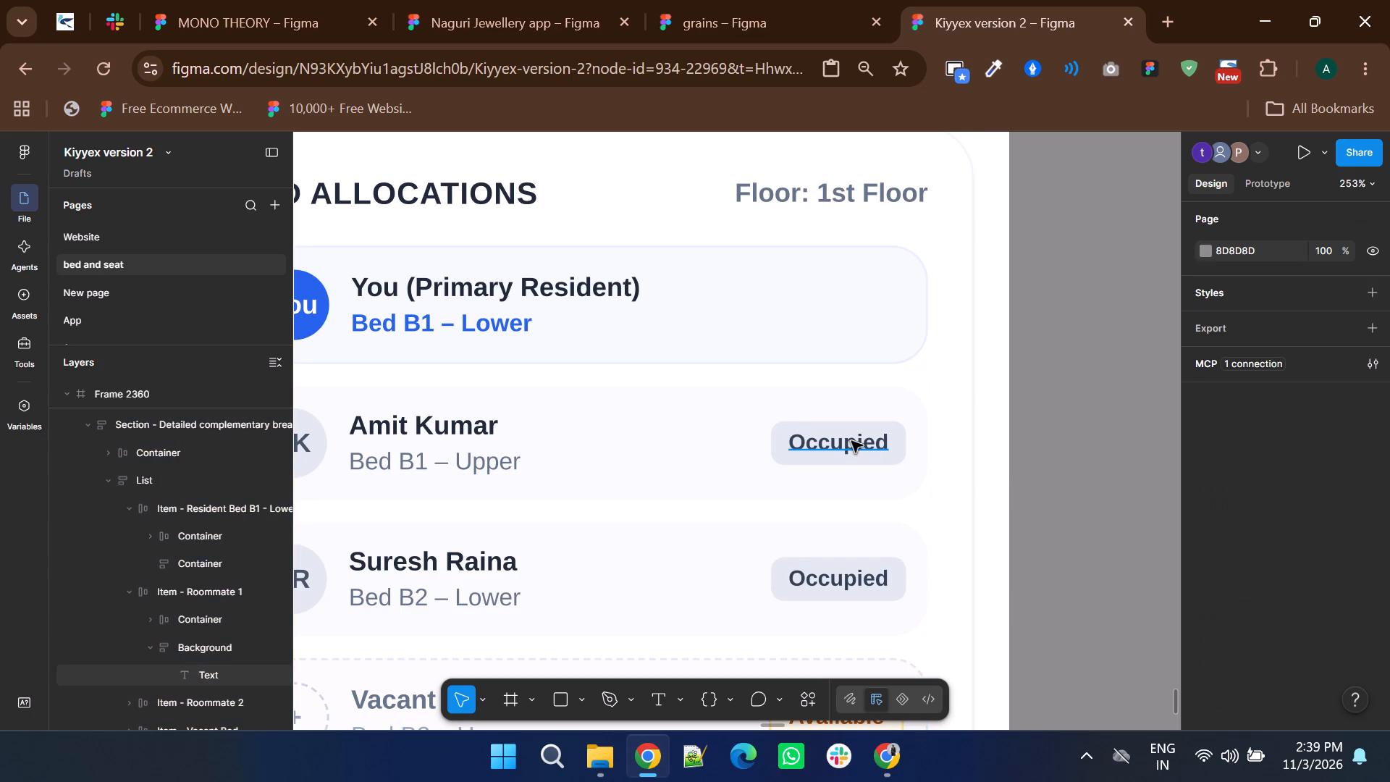
click(1119, 416)
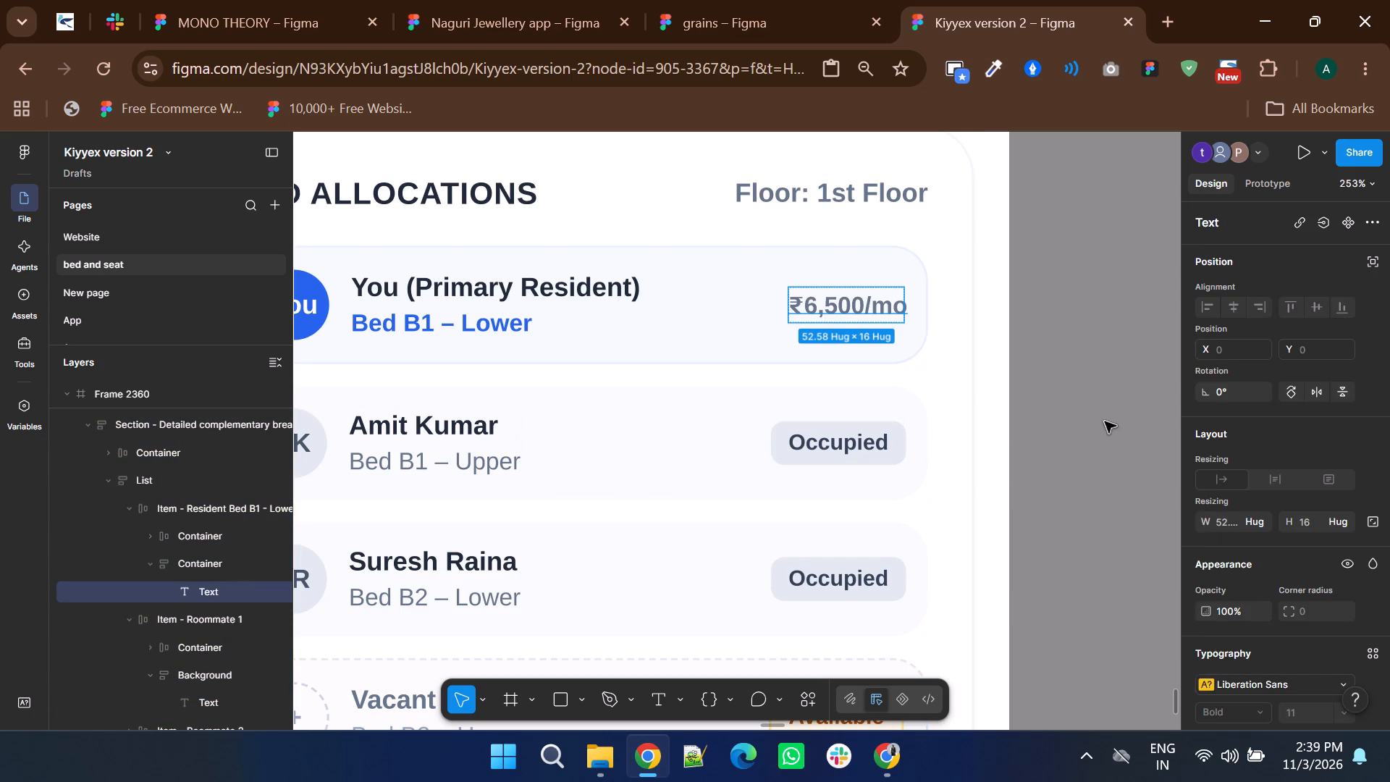
triple_click(869, 437)
double_click(869, 437)
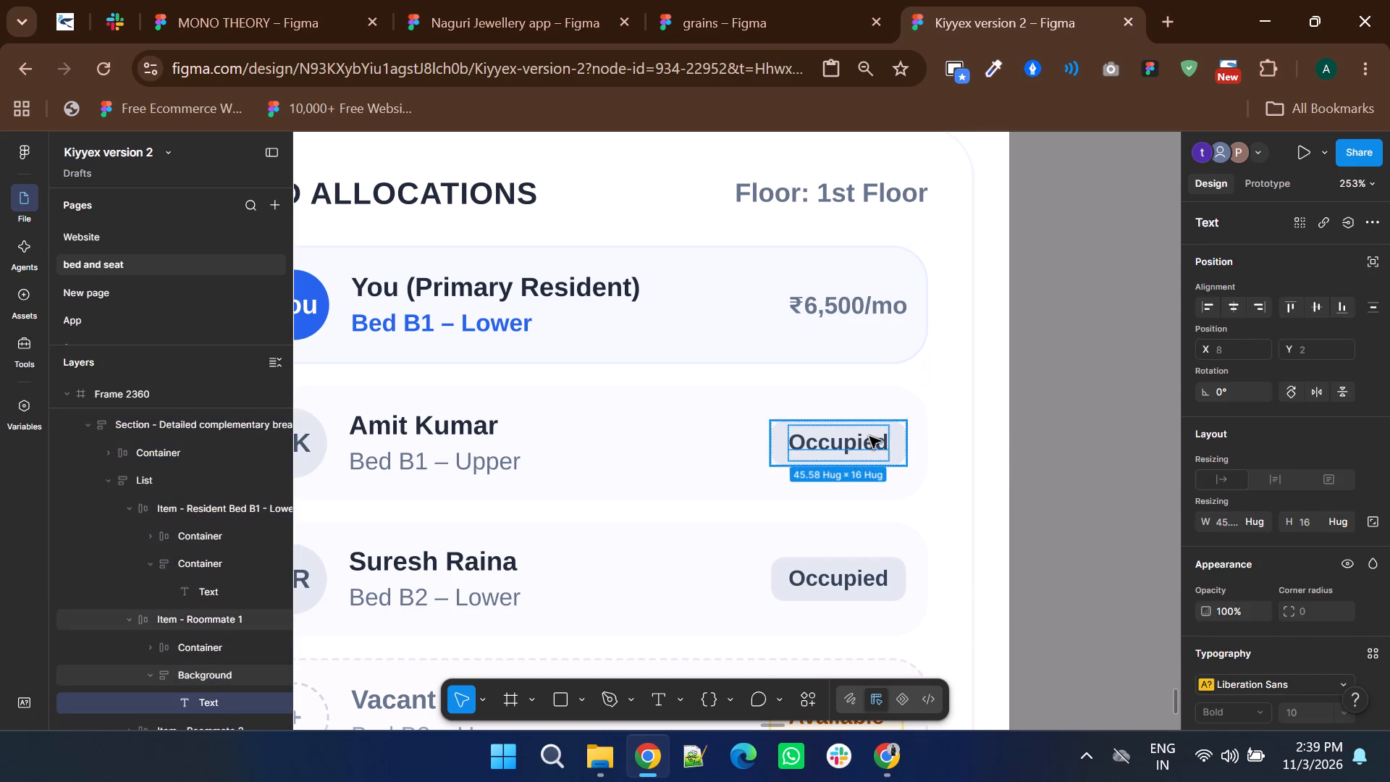
click(906, 453)
right_click(869, 450)
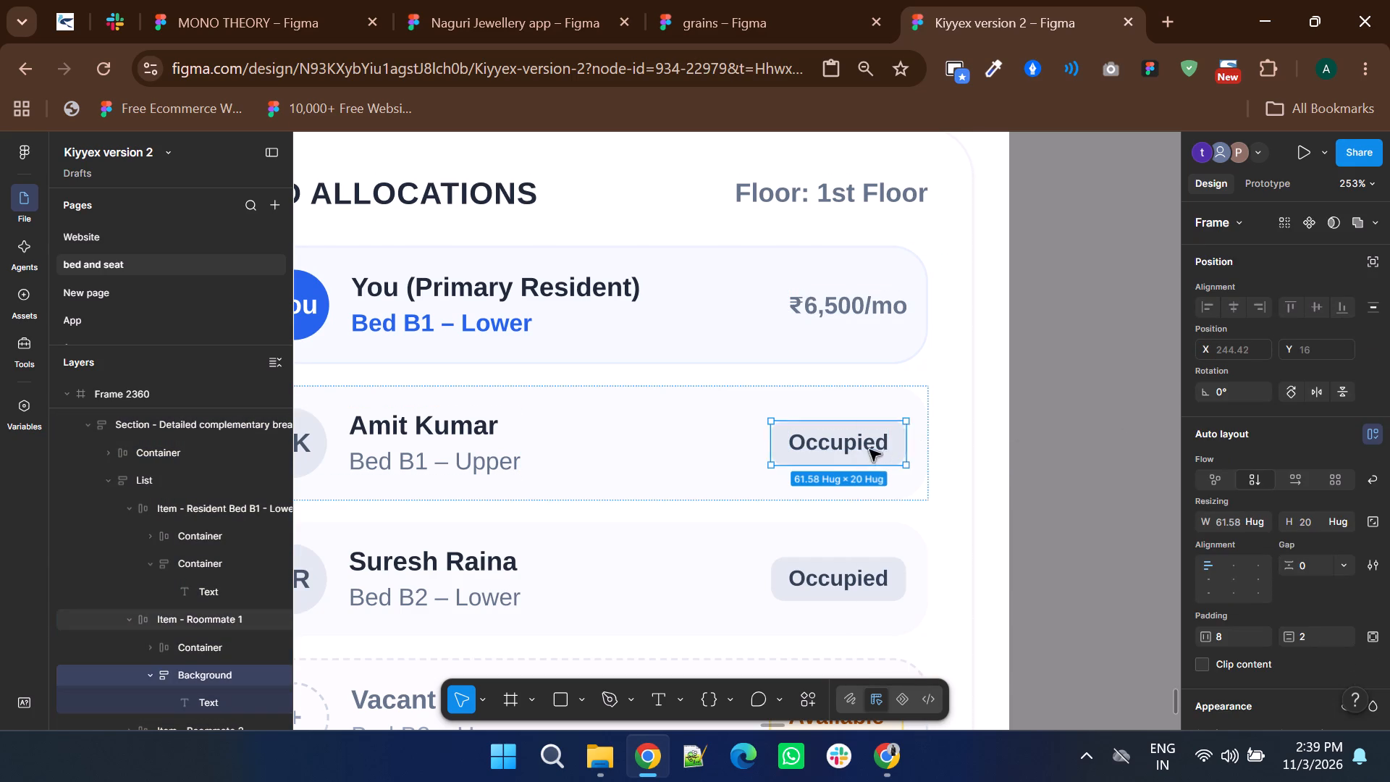
click(896, 207)
double_click(833, 298)
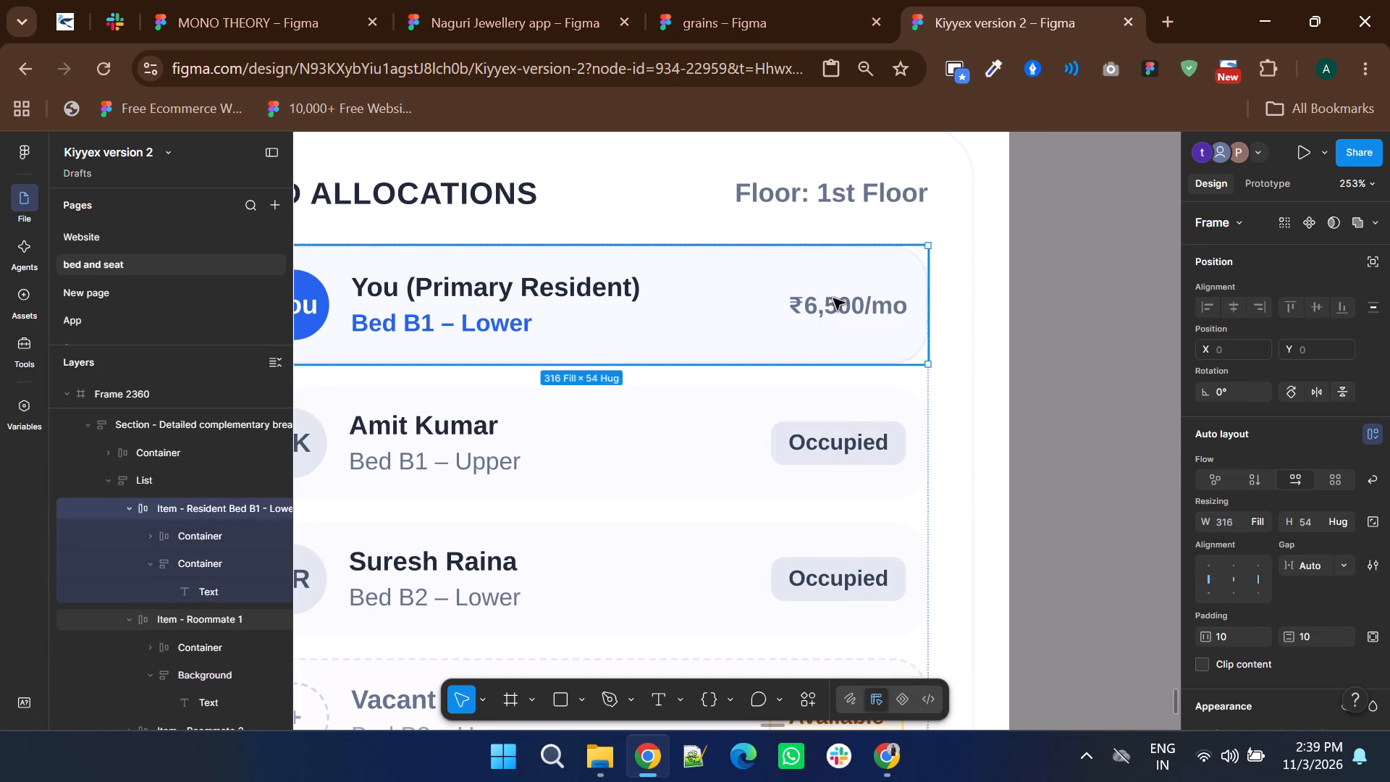
right_click(833, 298)
click(864, 253)
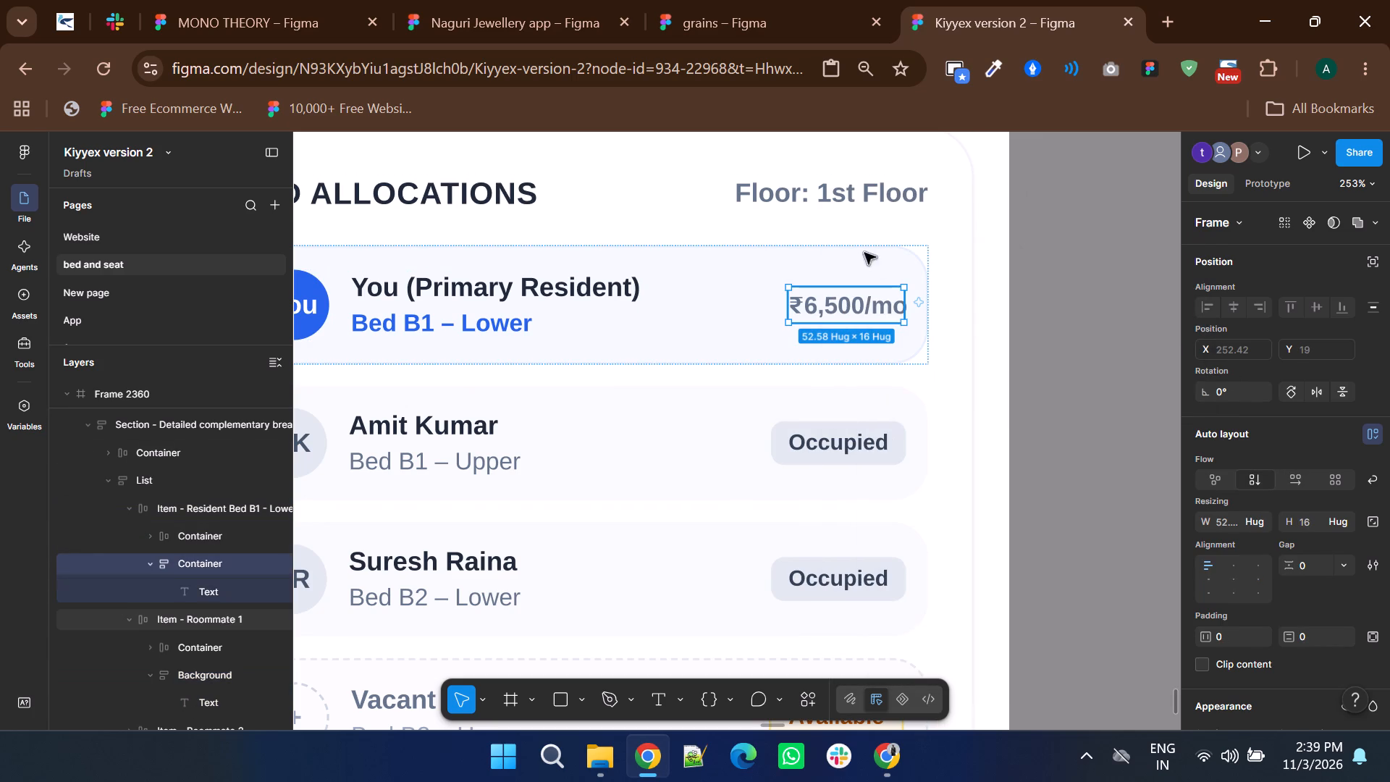
click(1092, 459)
Swap the two My Seat screens so the one with the My Books and Profile tiles comes before the A-003 seat details.
ctrl+scroll(1030, 484, down, 6)
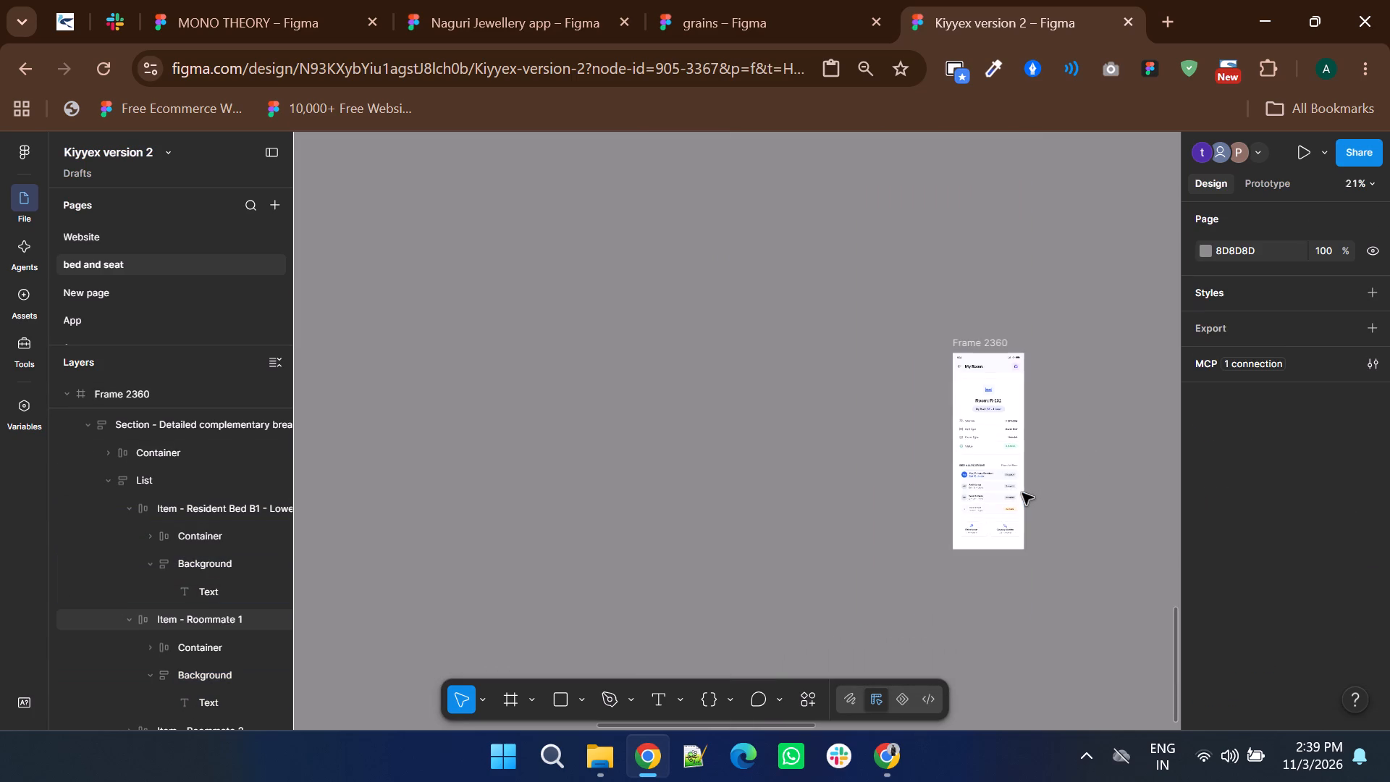
ctrl+scroll(1022, 493, down, 3)
ctrl+scroll(1043, 314, up, 5)
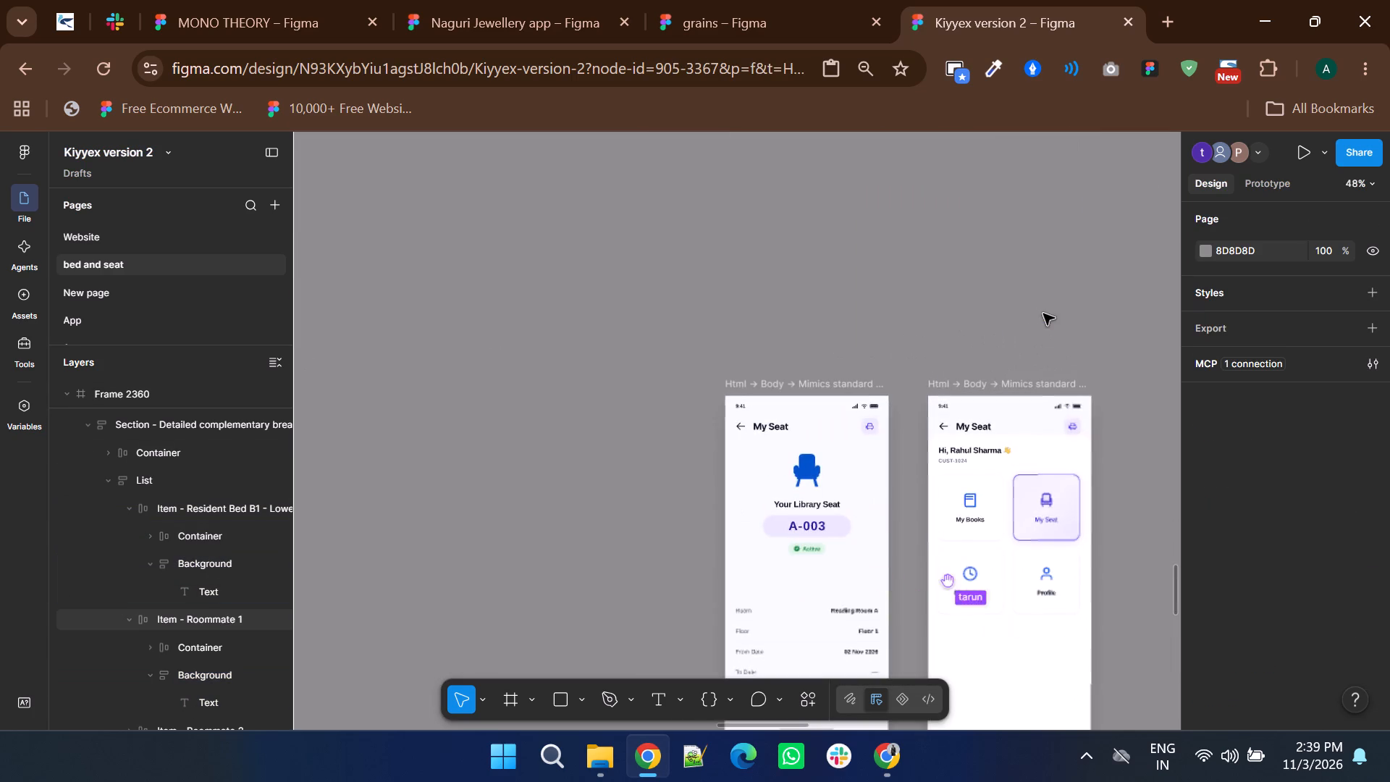
ctrl+scroll(956, 329, down, 2)
click(883, 342)
shift+click(959, 342)
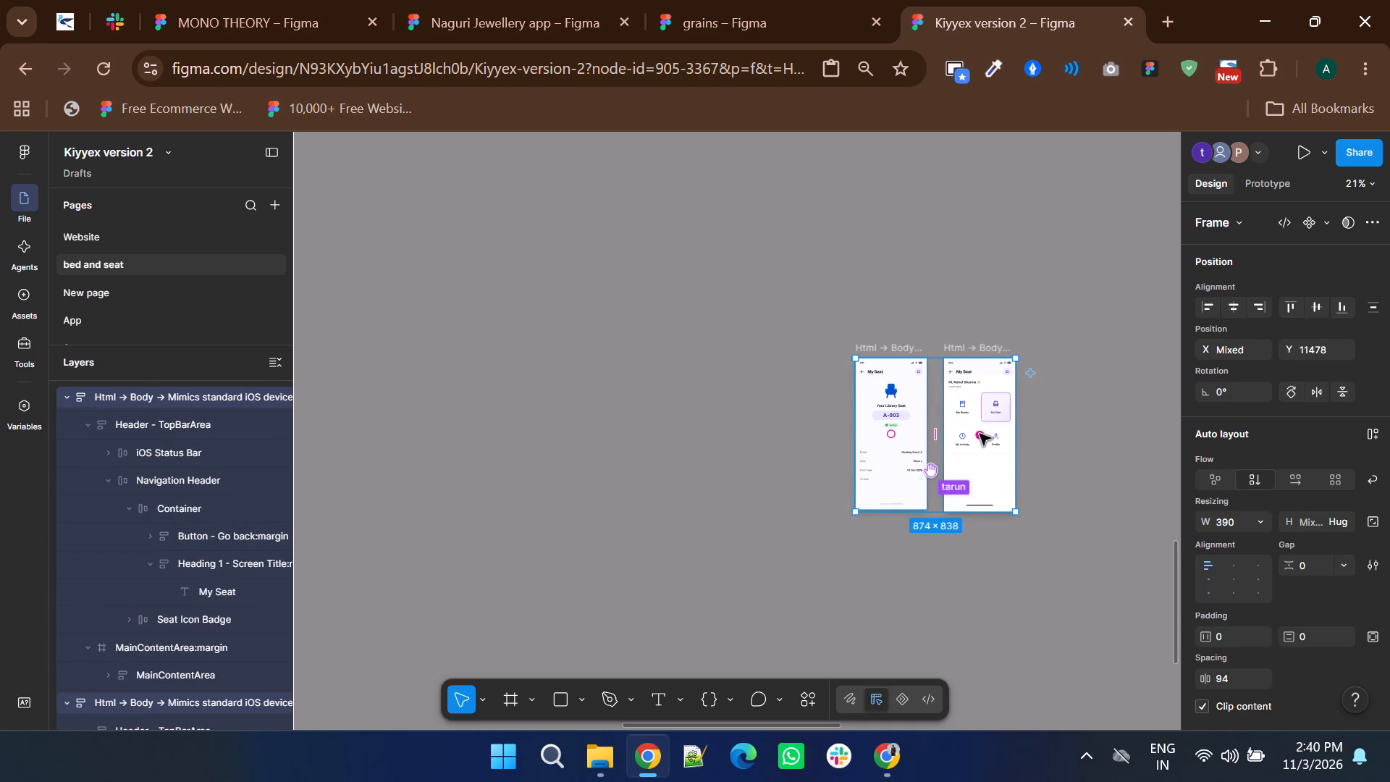
drag(980, 434, 897, 433)
click(820, 456)
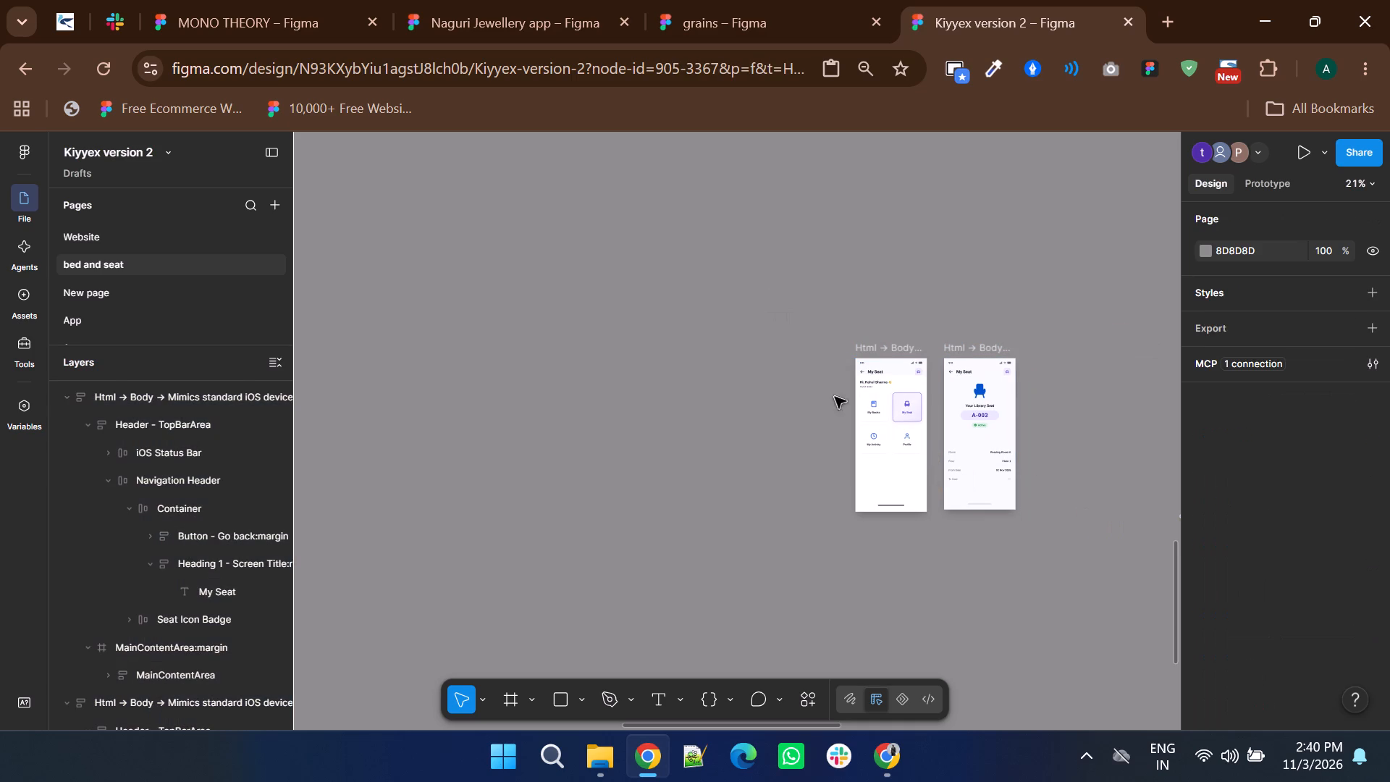
Rename the top-level frames of both My Seat screens as "frame".
double_click(880, 347)
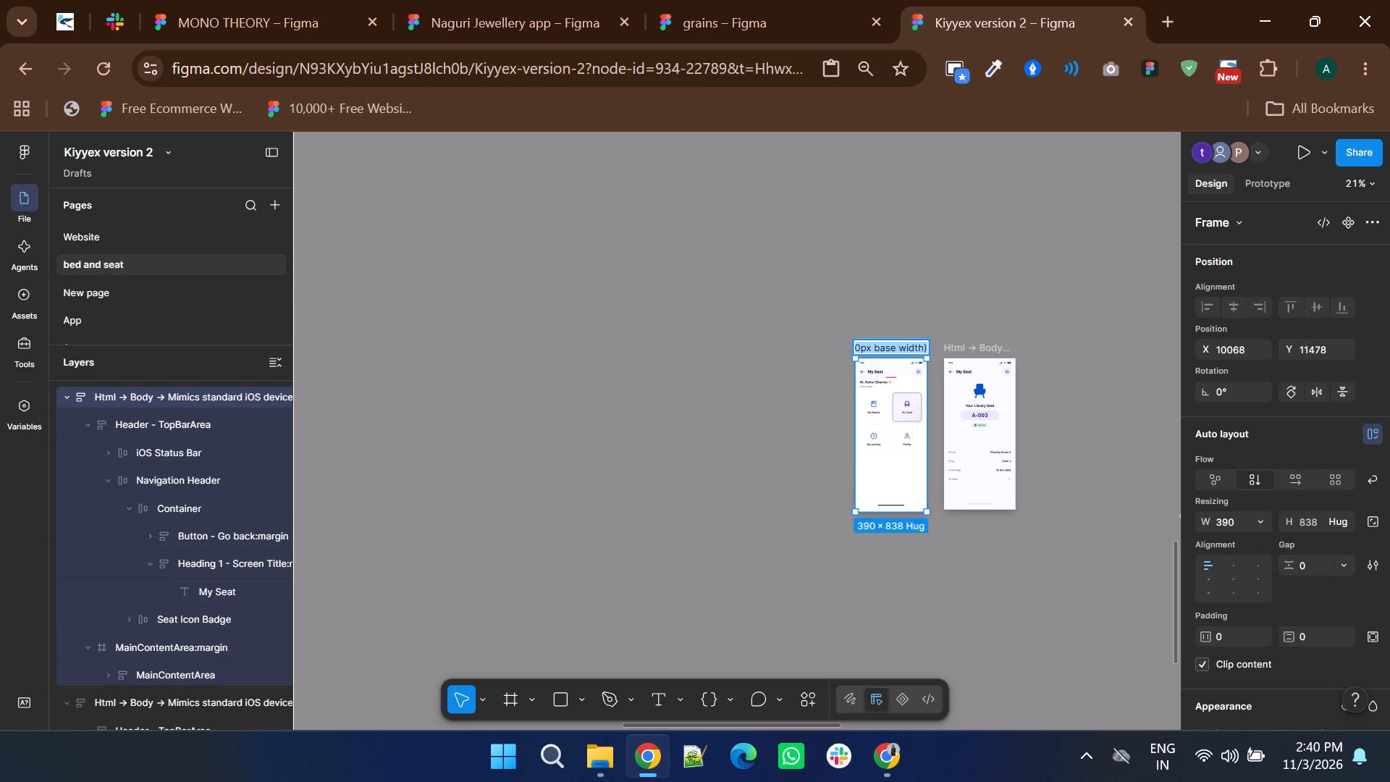
text(frame)
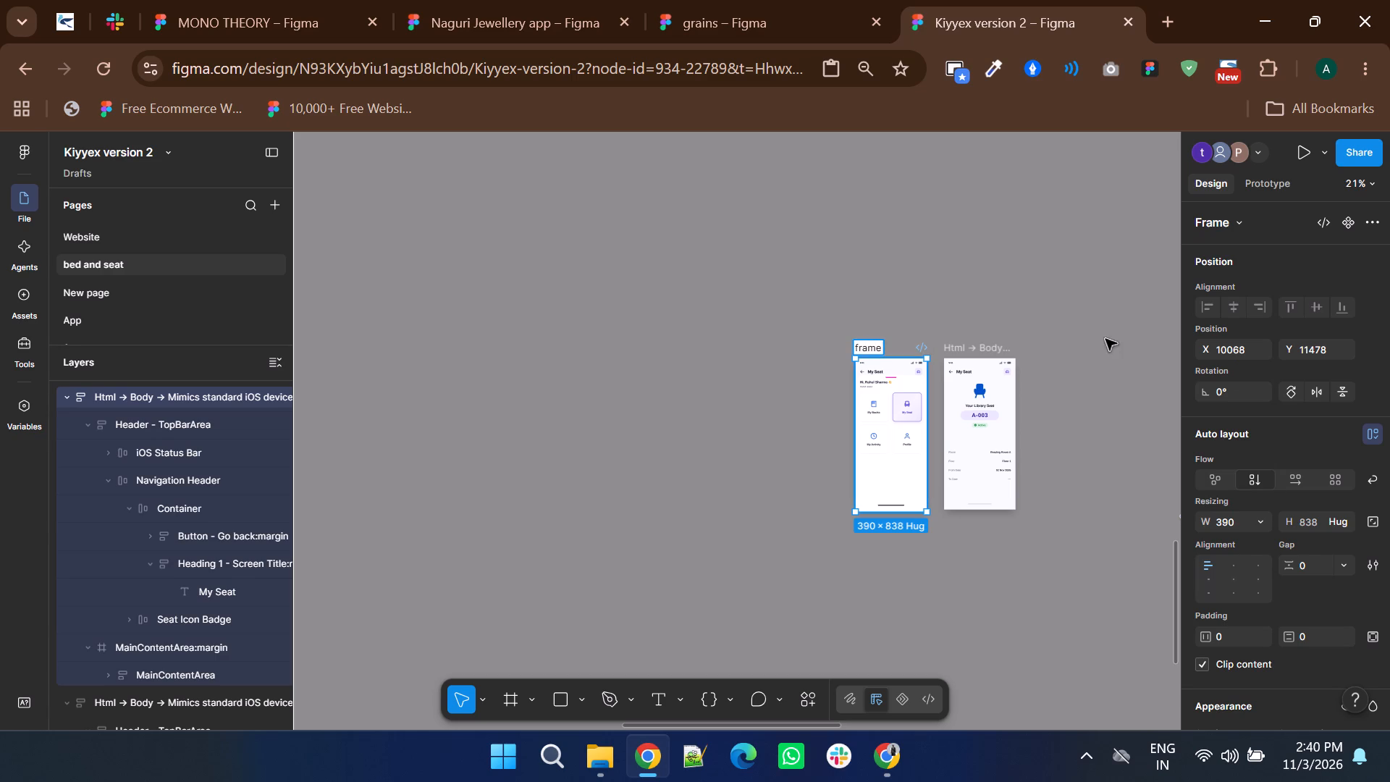
double_click(973, 340)
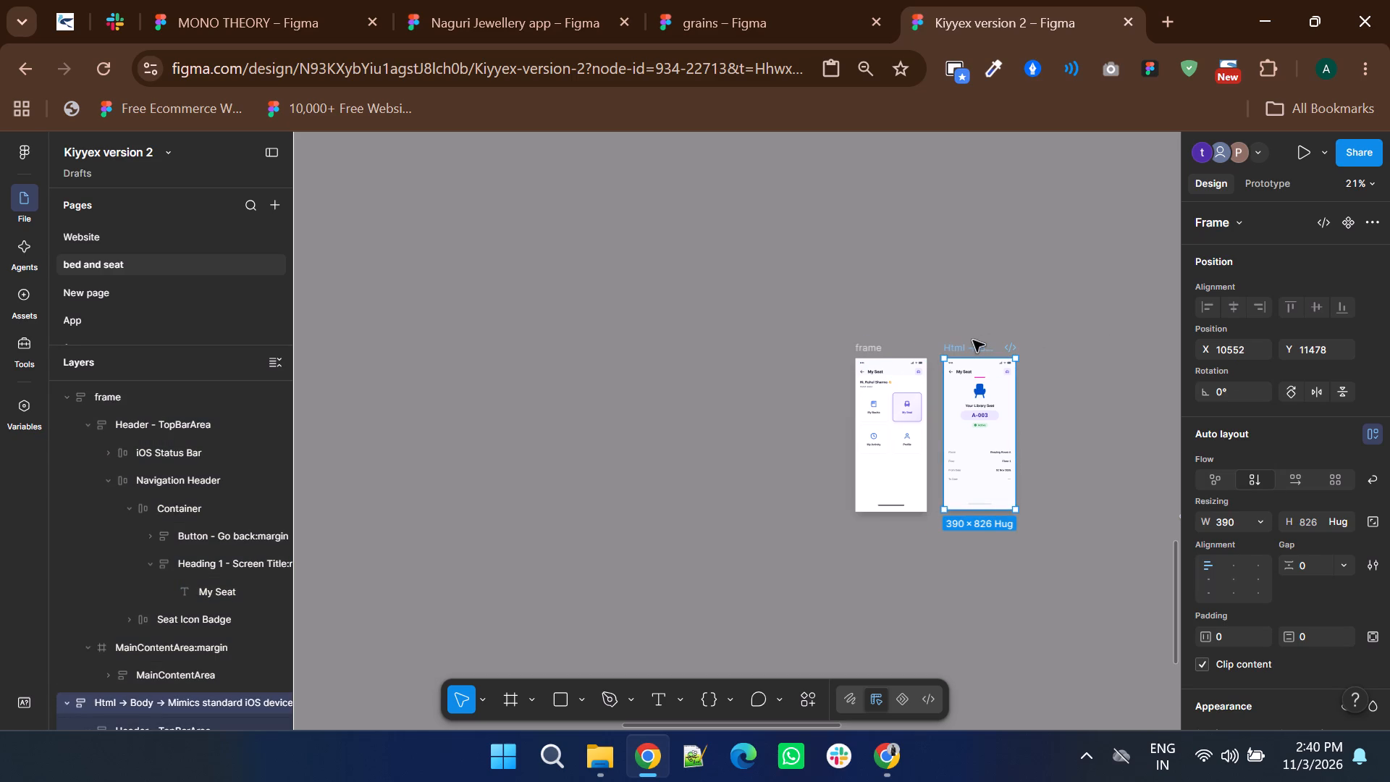
double_click(966, 345)
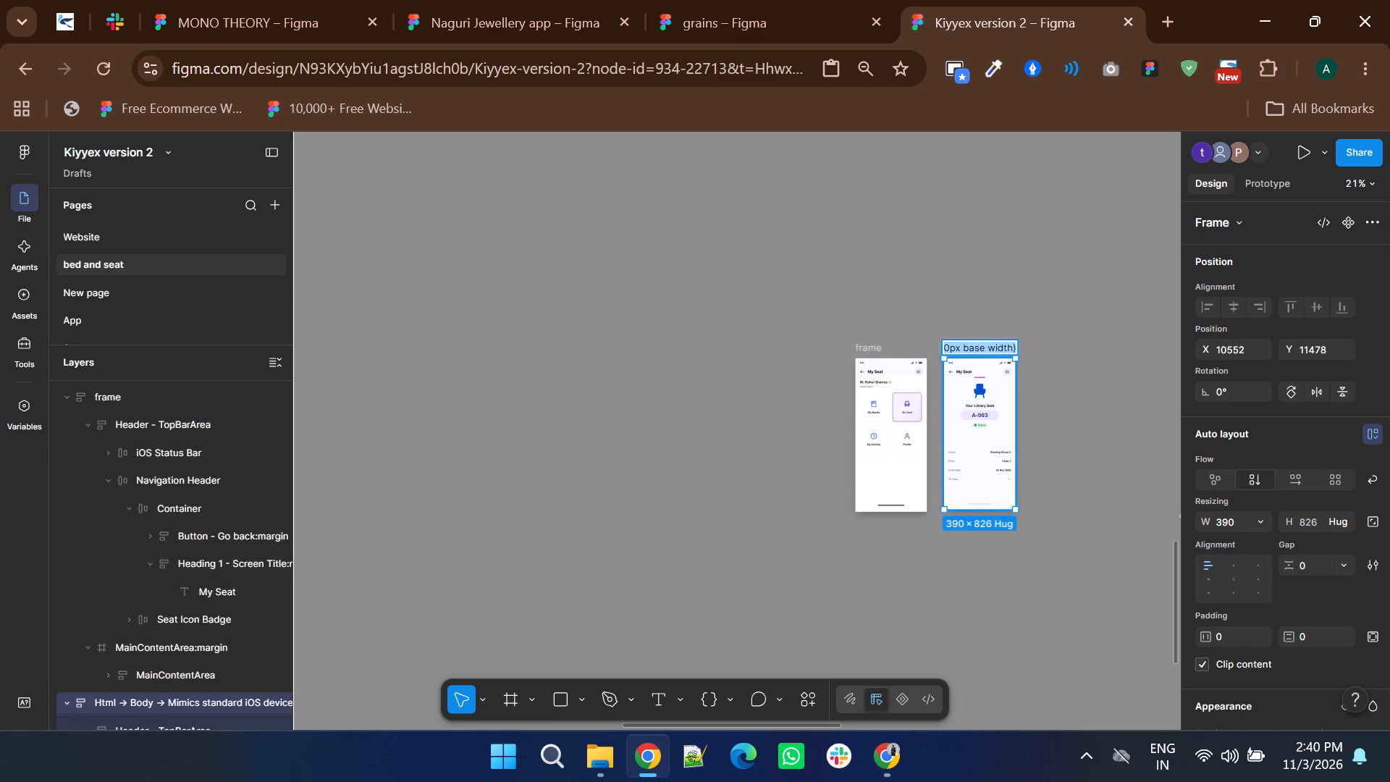
text(frame)
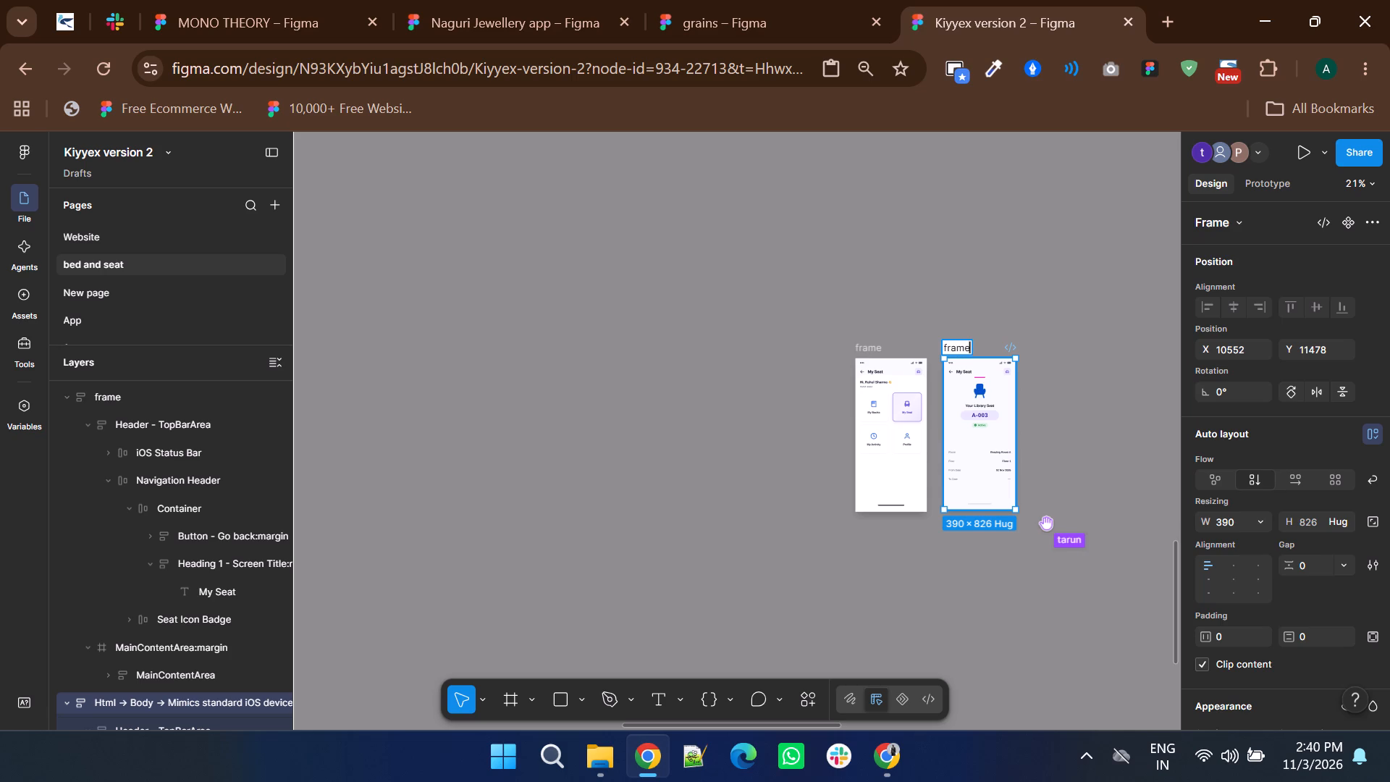
key(Return)
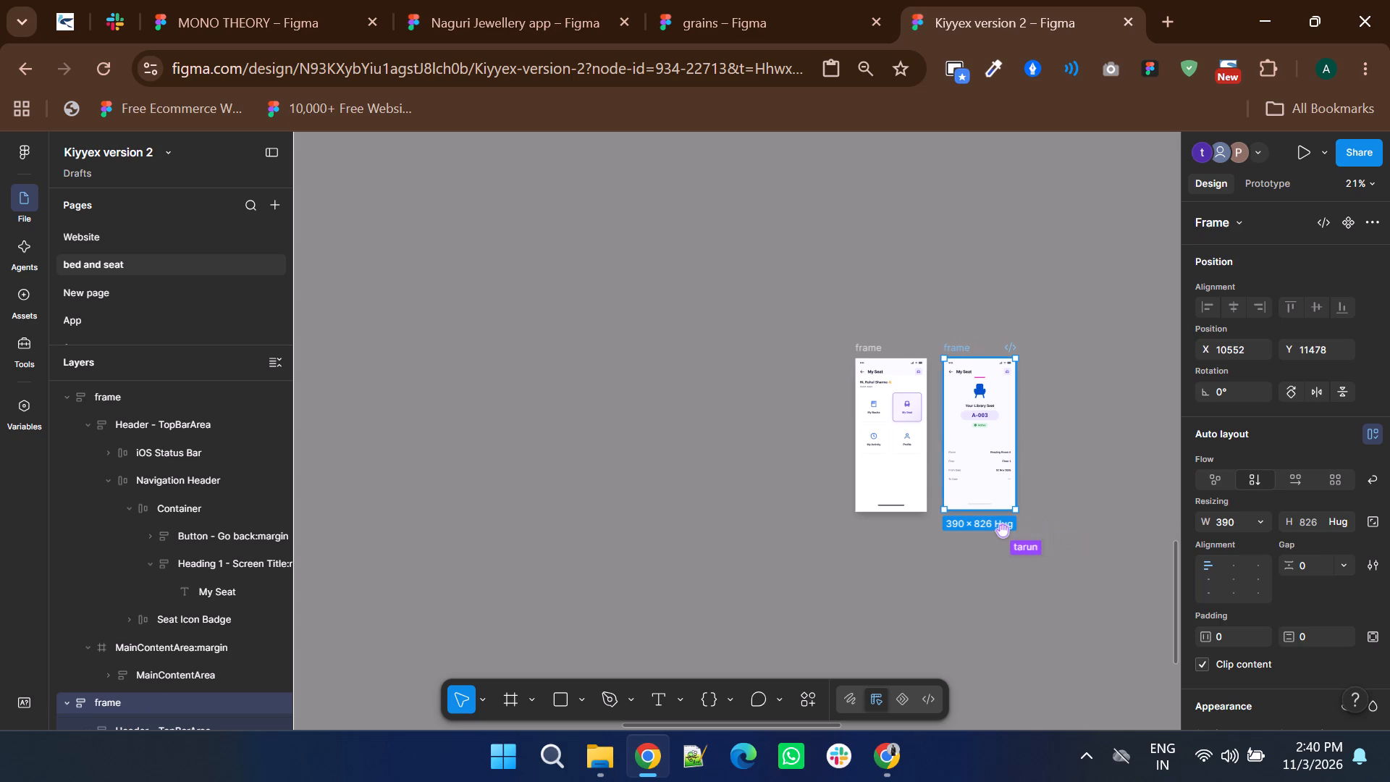
click(1048, 331)
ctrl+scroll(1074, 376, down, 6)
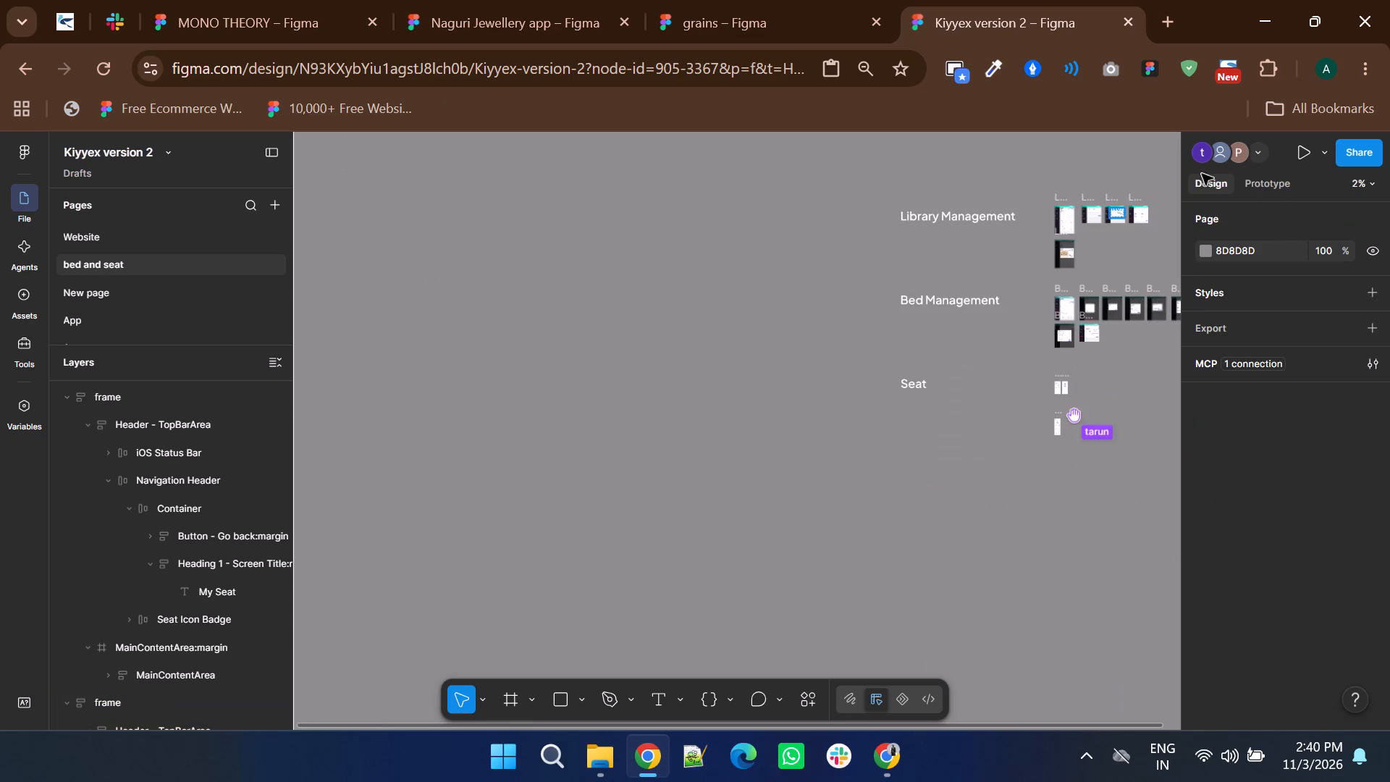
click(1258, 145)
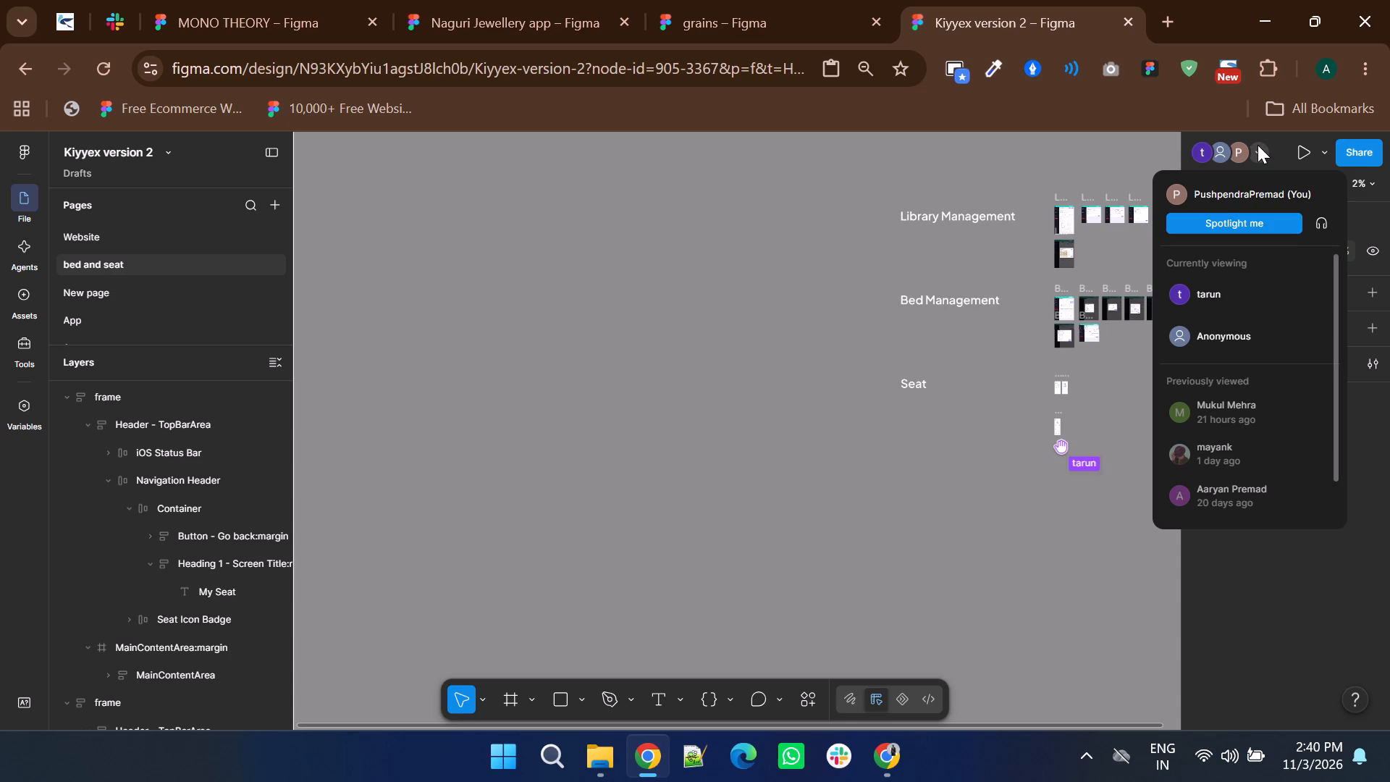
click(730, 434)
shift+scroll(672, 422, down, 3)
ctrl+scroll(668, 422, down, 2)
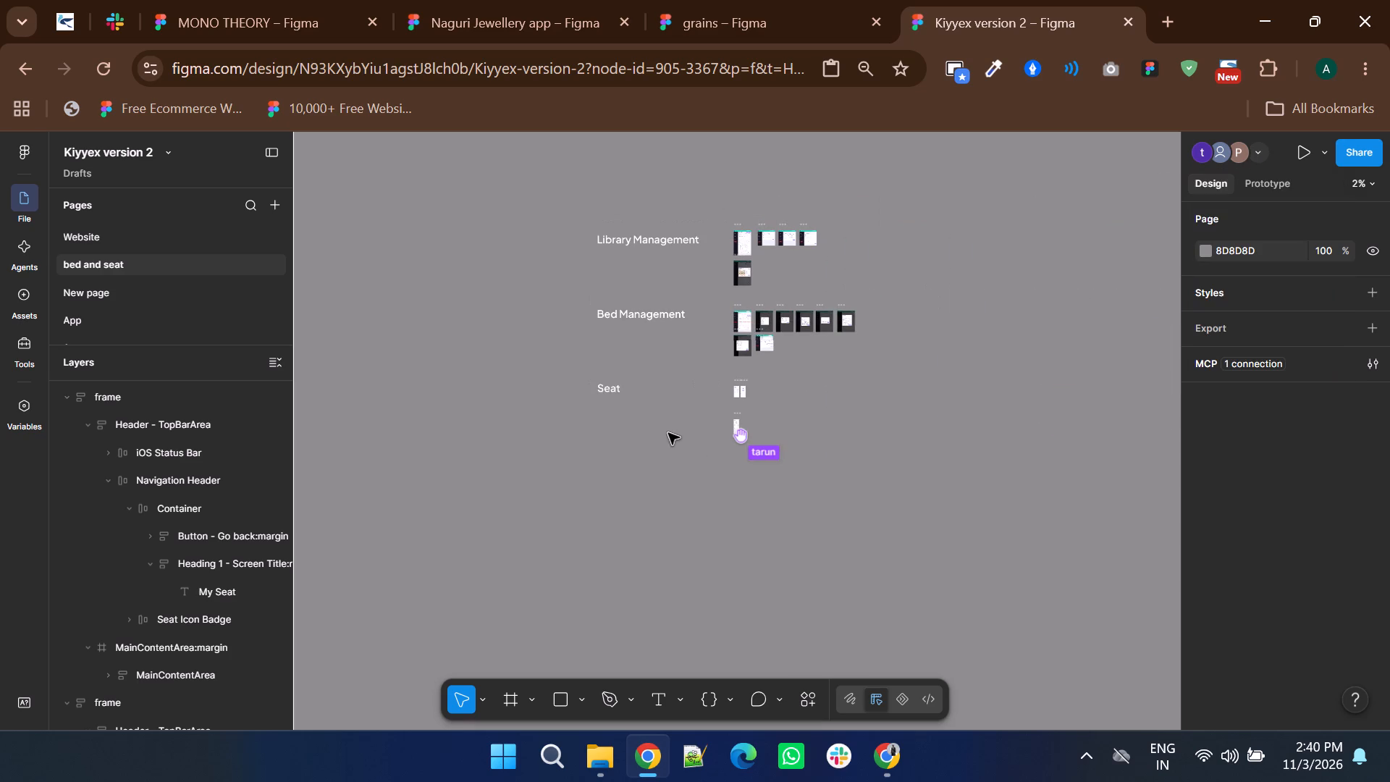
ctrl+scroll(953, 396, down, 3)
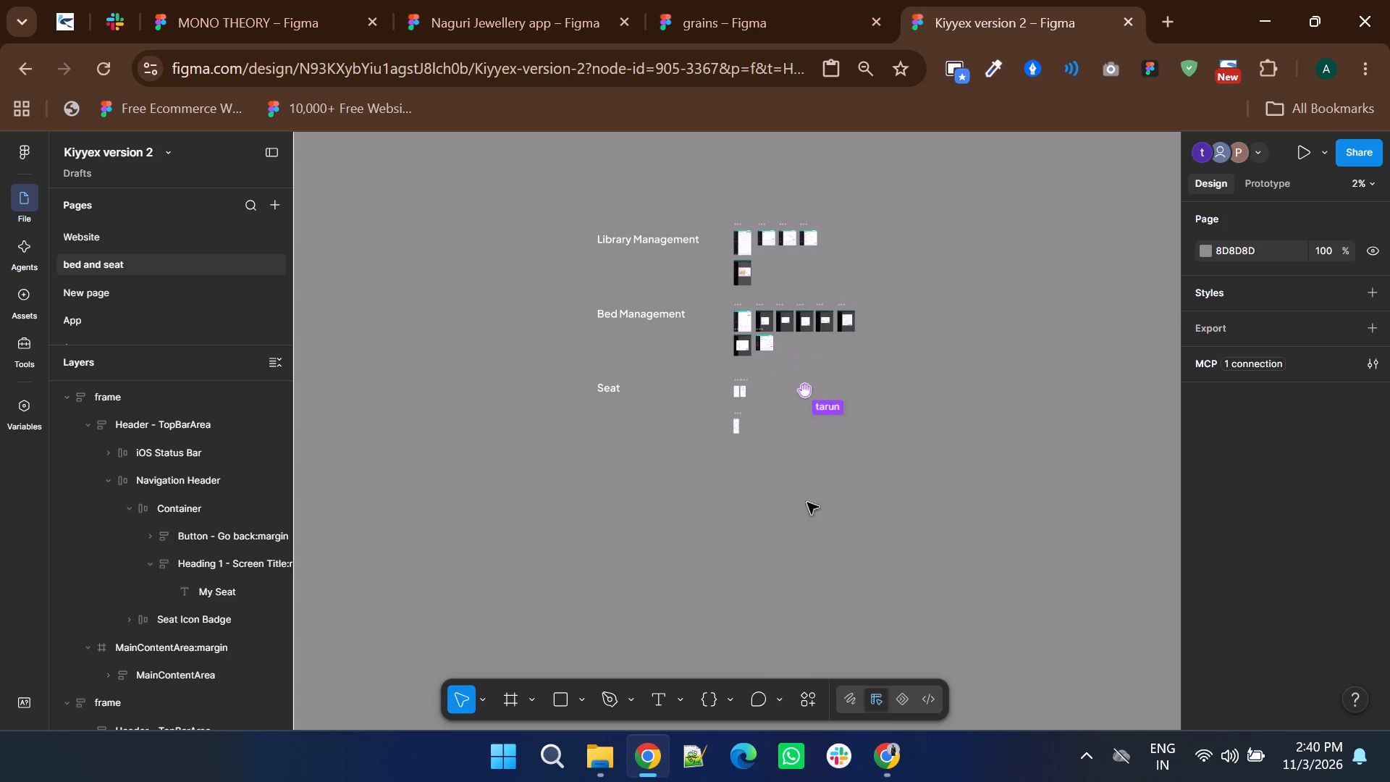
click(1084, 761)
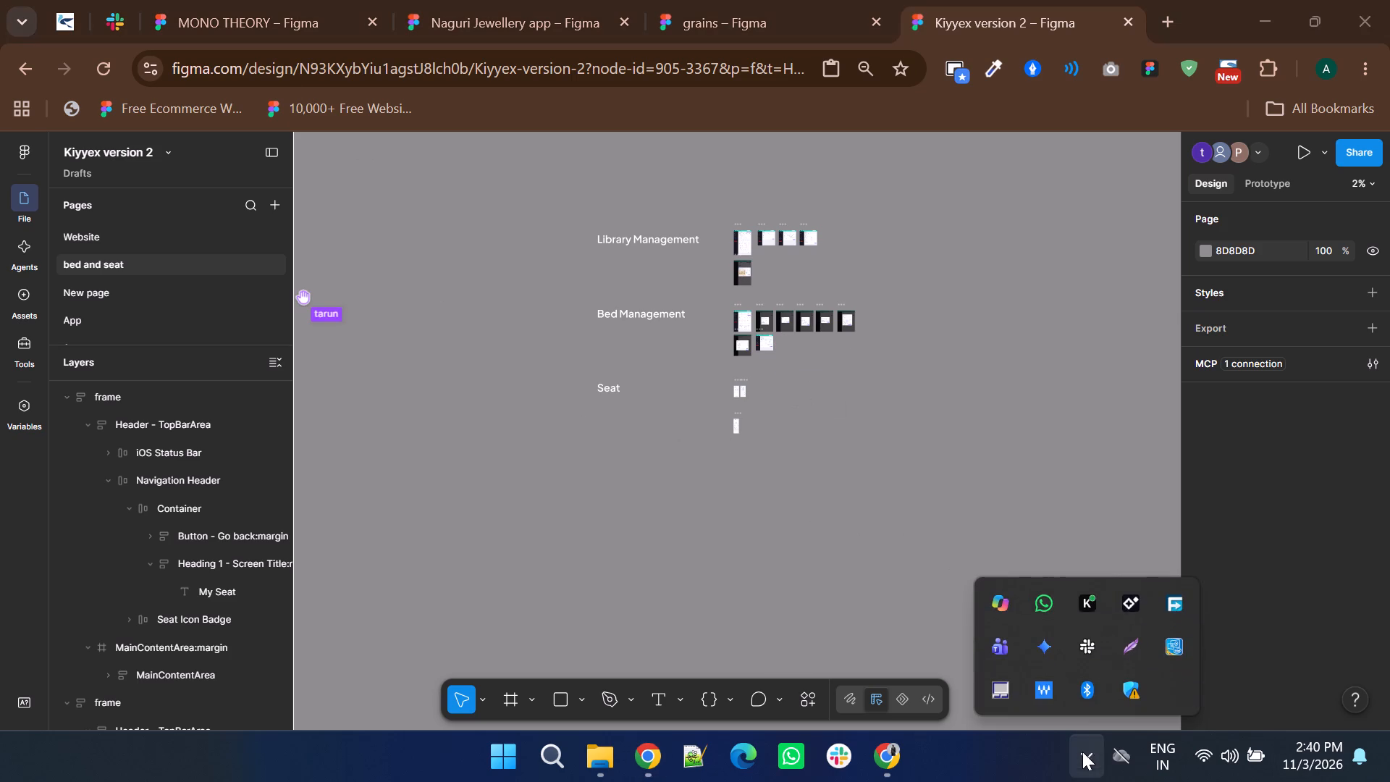
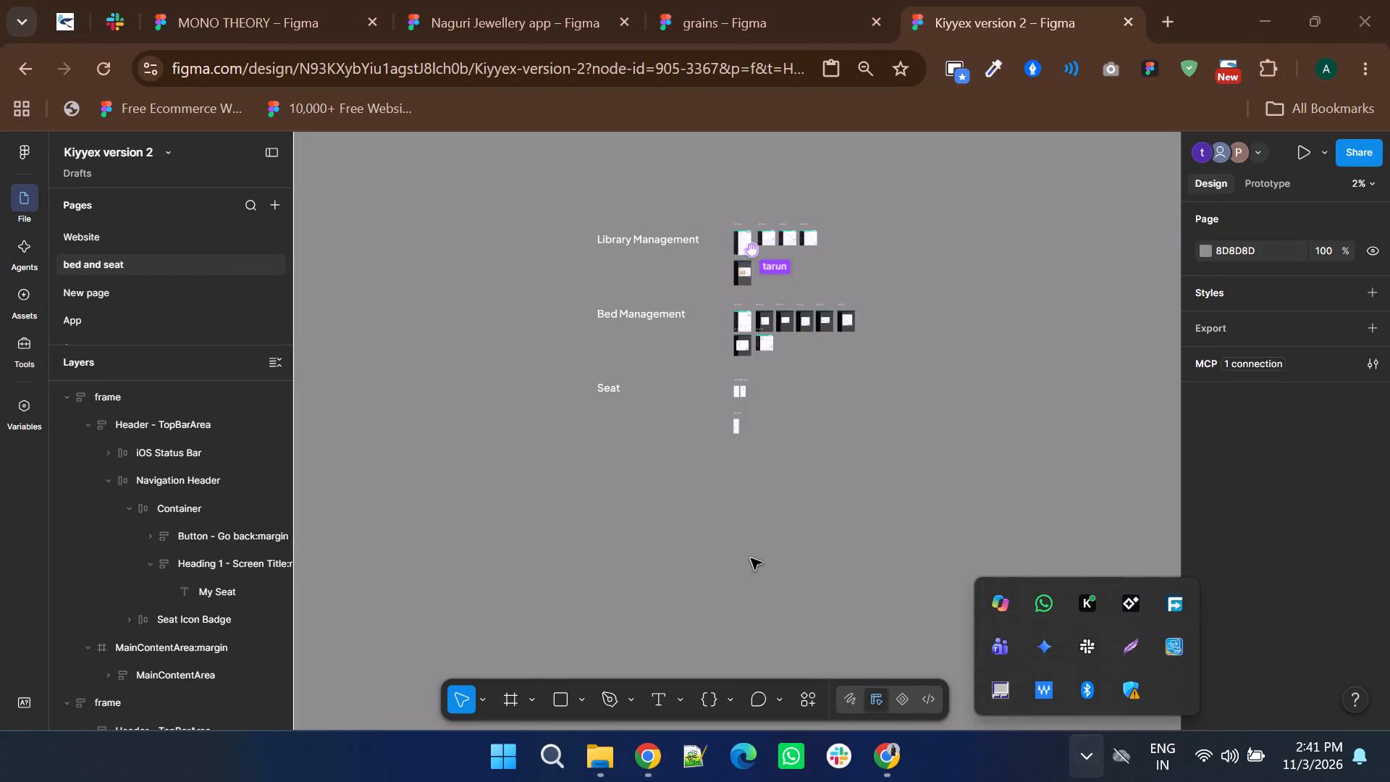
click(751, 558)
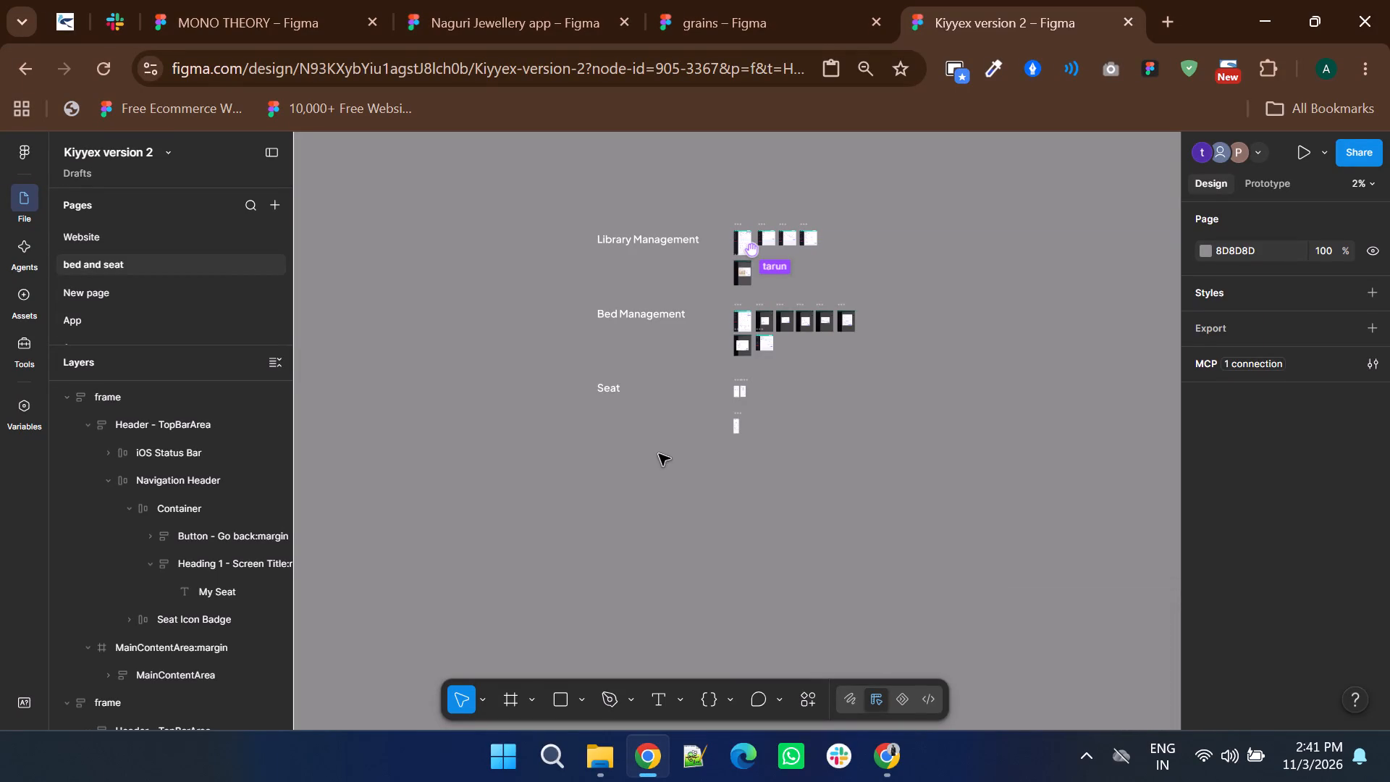
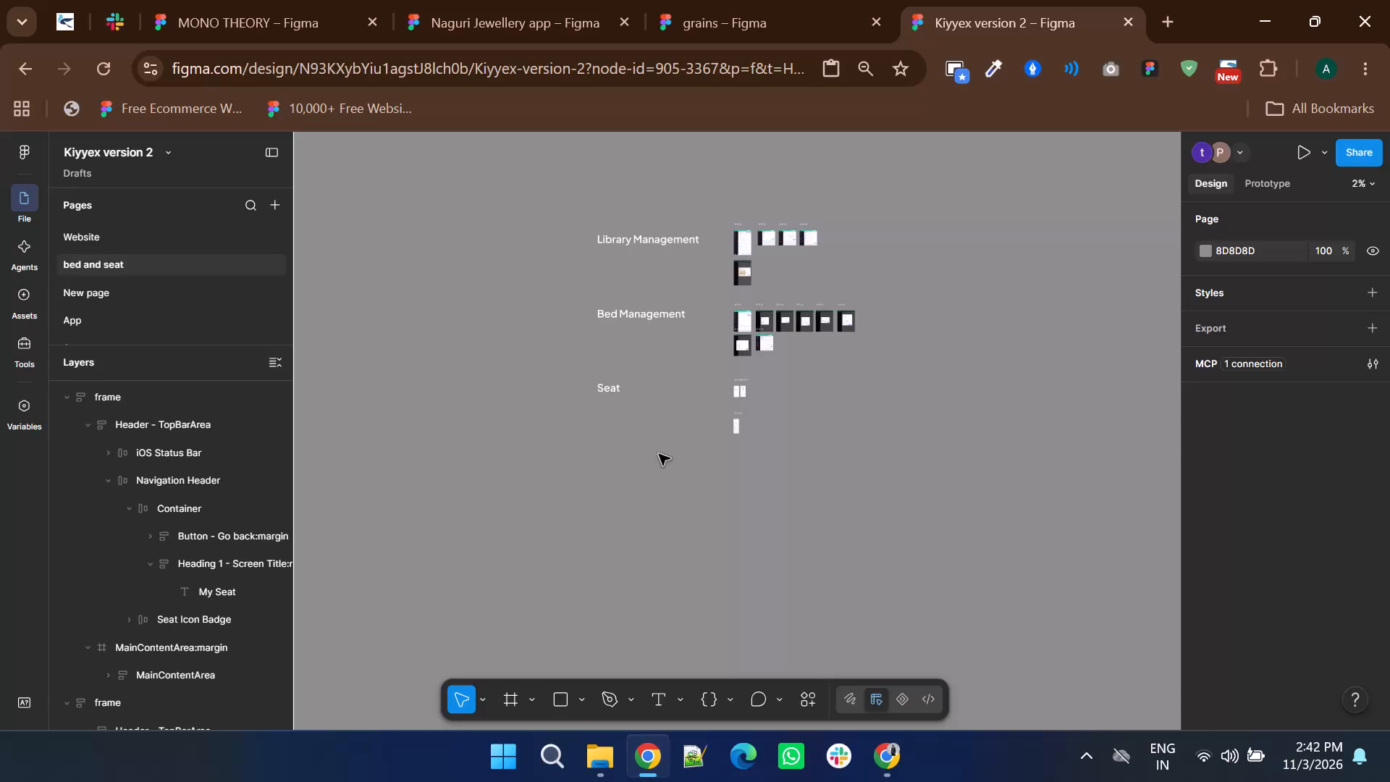
Duplicate the Seat section label down beside the lowest mobile screen and change the copy's text to Bed.
click(610, 387)
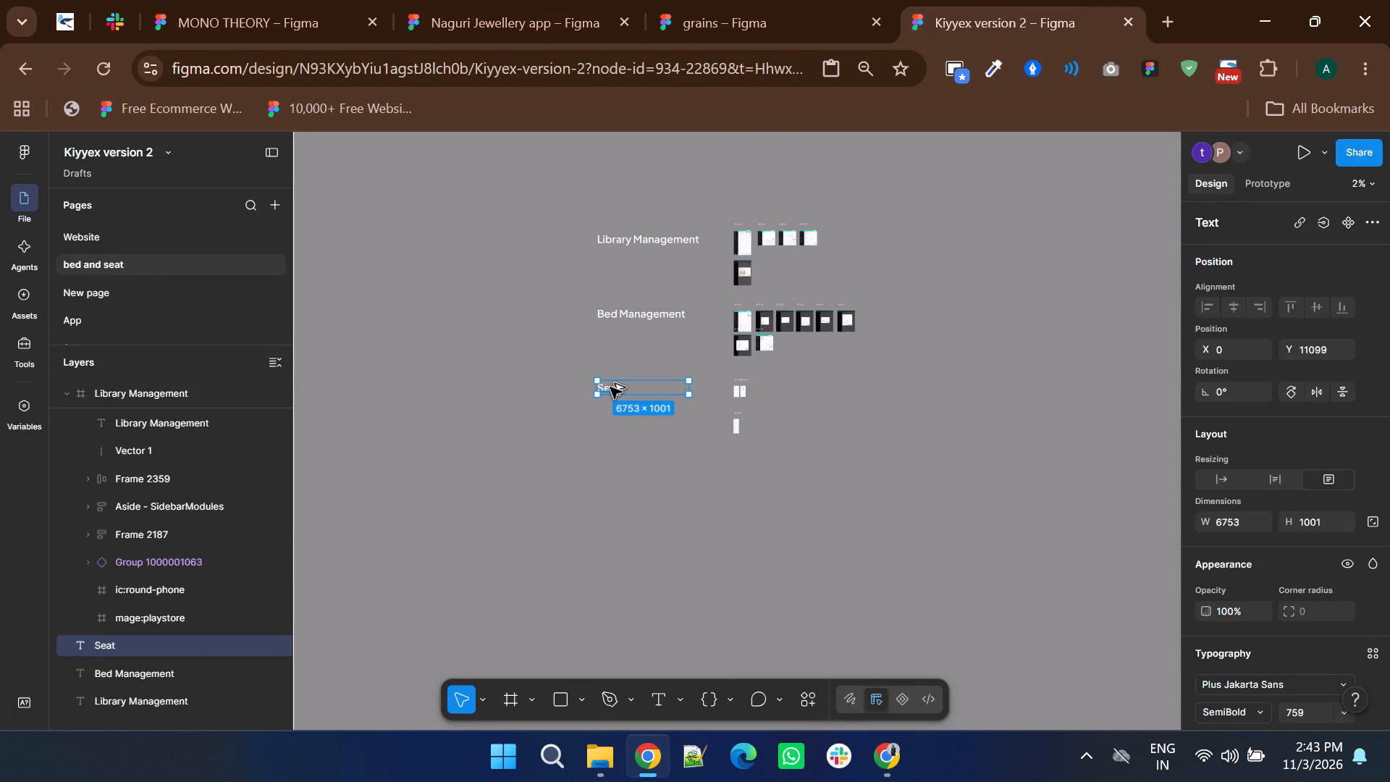
alt+drag(610, 387, 618, 424)
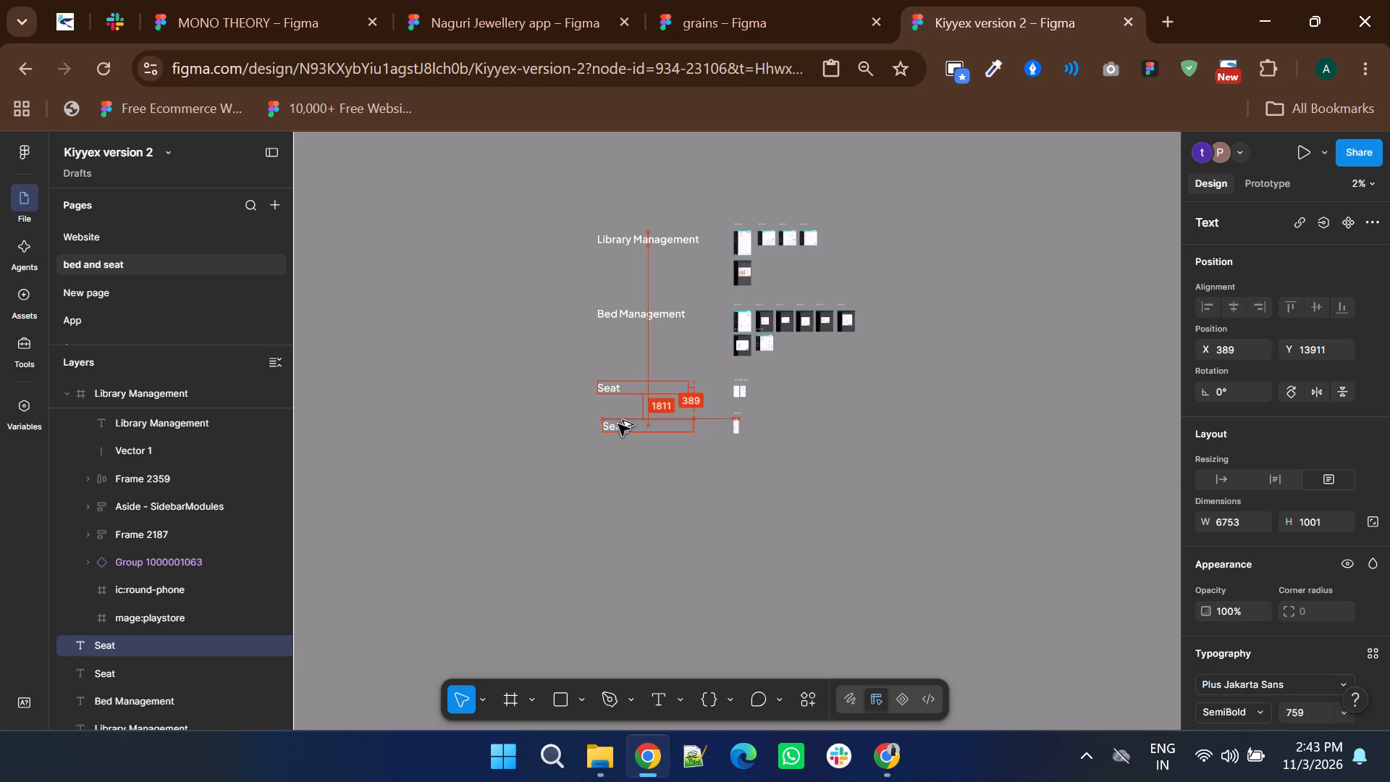
alt+drag(618, 424, 616, 424)
double_click(616, 424)
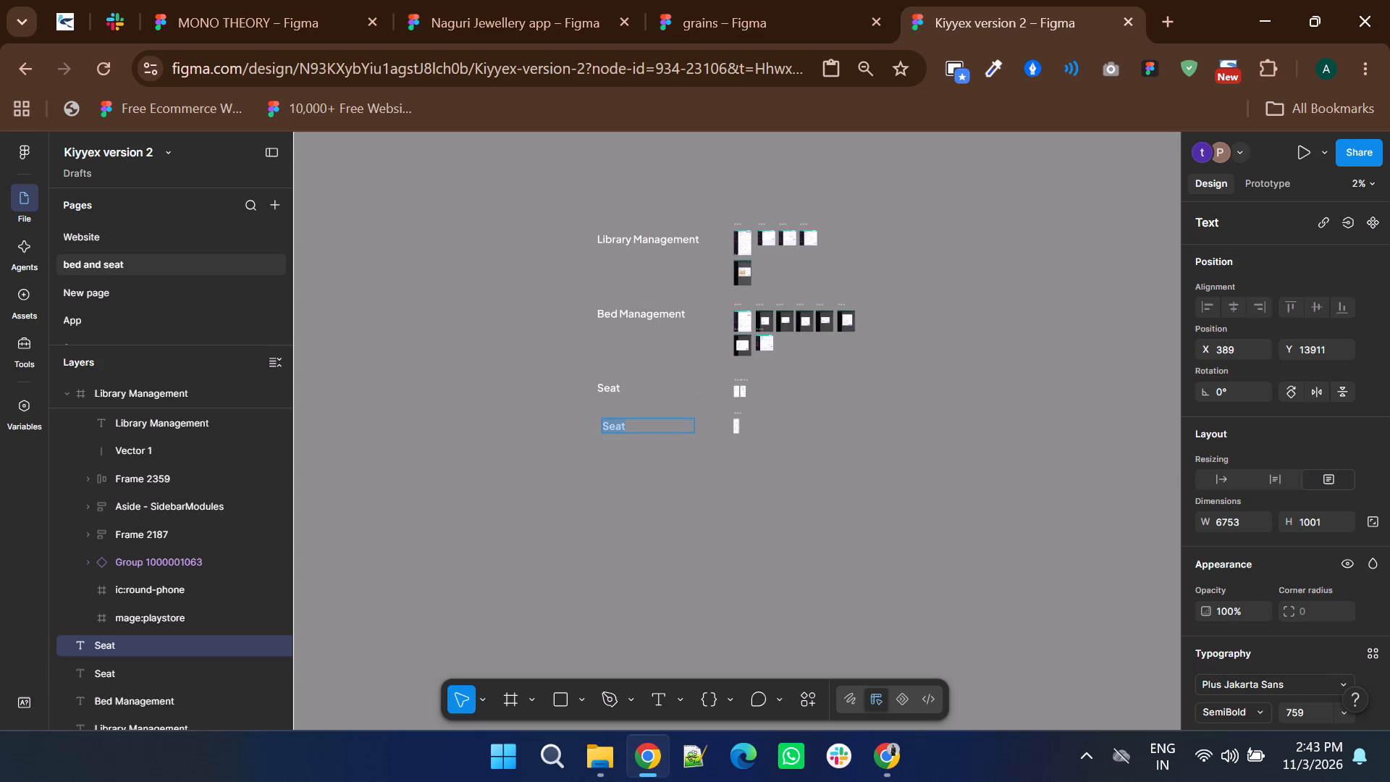
key(shift+b)
text(Ed)
key(BackSpace)
key(BackSpace)
text(ed)
double_click(631, 489)
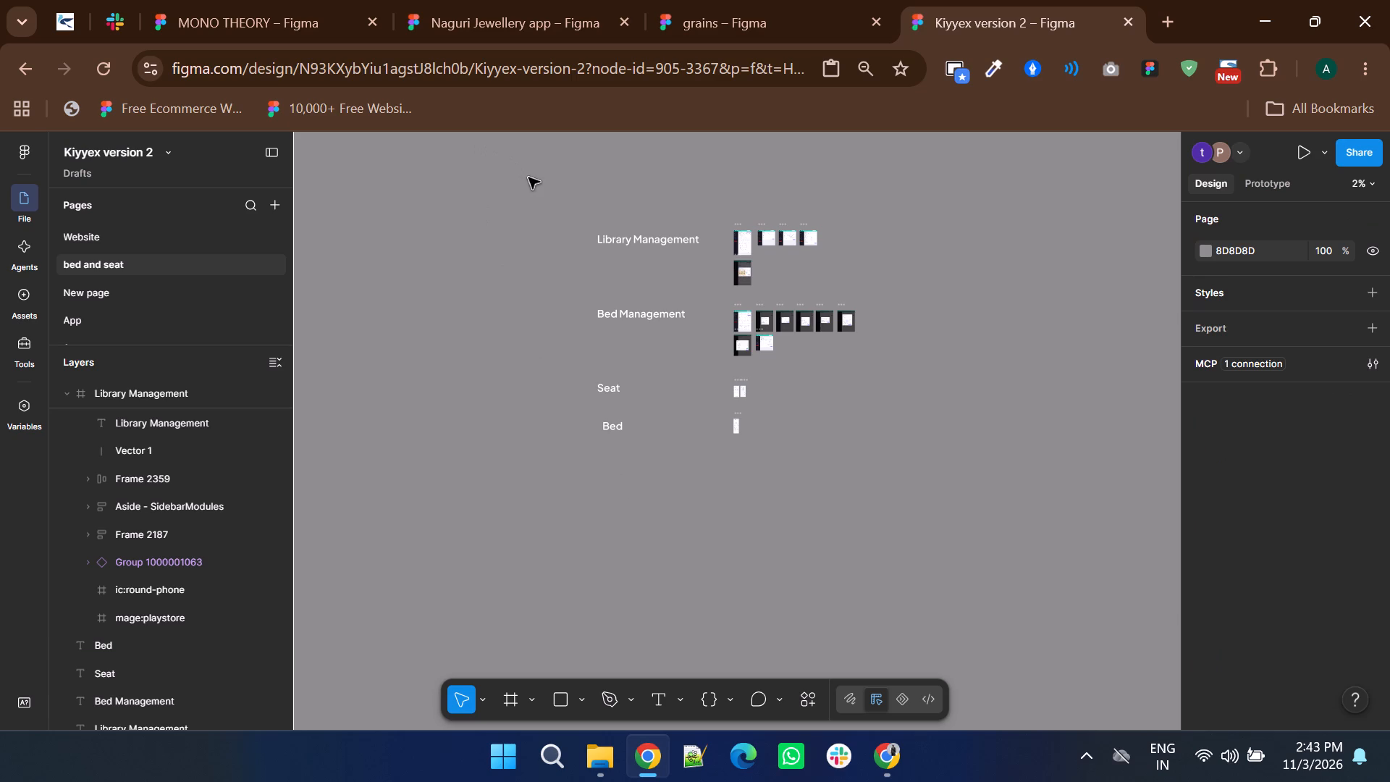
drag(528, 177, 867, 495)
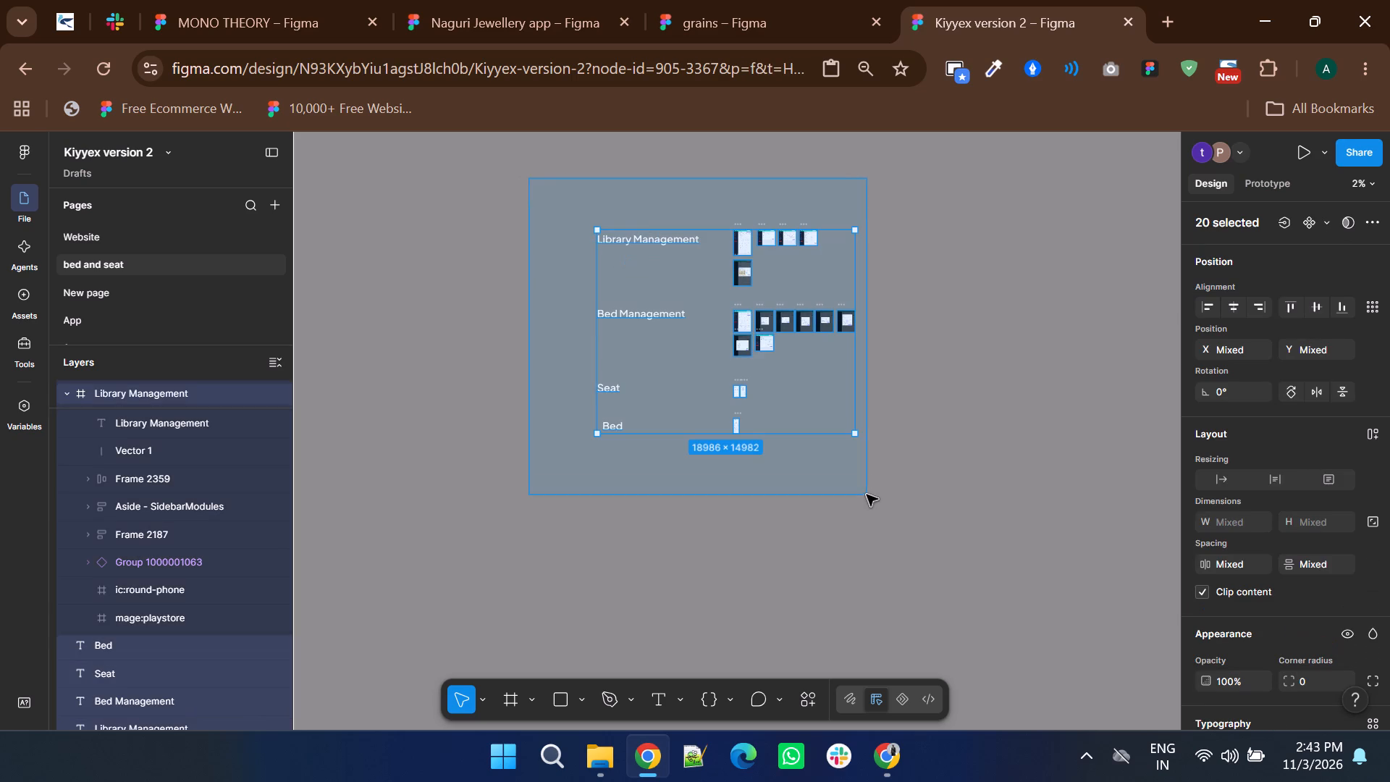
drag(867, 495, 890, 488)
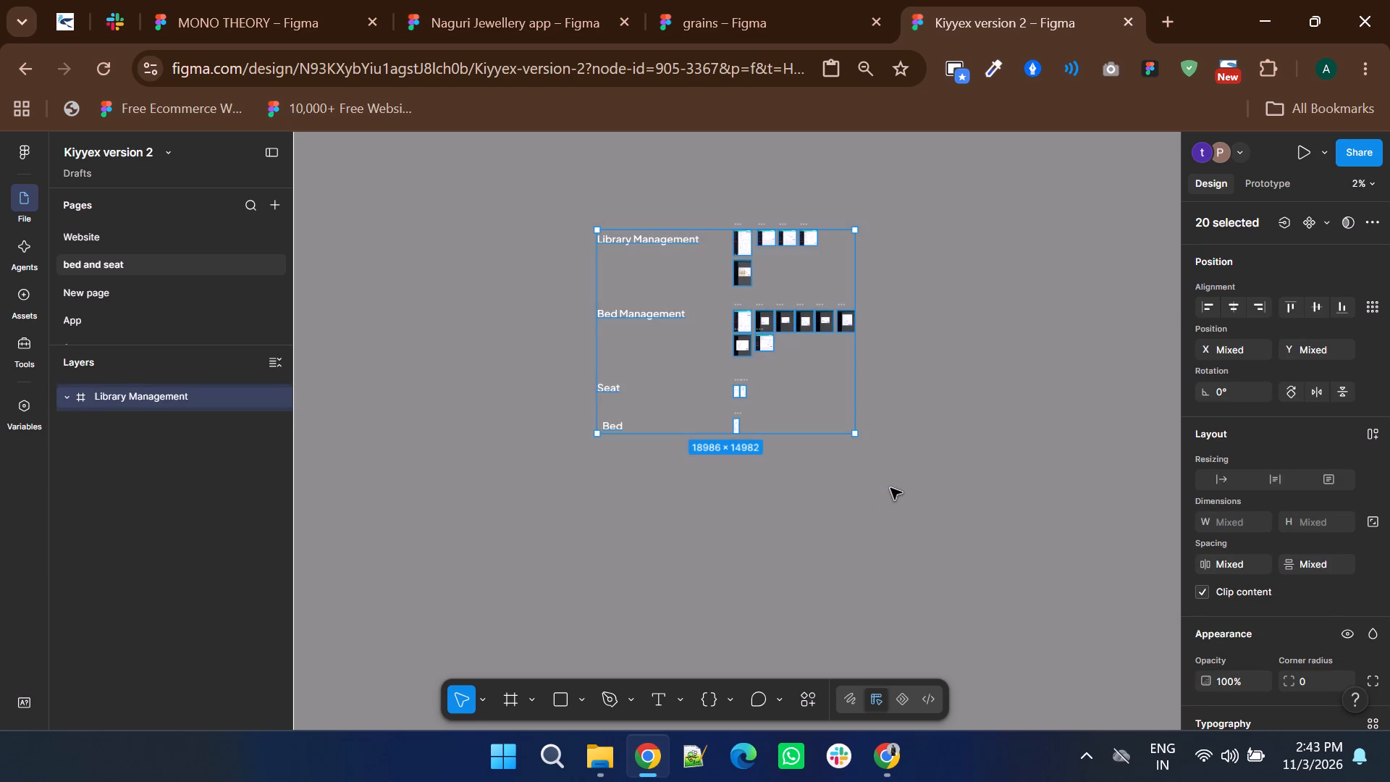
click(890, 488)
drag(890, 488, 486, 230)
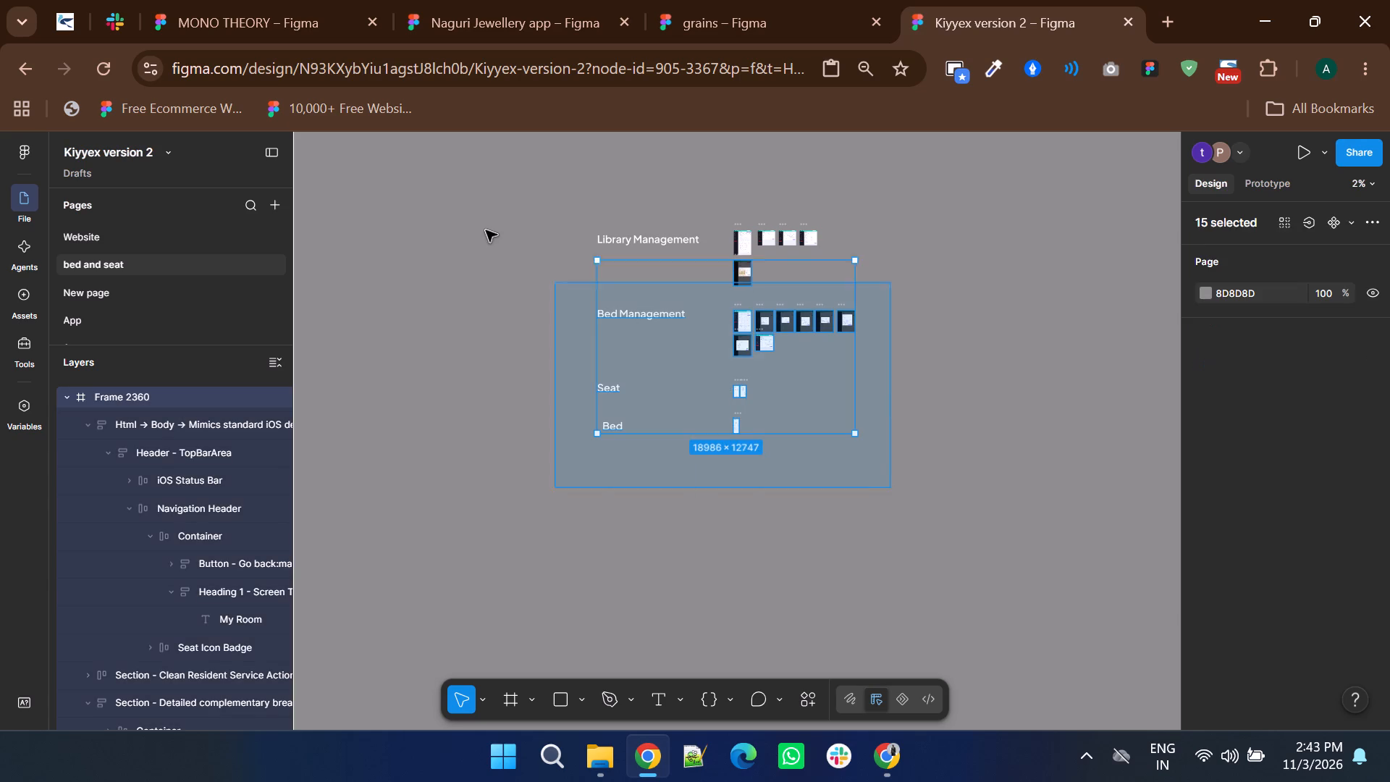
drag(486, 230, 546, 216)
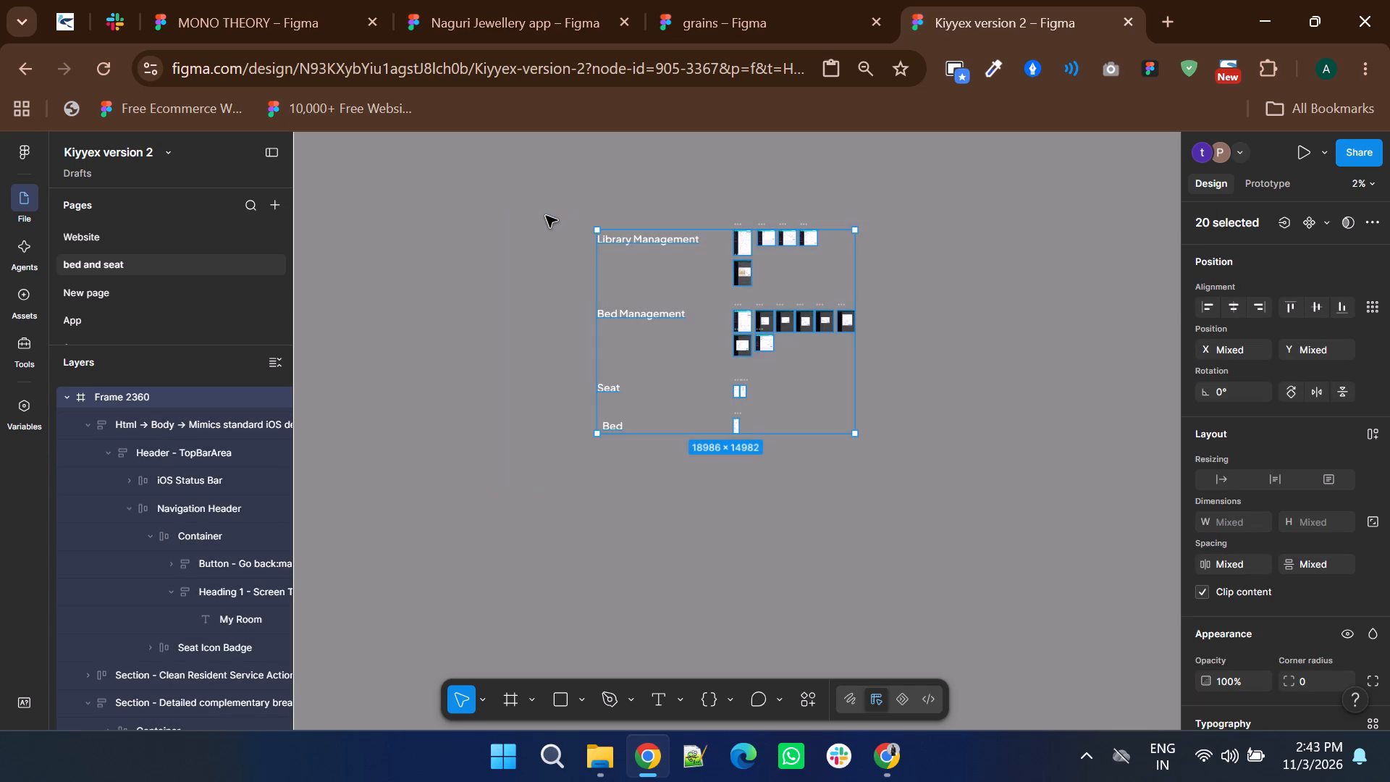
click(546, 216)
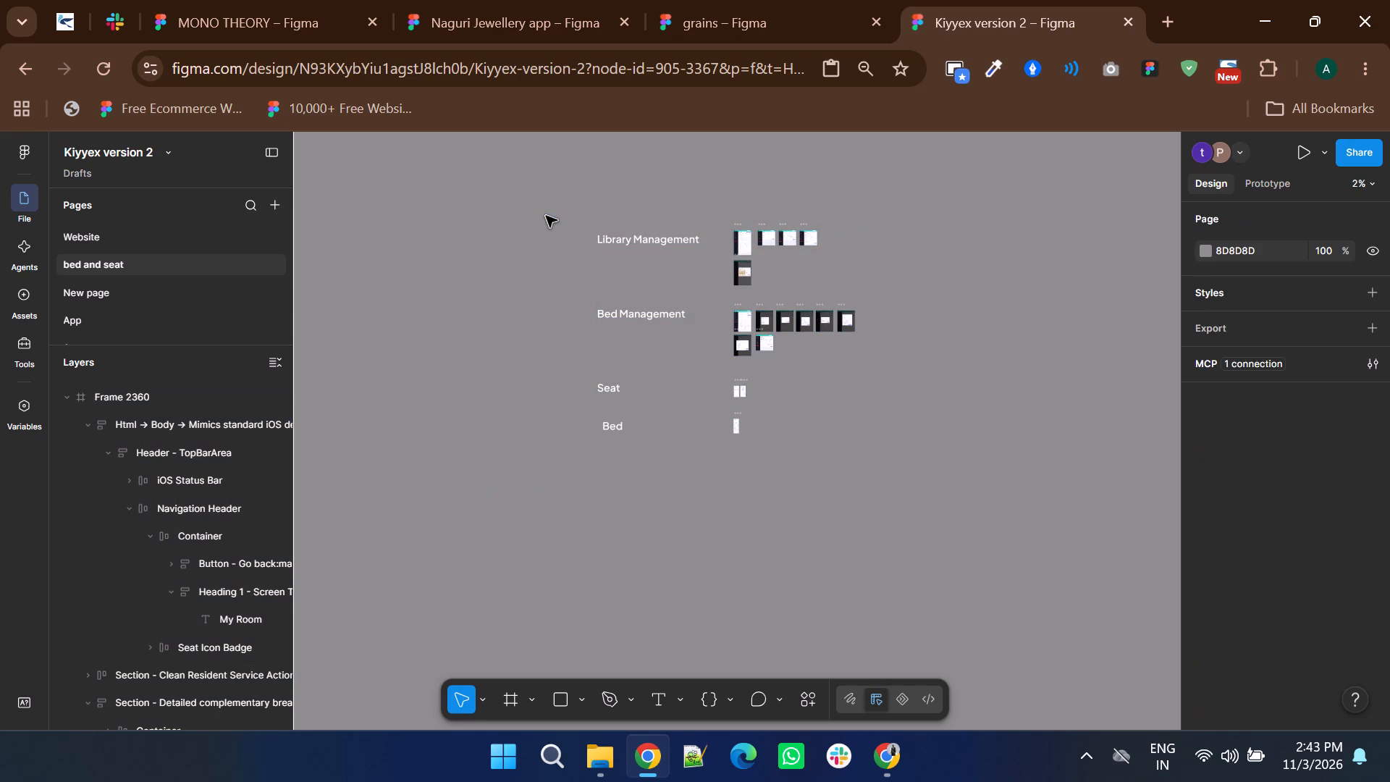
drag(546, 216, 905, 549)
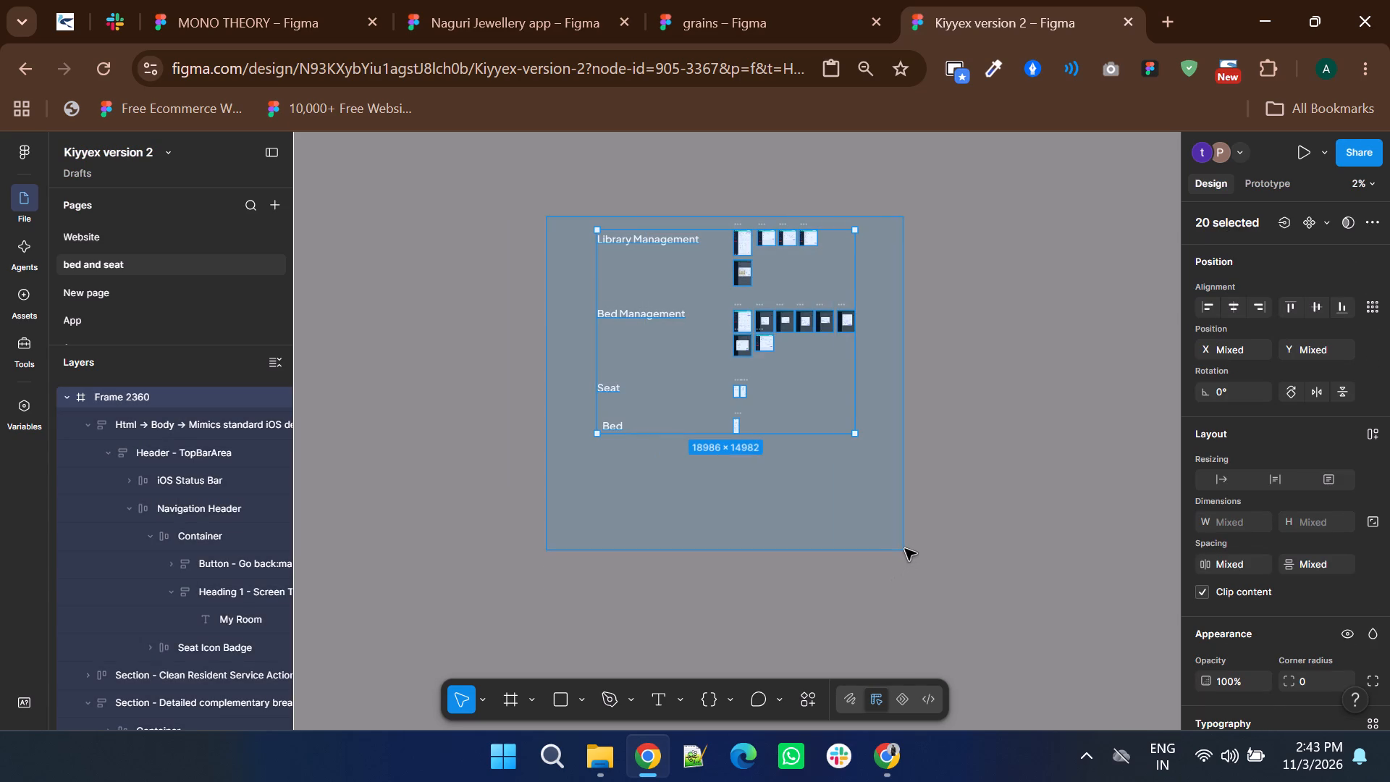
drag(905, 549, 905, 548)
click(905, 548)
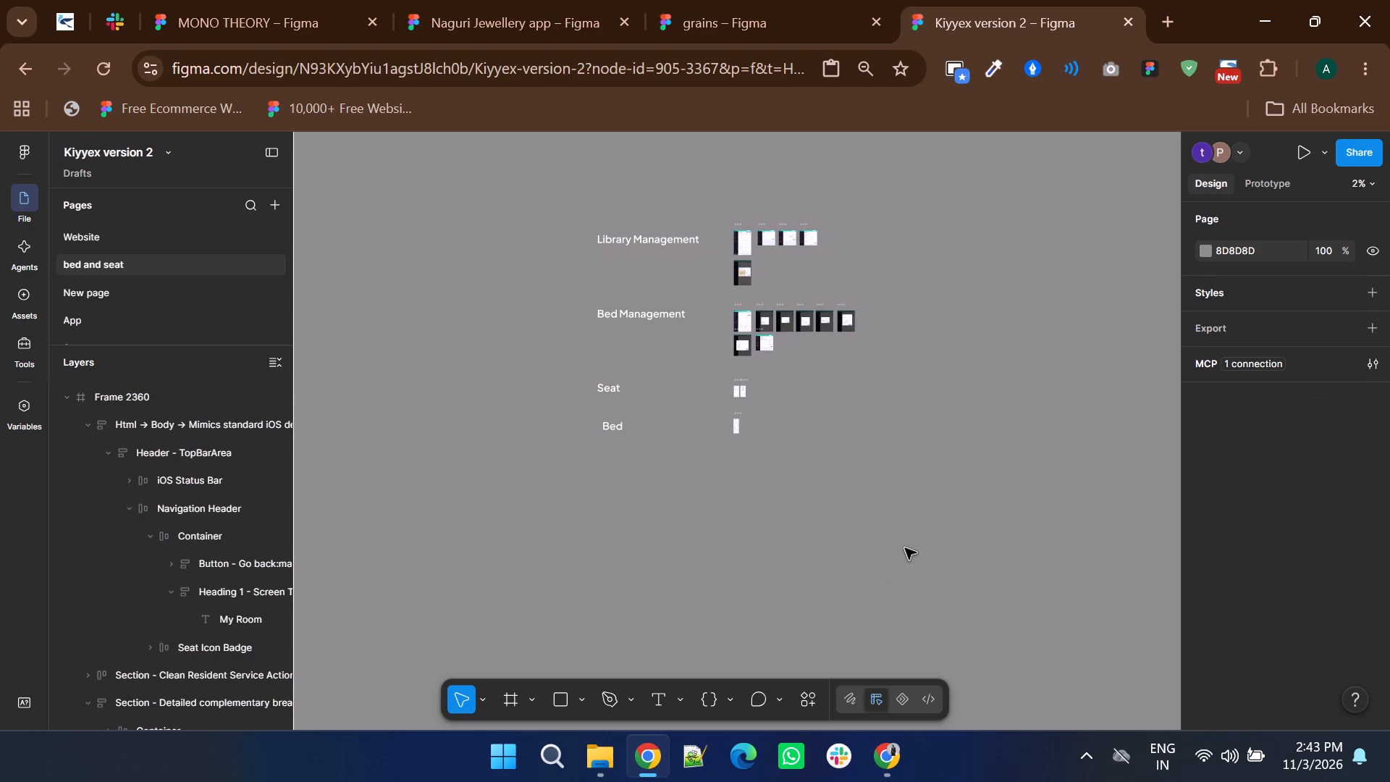
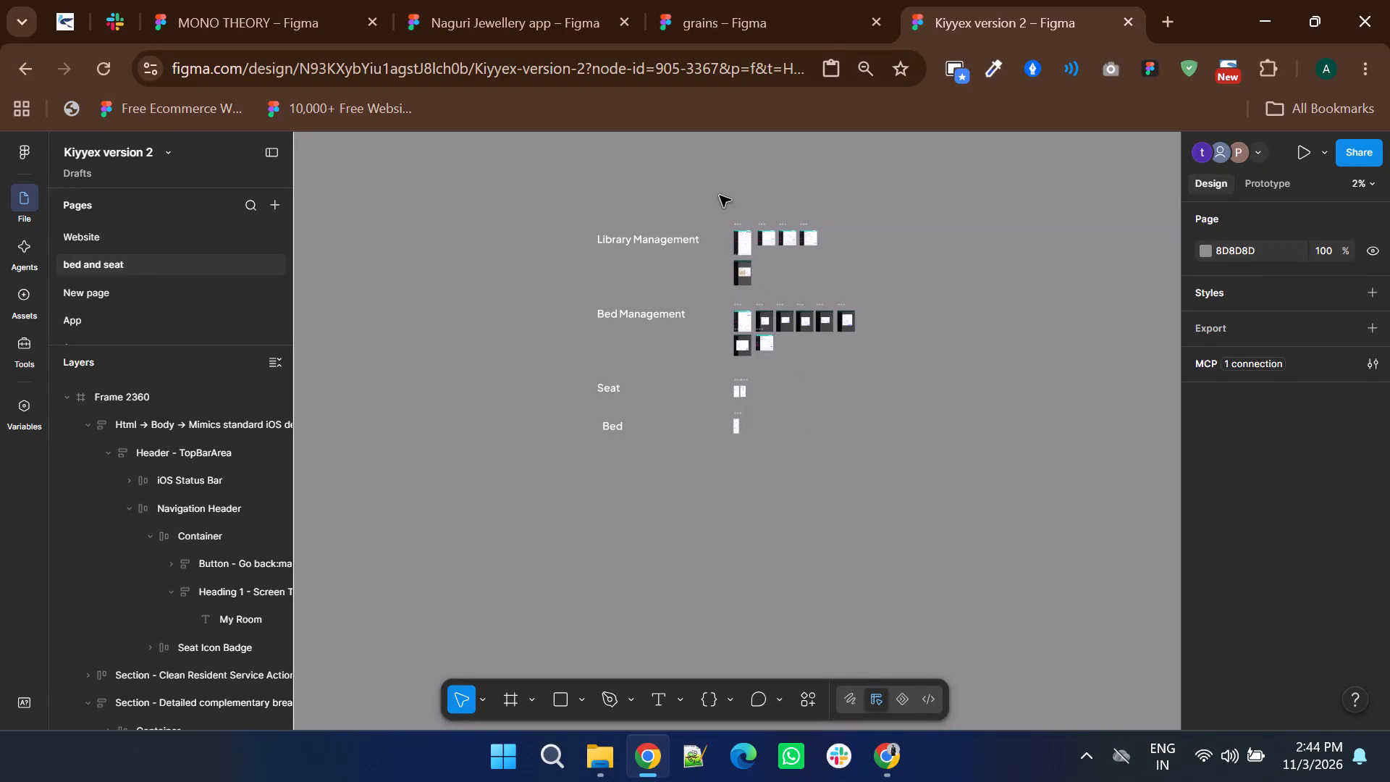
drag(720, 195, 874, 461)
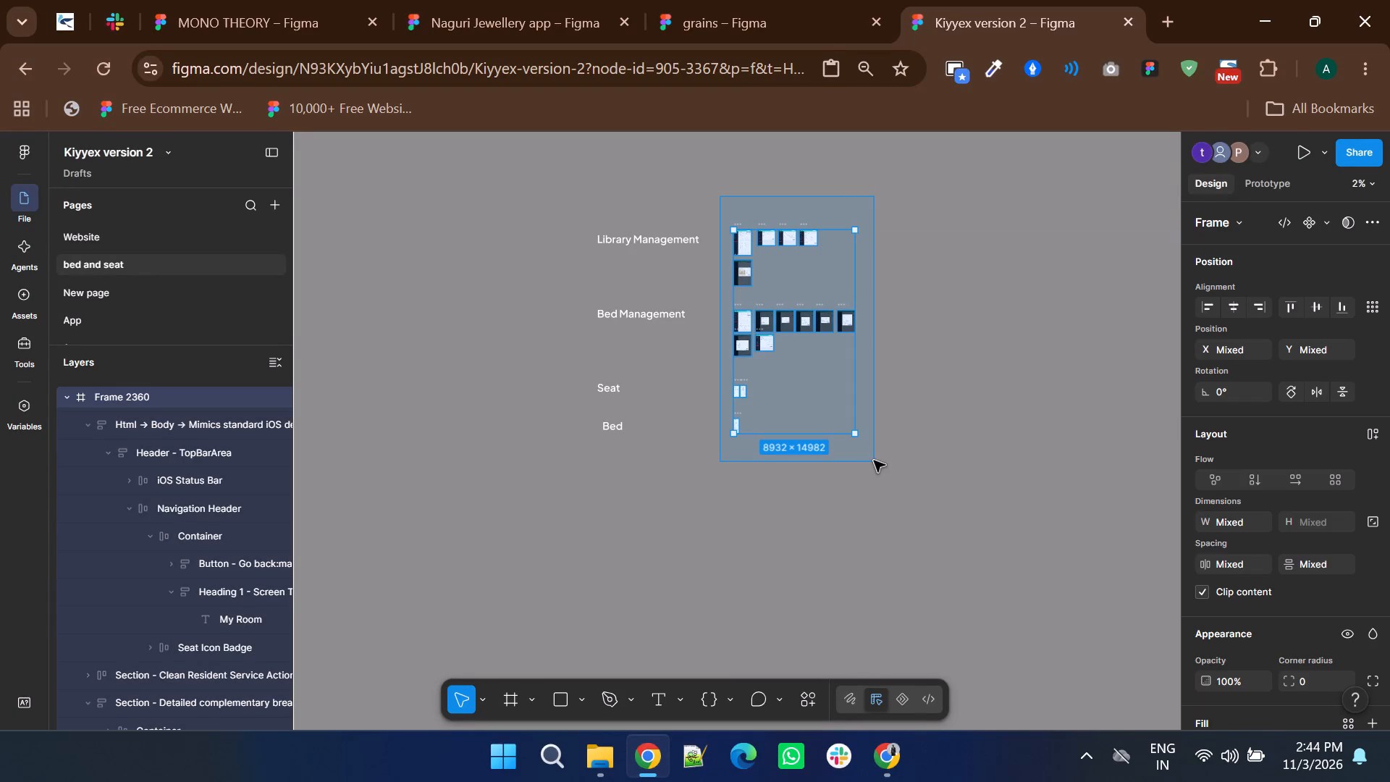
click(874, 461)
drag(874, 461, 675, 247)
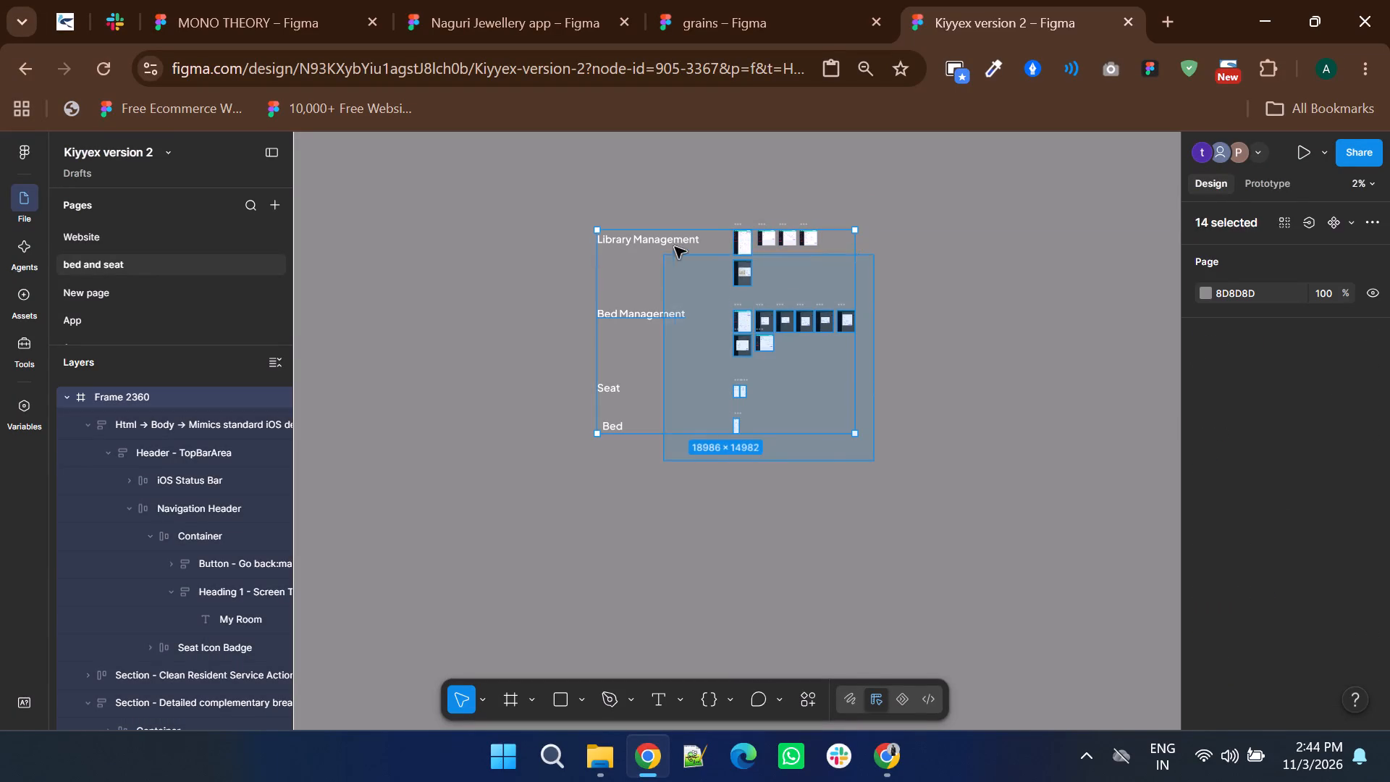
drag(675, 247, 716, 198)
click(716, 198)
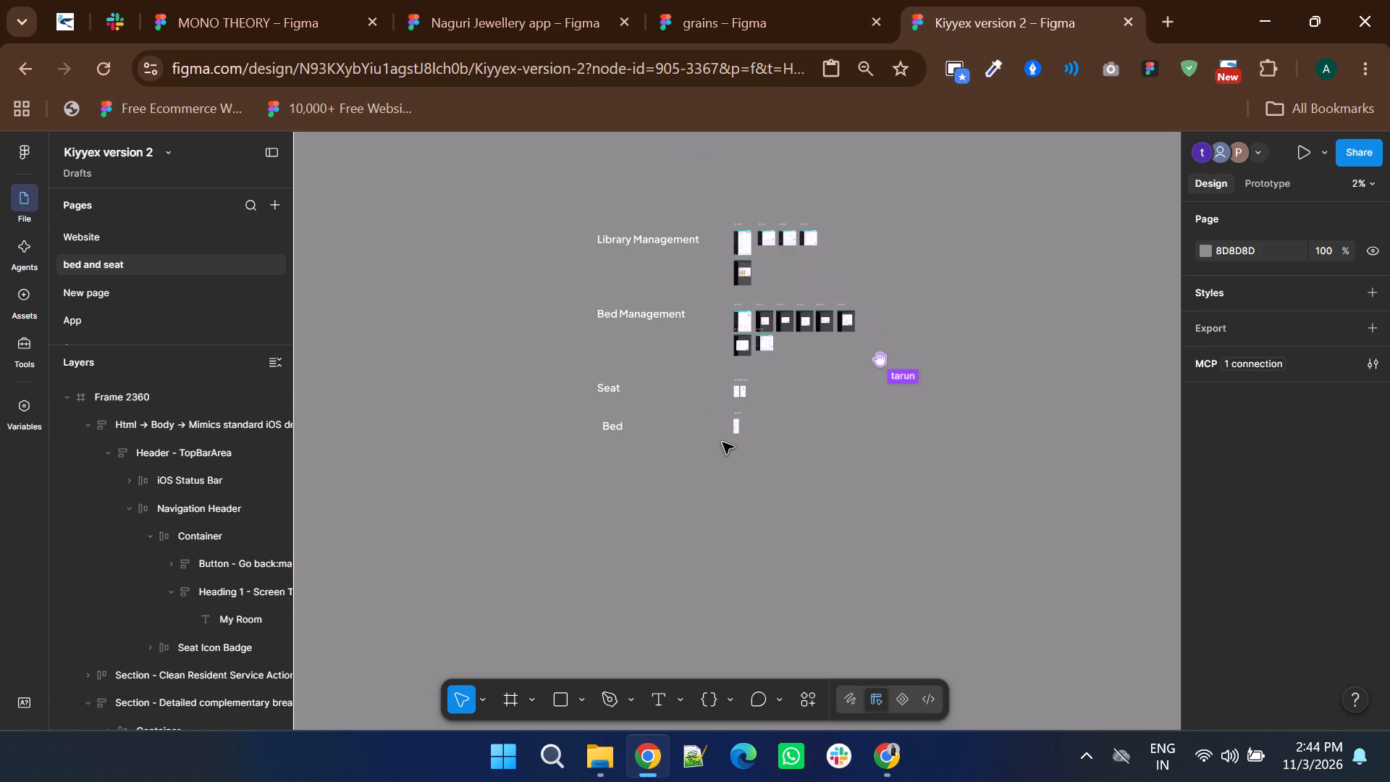
Examine the first Library Management screen up close and review how the Library Management and Bed Management screens are arranged.
scroll(654, 447, up, 1)
ctrl+scroll(746, 303, up, 3)
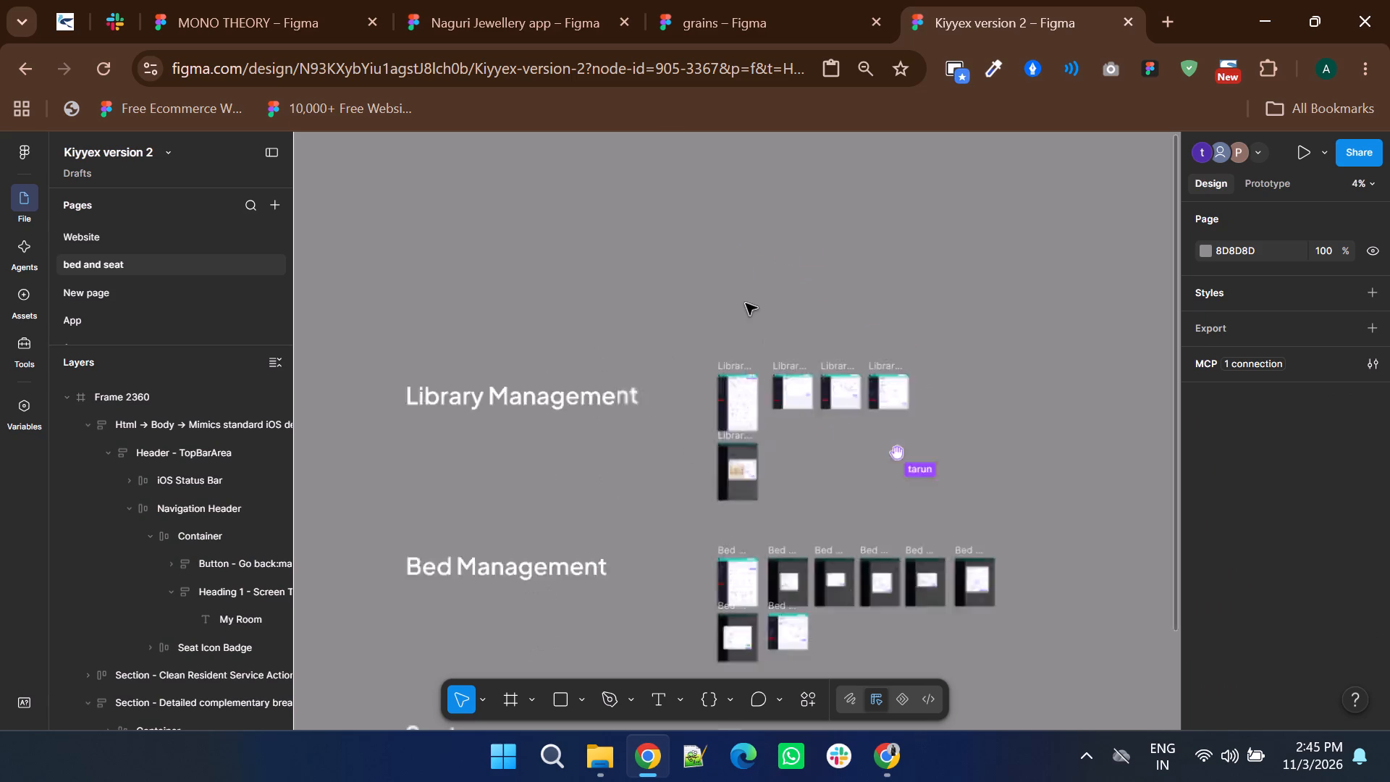
ctrl+scroll(746, 303, up, 5)
scroll(746, 303, down, 10)
ctrl+scroll(746, 303, down, 1)
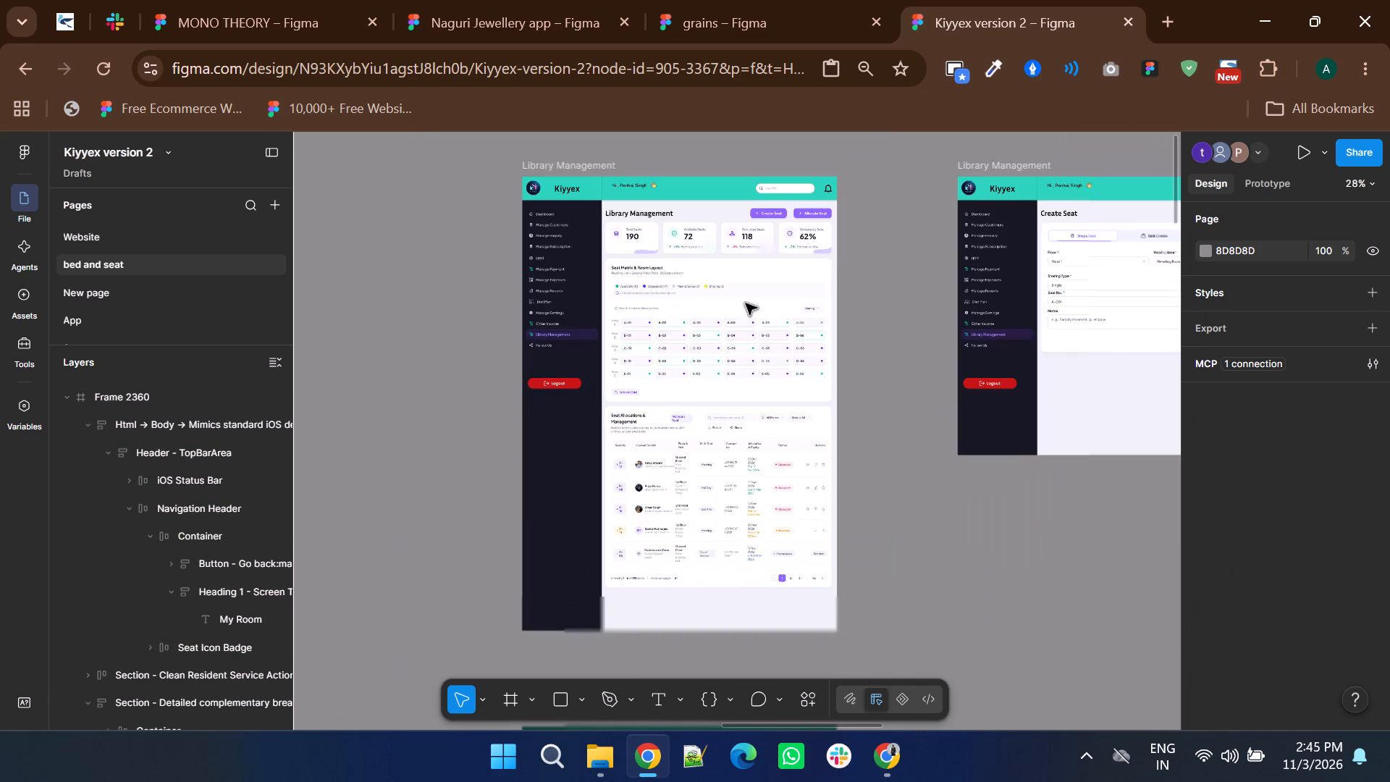
ctrl+scroll(746, 303, down, 2)
shift+scroll(746, 303, down, 5)
ctrl+scroll(952, 340, down, 3)
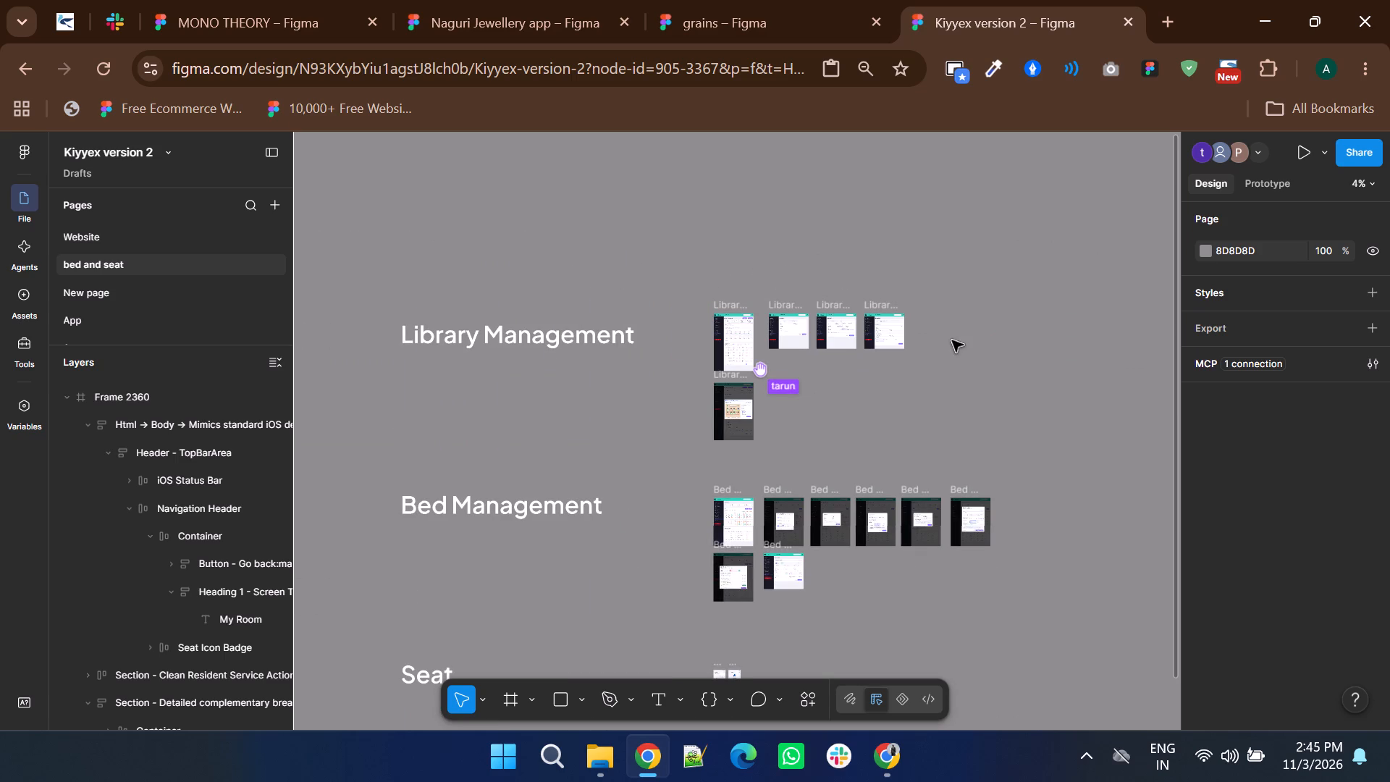
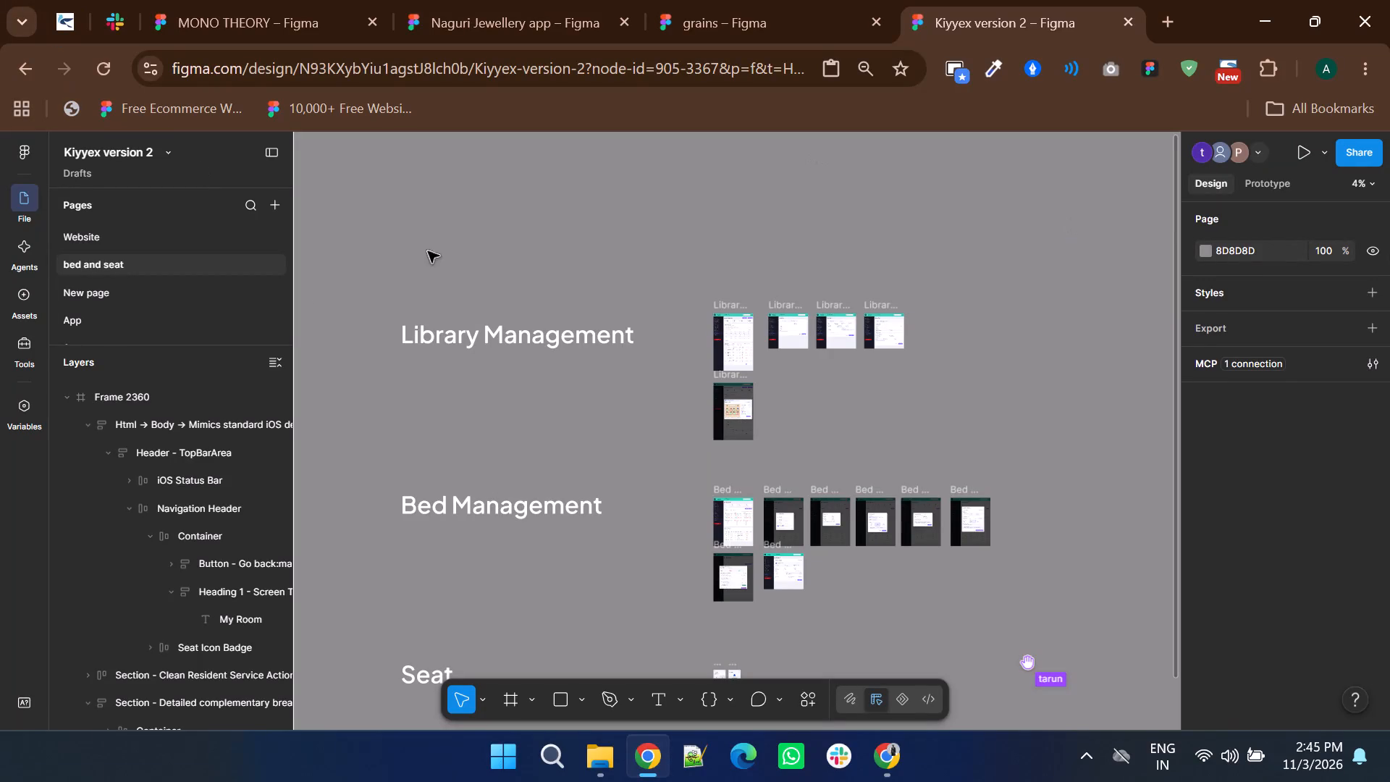
Switch to the MONO THEORY design file and examine the Wishlist screen's product cards, including the Cargo Pants title text, and overall layout.
click(206, 0)
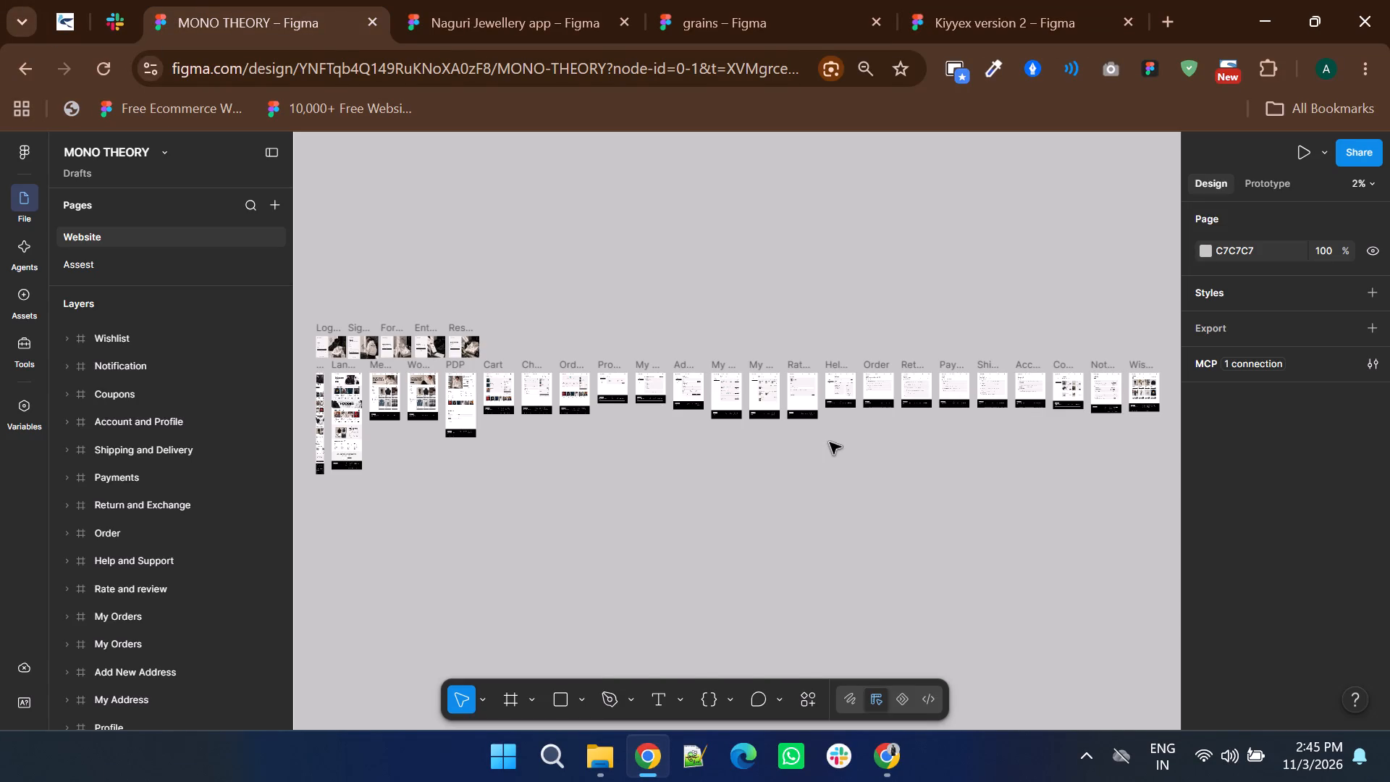
shift+scroll(830, 442, down, 4)
ctrl+scroll(762, 380, up, 5)
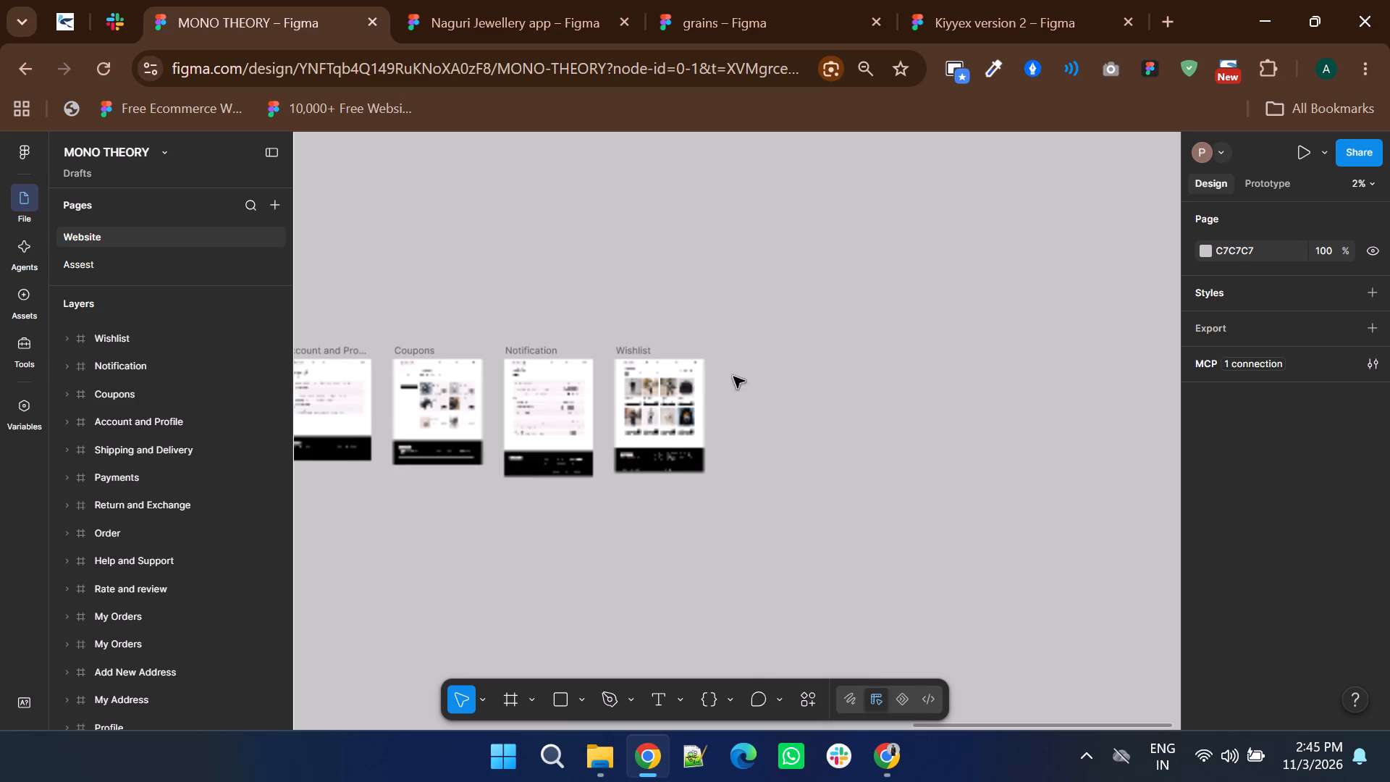
ctrl+scroll(651, 395, up, 5)
ctrl+scroll(651, 395, down, 1)
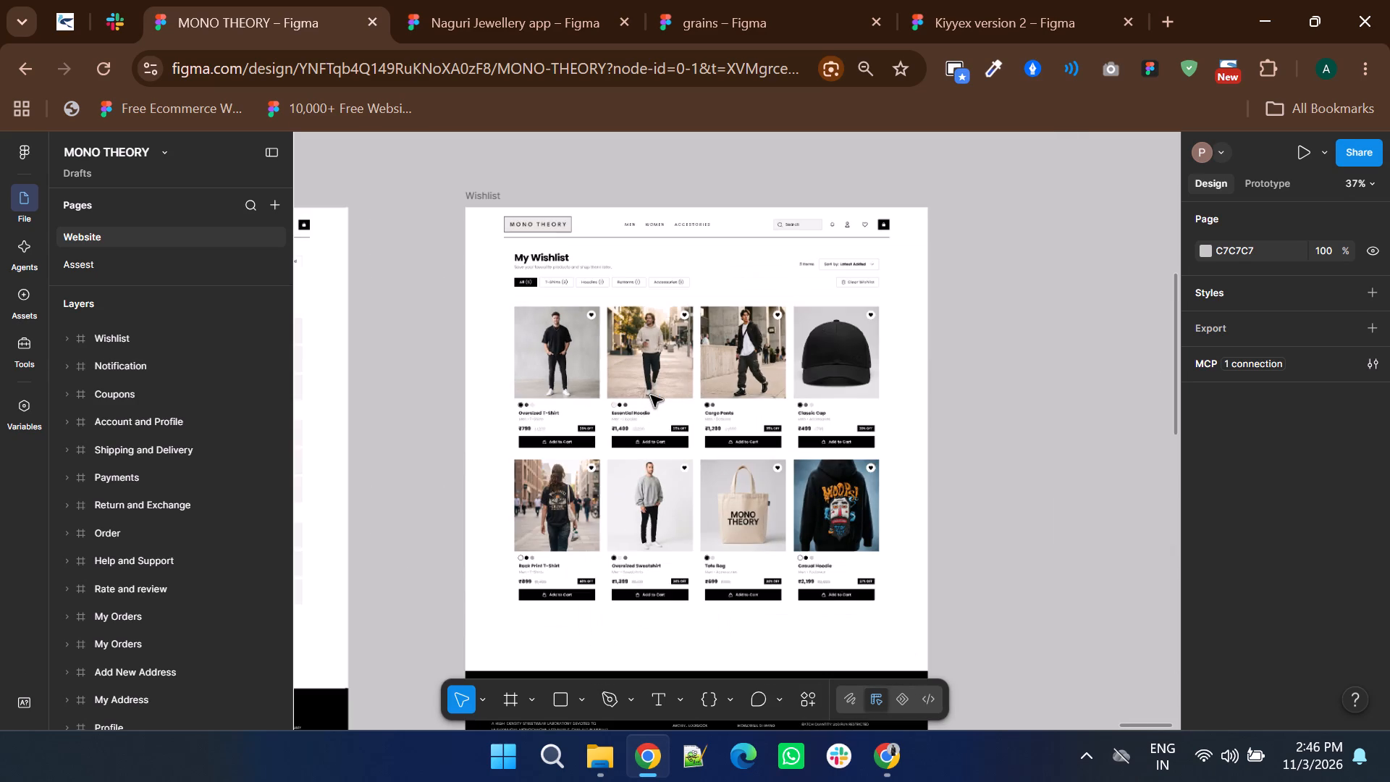
ctrl+scroll(702, 400, up, 5)
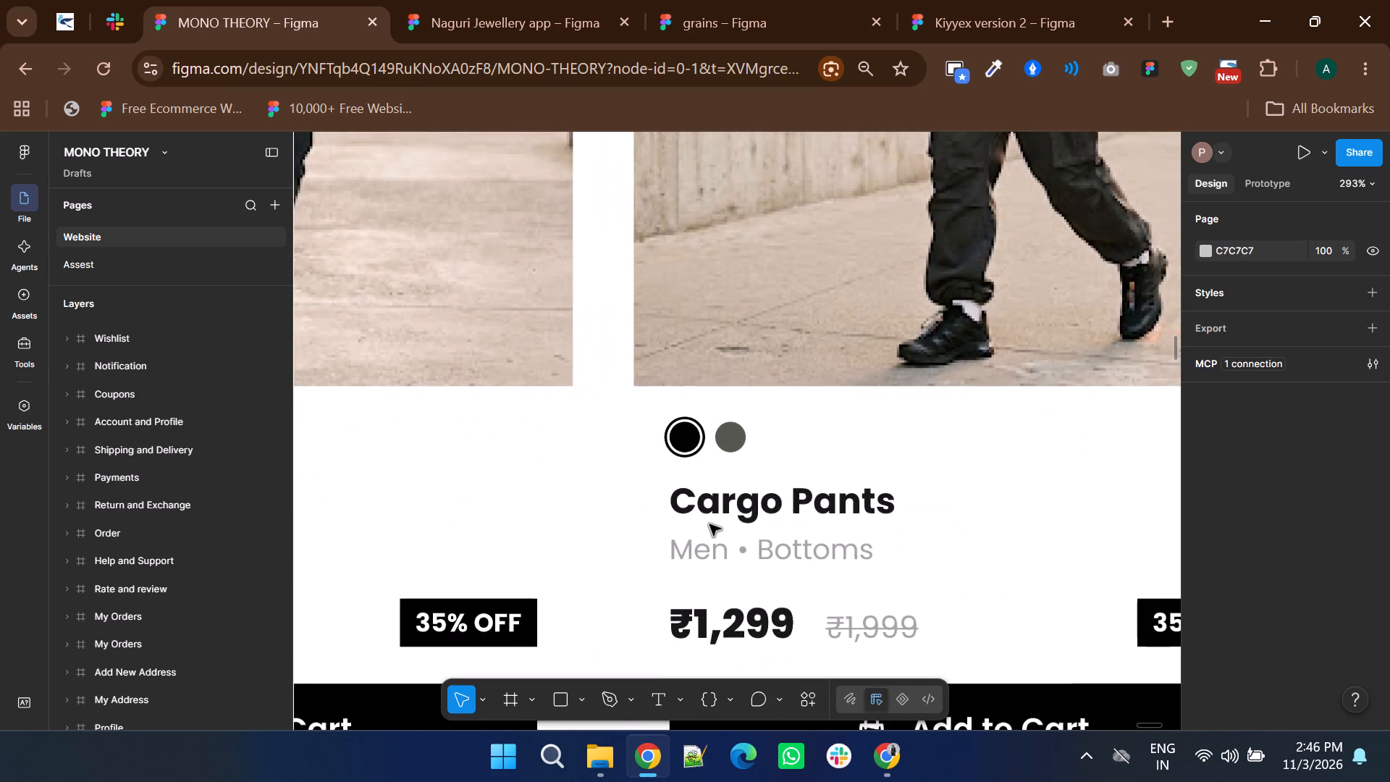
ctrl+click(711, 509)
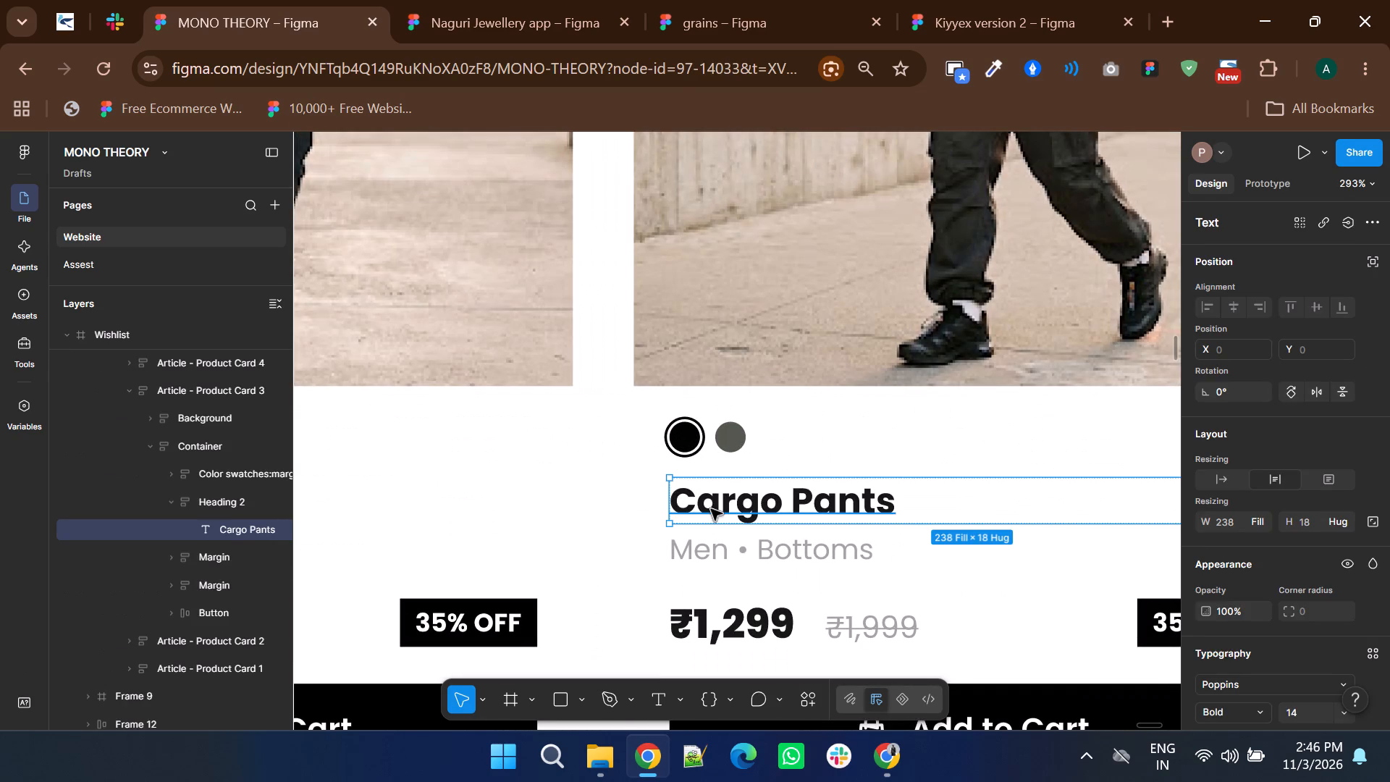
ctrl+scroll(711, 509, down, 2)
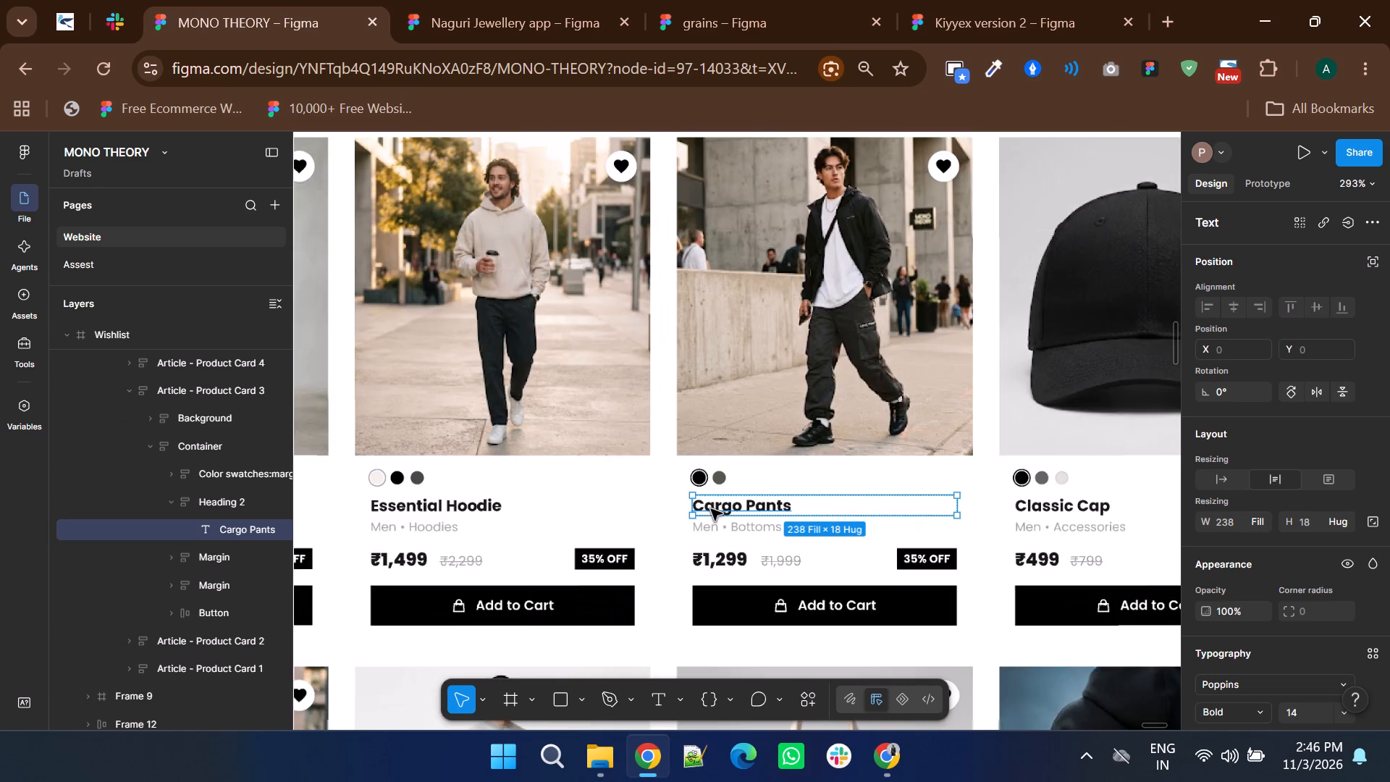
ctrl+scroll(711, 509, down, 1)
shift+scroll(711, 509, down, 1)
ctrl+scroll(711, 509, down, 1)
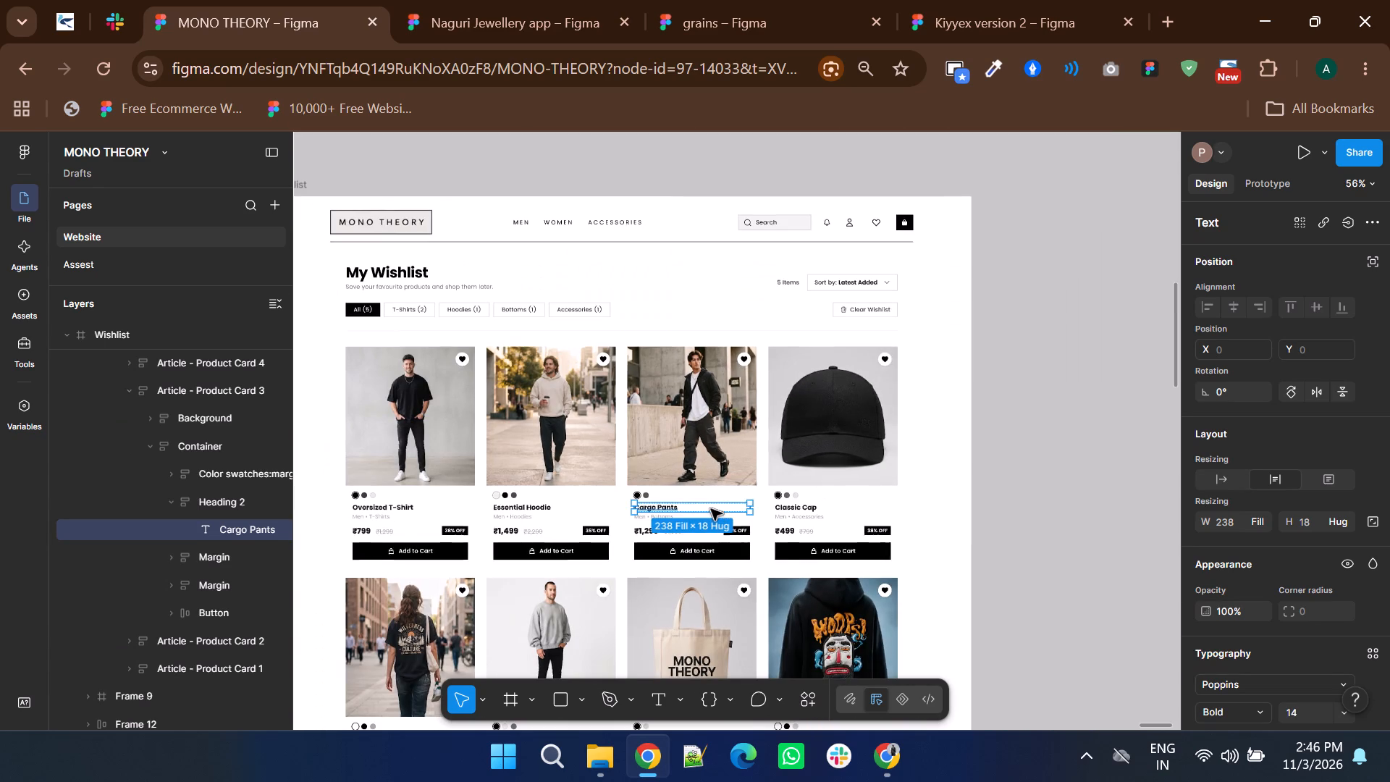
click(1011, 486)
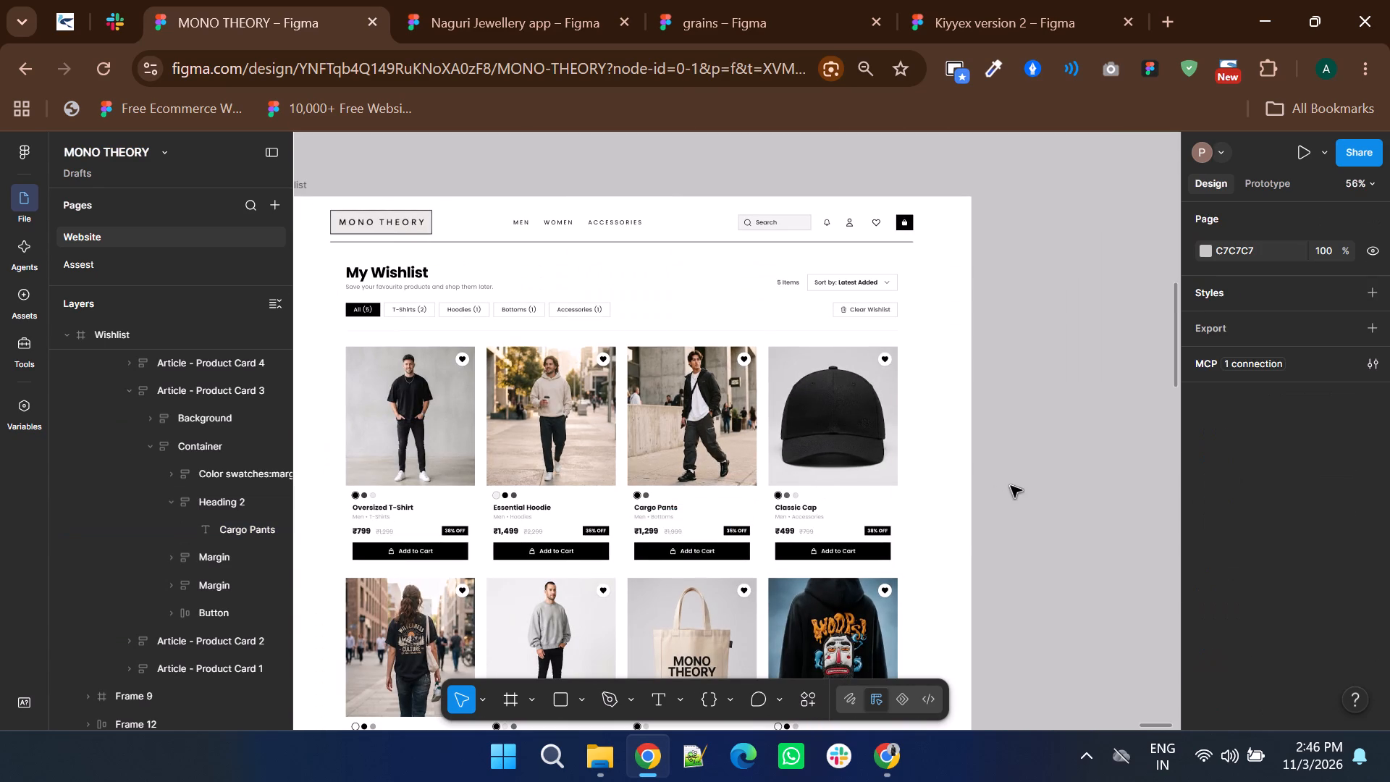
scroll(1011, 486, down, 1)
ctrl+scroll(1011, 486, down, 1)
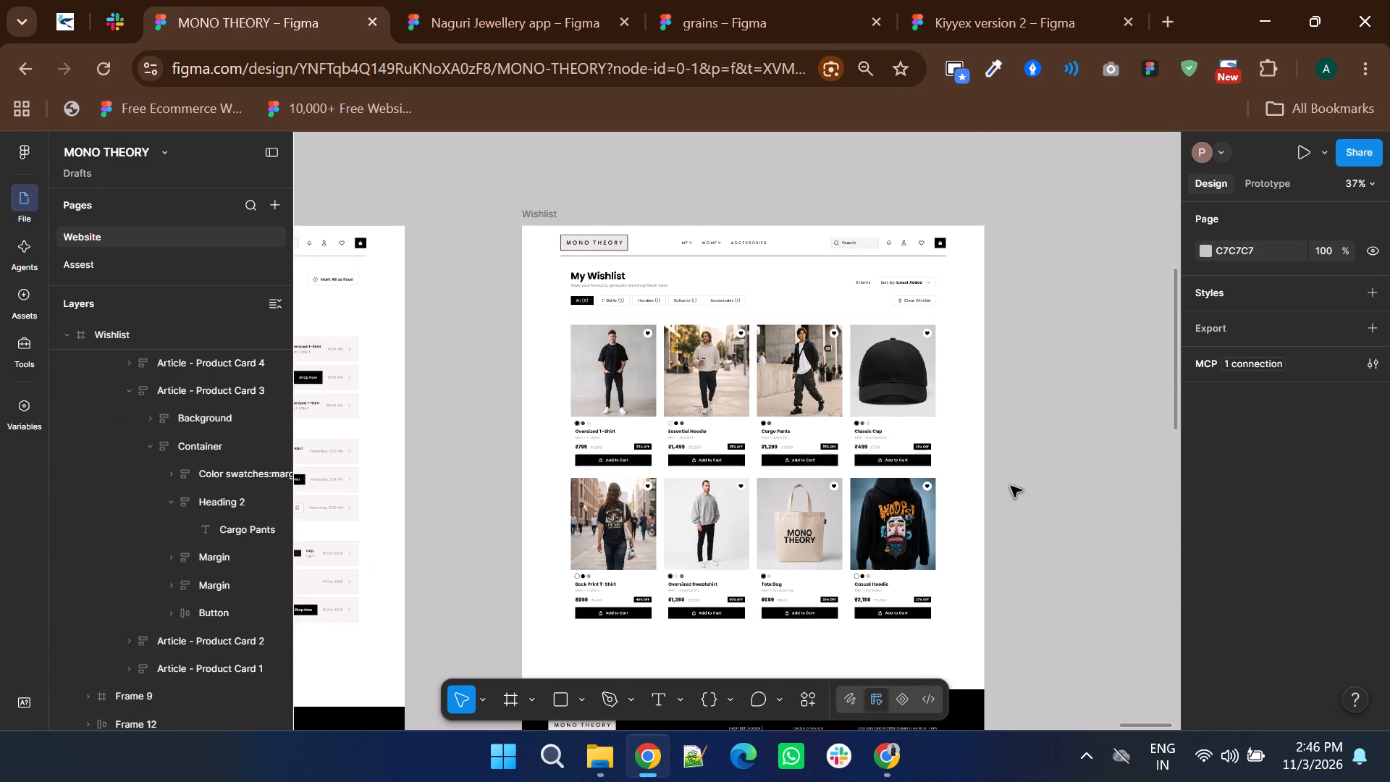
scroll(1011, 486, down, 1)
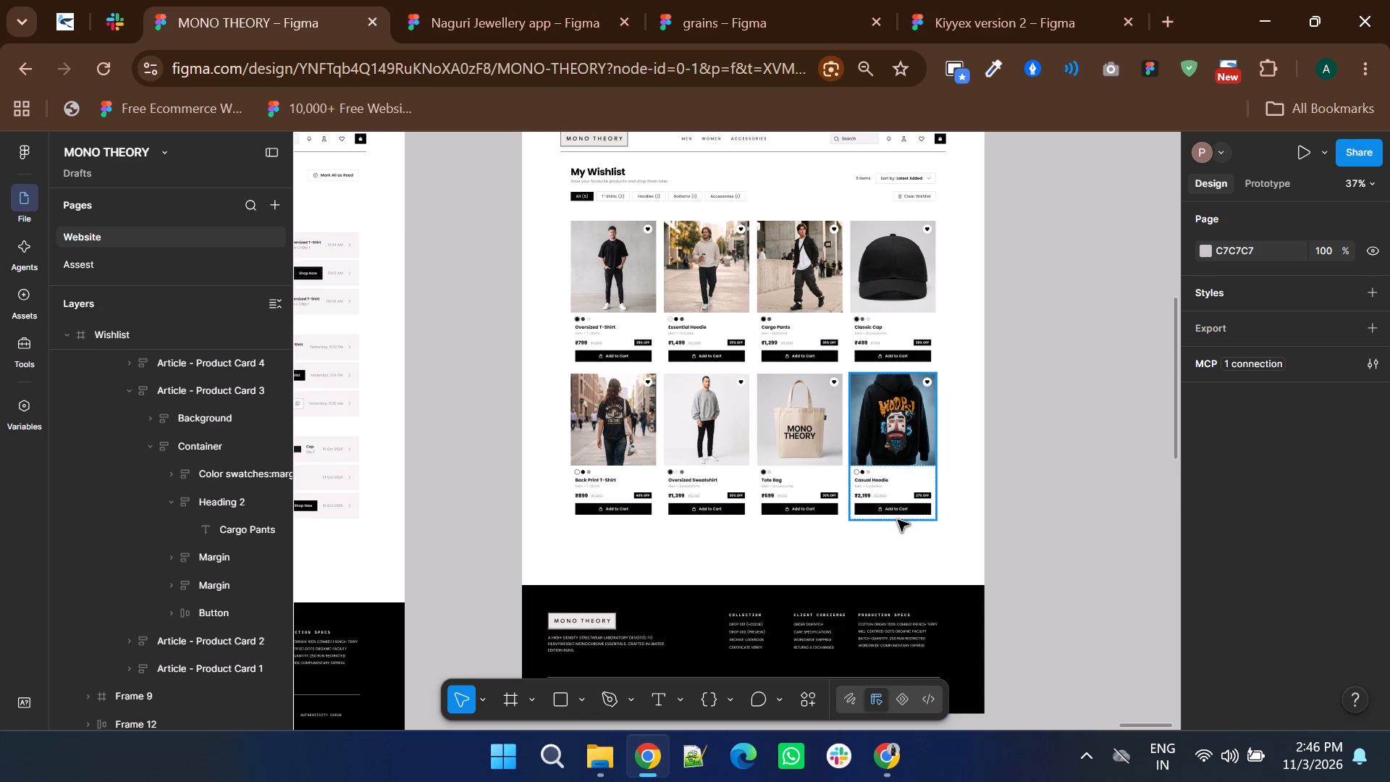
ctrl+scroll(898, 520, up, 4)
ctrl+scroll(877, 476, down, 2)
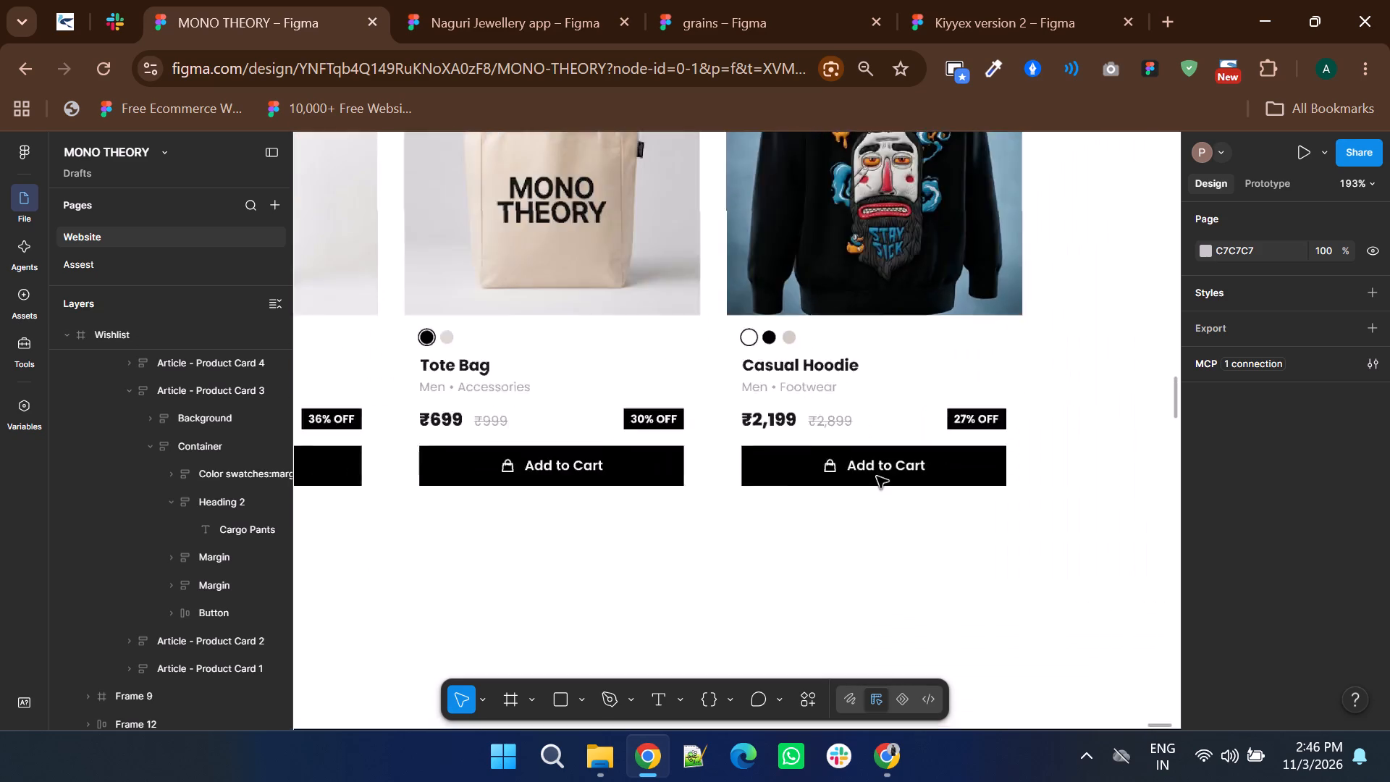
ctrl+scroll(877, 476, down, 3)
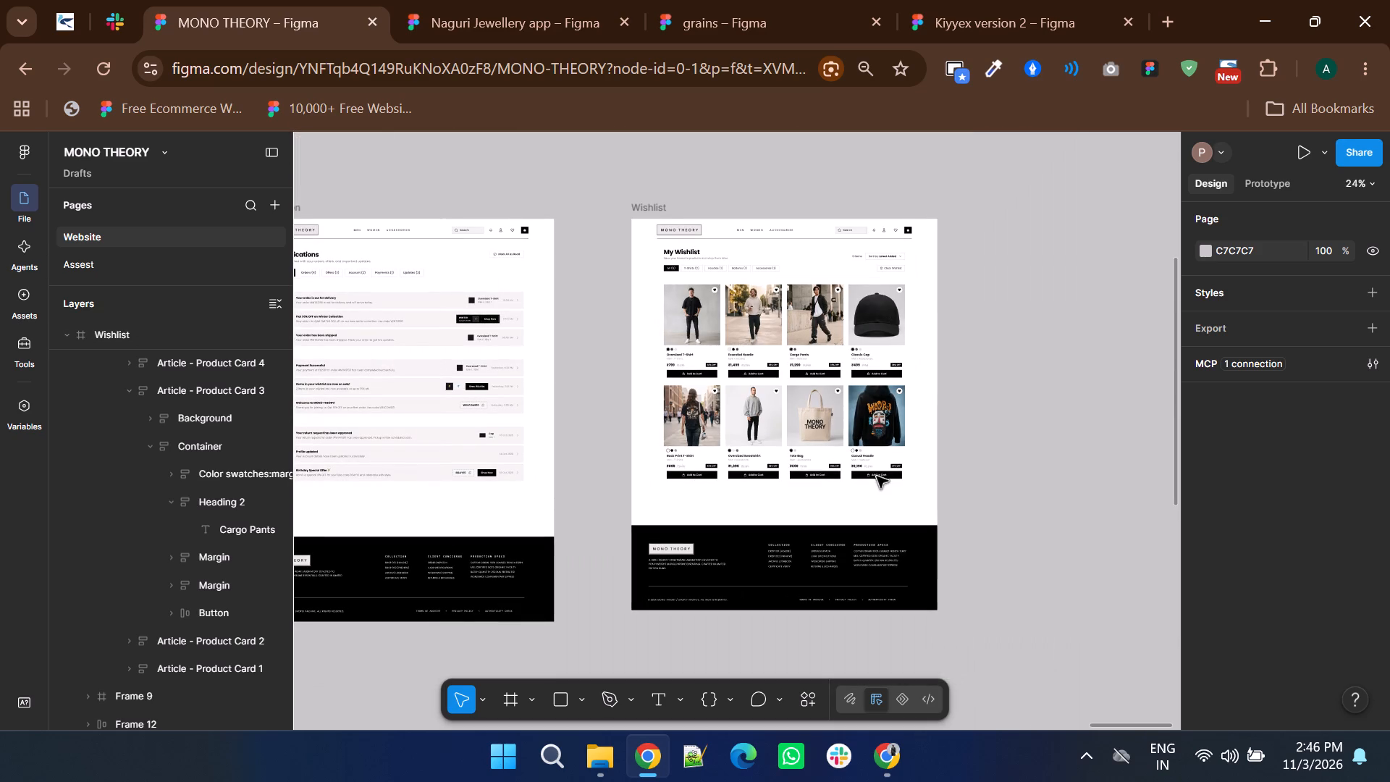